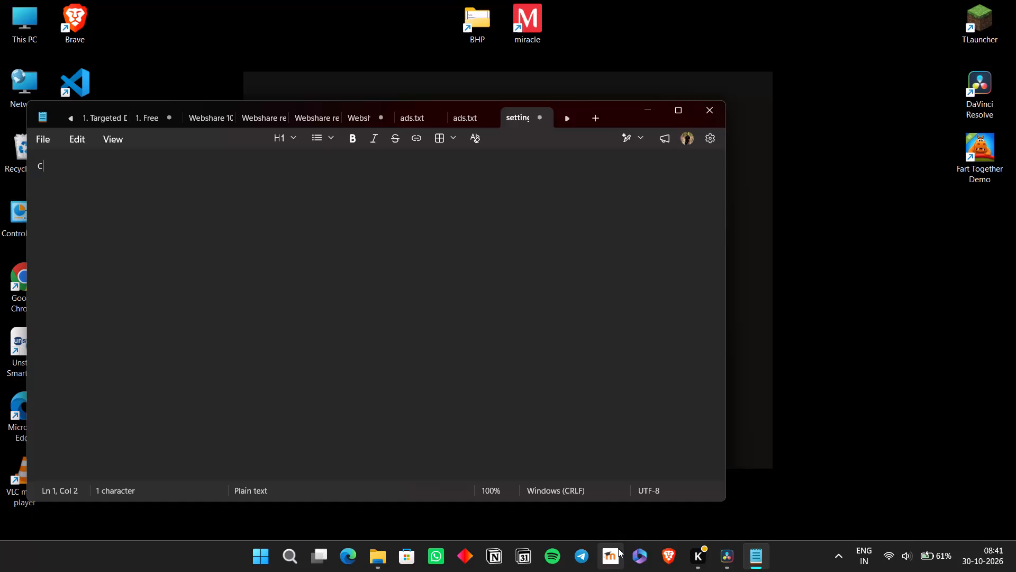
Undo the accidental overwrite of the song lyrics in the text file and copy the complete lyrics.
key(ctrl+z)
key(ctrl+a)
key(ctrl+c)
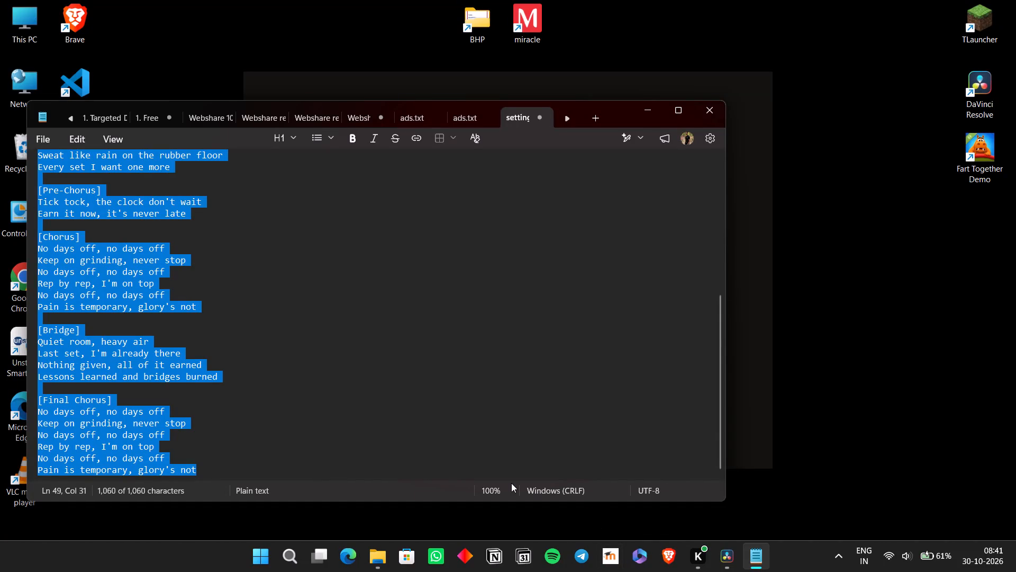
click(294, 368)
scroll(303, 383, up, 6)
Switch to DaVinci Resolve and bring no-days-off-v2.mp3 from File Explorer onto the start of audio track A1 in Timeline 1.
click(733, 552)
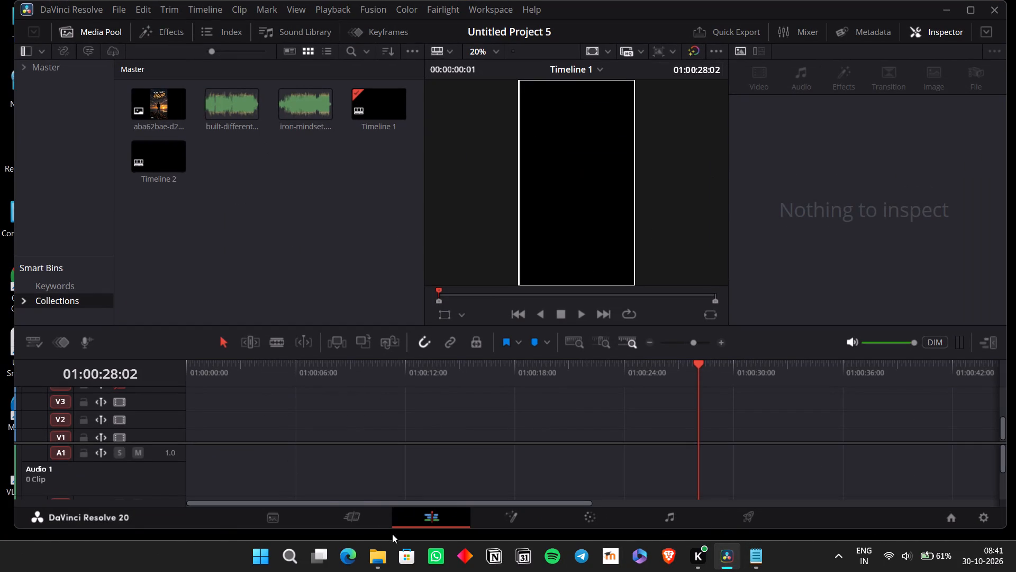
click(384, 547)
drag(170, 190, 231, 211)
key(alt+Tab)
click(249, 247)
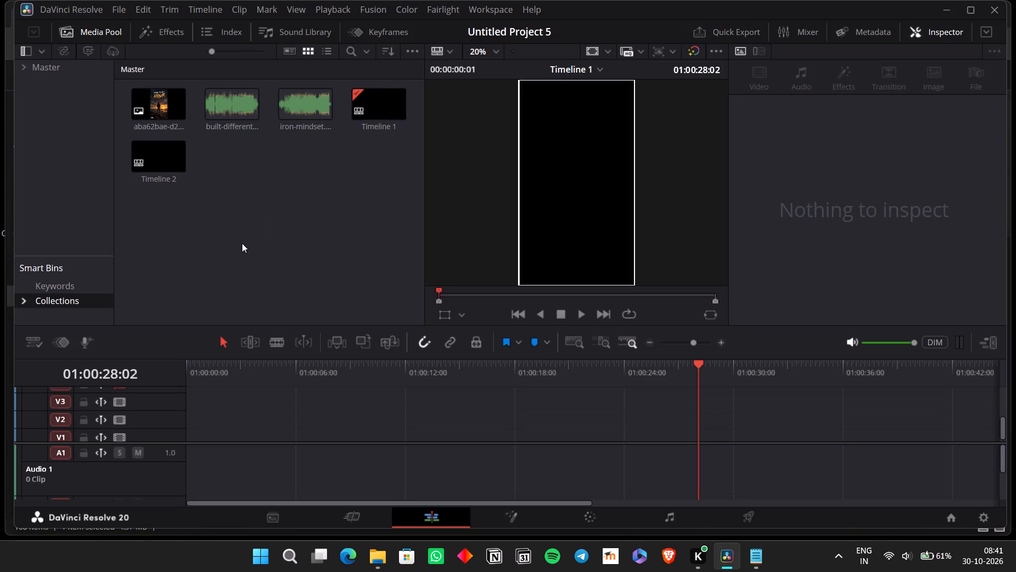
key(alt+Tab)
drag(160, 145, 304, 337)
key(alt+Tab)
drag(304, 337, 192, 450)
Play the song from 01:00:00:00 and place the playhead where the waveform gets louder, at about 01:00:06:13.
drag(231, 372, 190, 380)
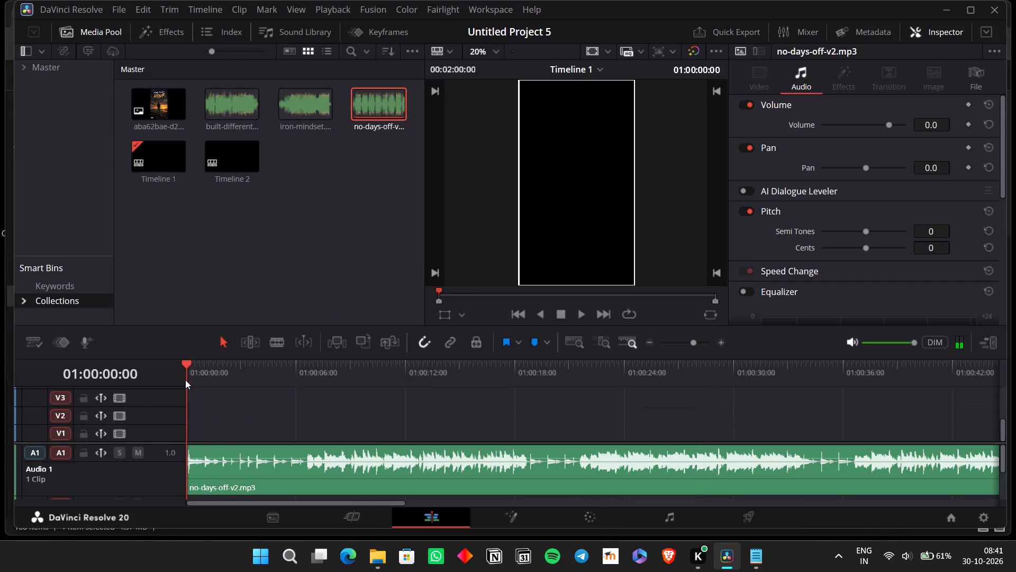
key(space)
click(724, 341)
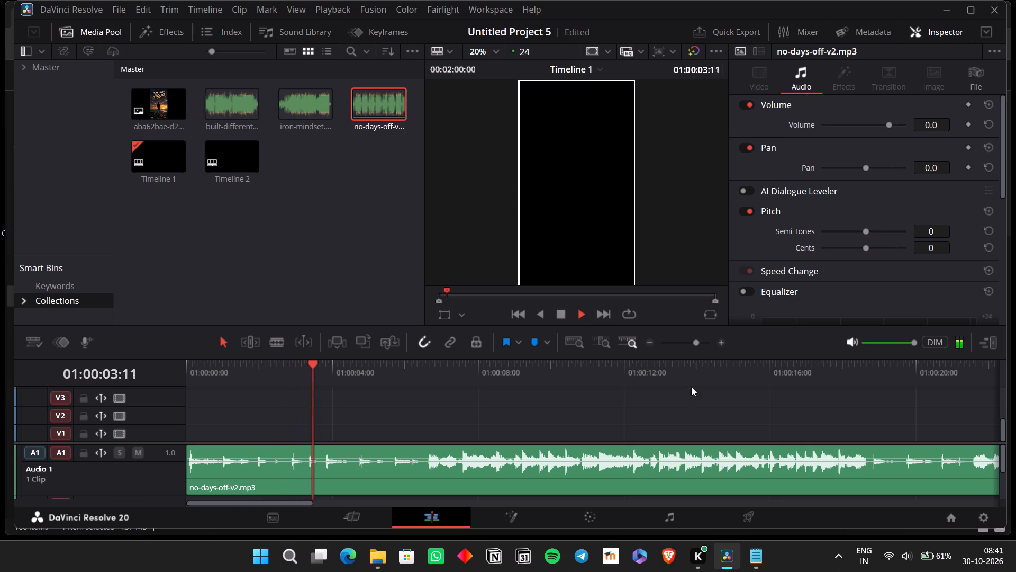
click(648, 345)
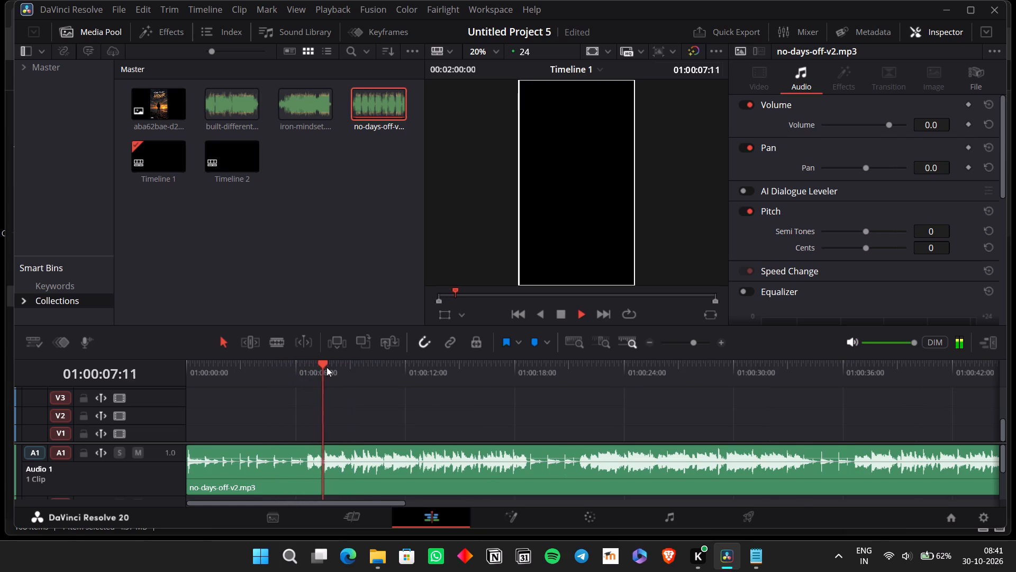
key(space)
click(306, 365)
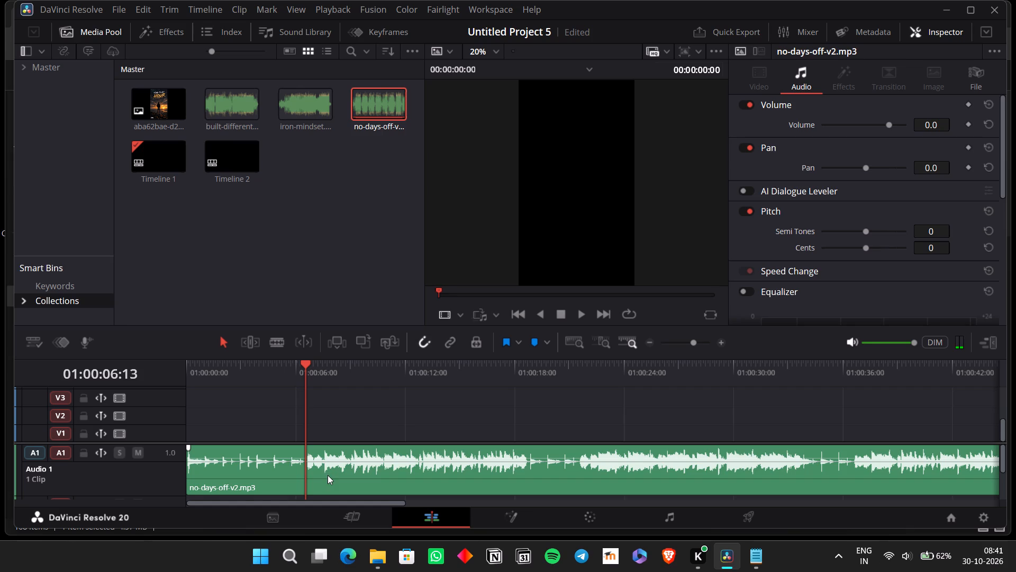
Undo the song placement and the earlier clearing of Timeline 1's Text+ titles and iron-mindset.mp3 clips.
key(ctrl+z)
key(ctrl+z)
key(ctrl+z)
key(ctrl+z)
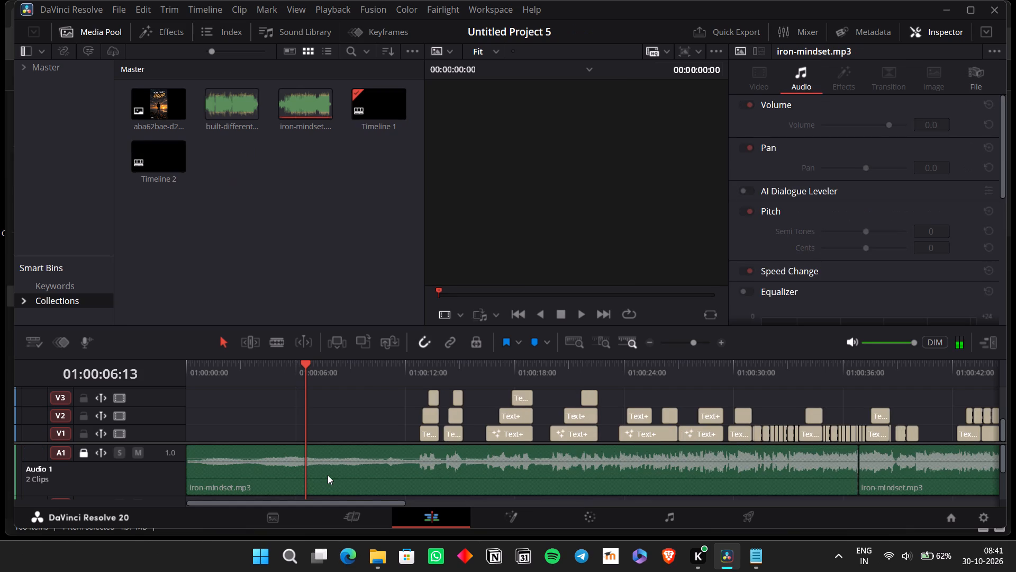
Unlock audio track A1 and delete both iron-mindset.mp3 clips, keeping the Text+ titles.
click(81, 454)
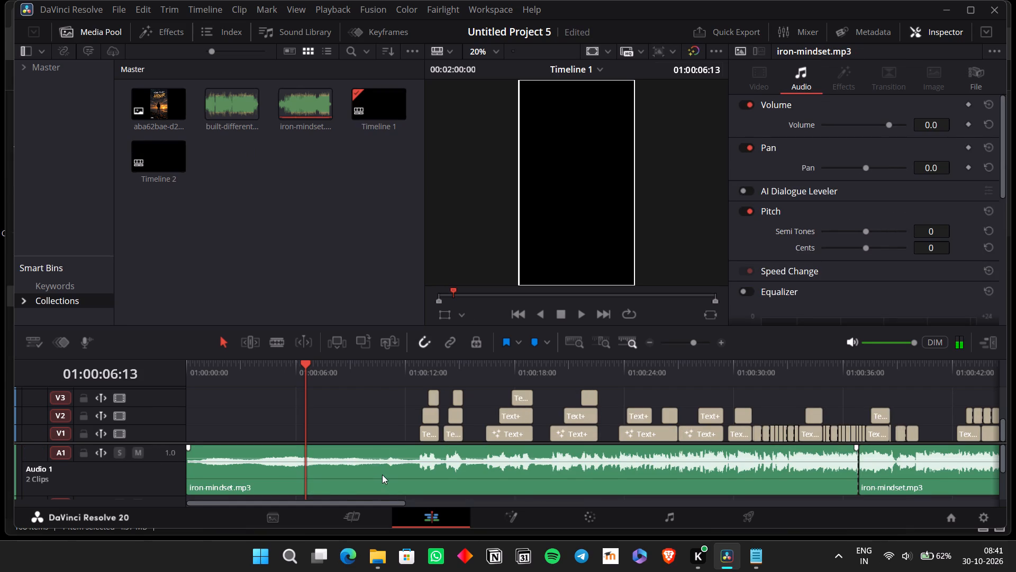
drag(389, 475, 1015, 430)
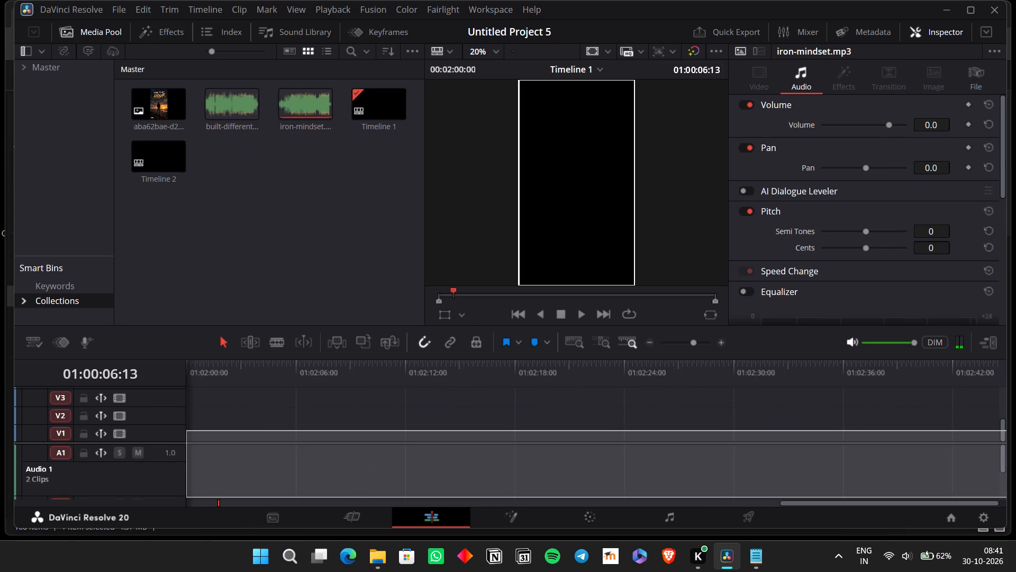
drag(1015, 430, 984, 450)
scroll(984, 450, right, 5)
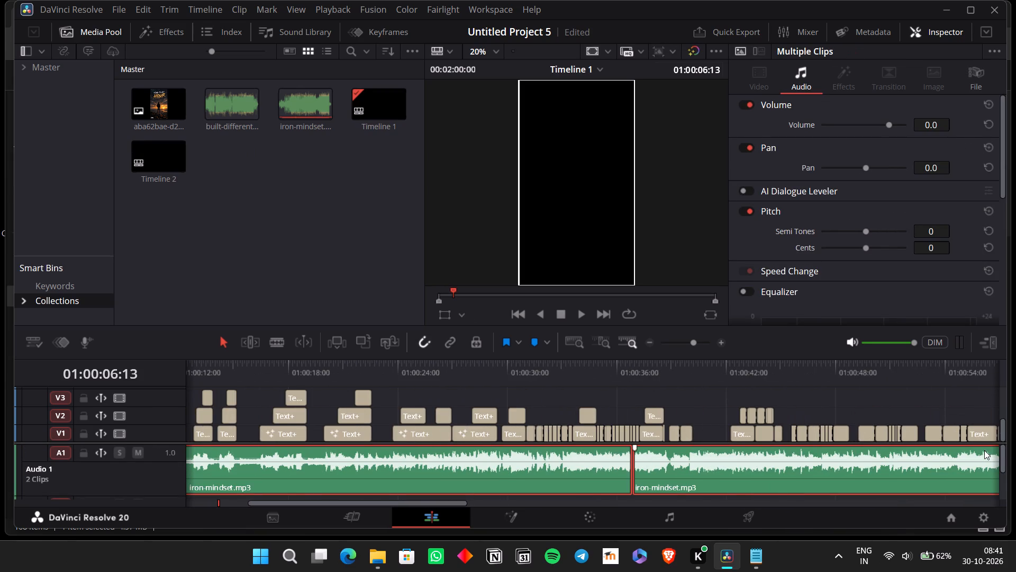
key(BackSpace)
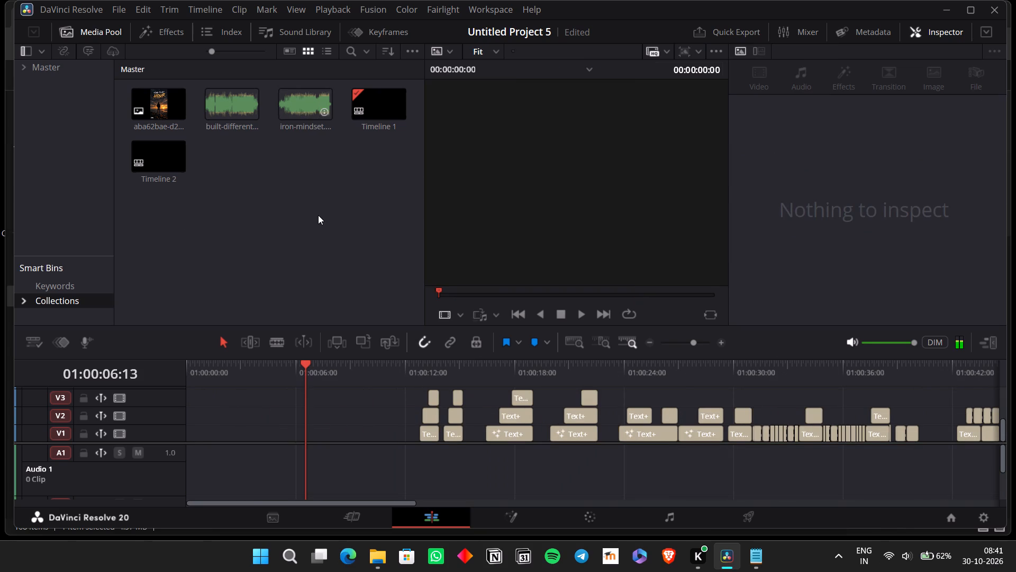
Add no-days-off-v2.mp3 from File Explorer to the start of audio track A1.
key(alt+Tab)
drag(183, 164, 255, 195)
key(alt+Tab)
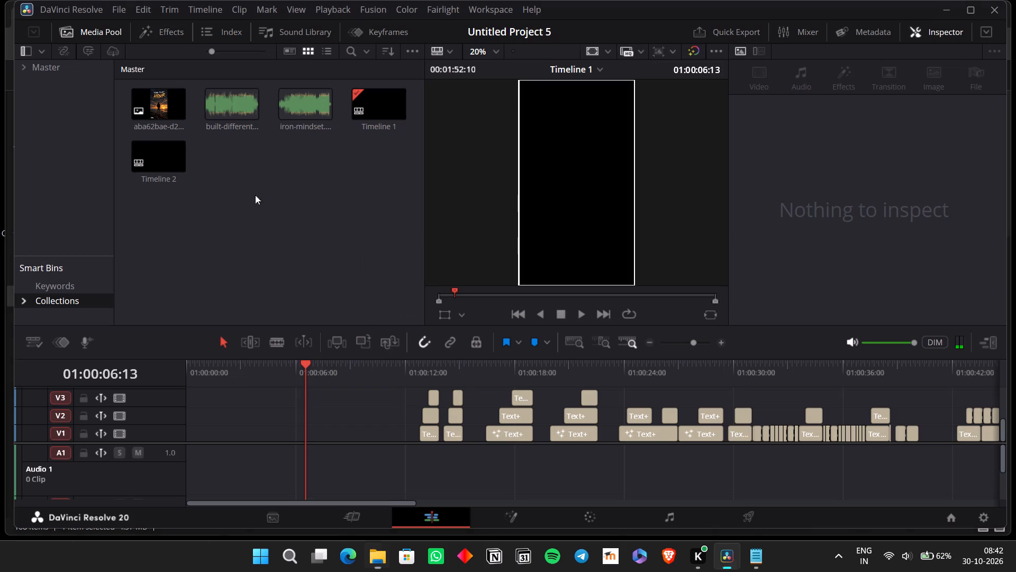
drag(255, 195, 185, 458)
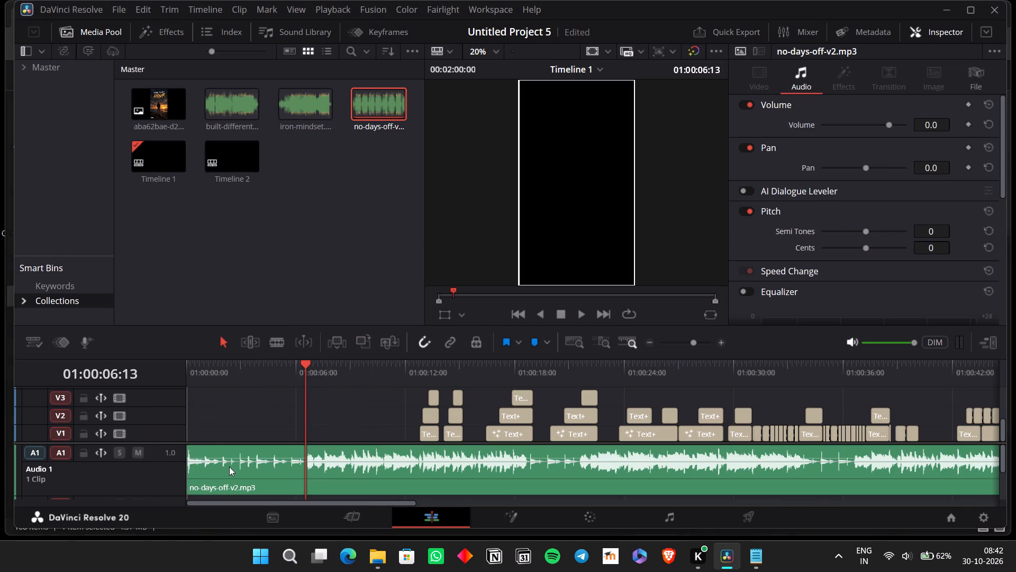
drag(240, 473, 225, 479)
Play the timeline from the beginning to check the new song against the existing titles.
drag(214, 380, 140, 385)
key(space)
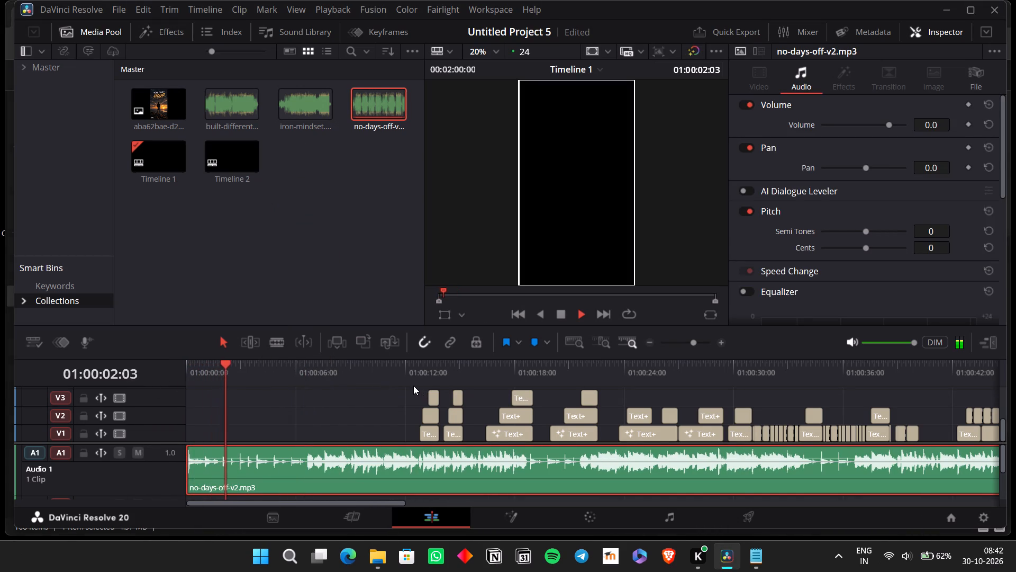
click(352, 415)
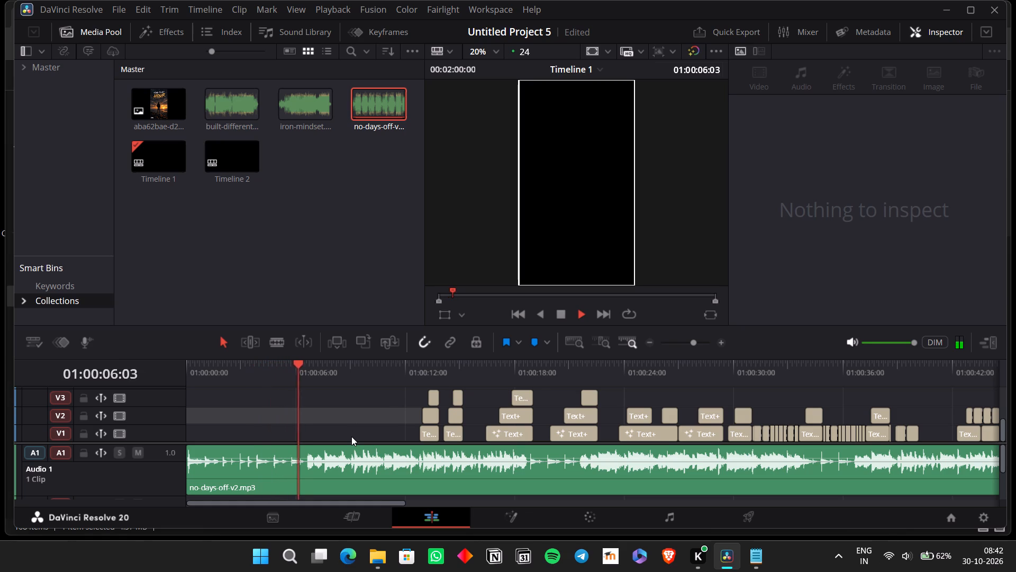
key(space)
key(space)
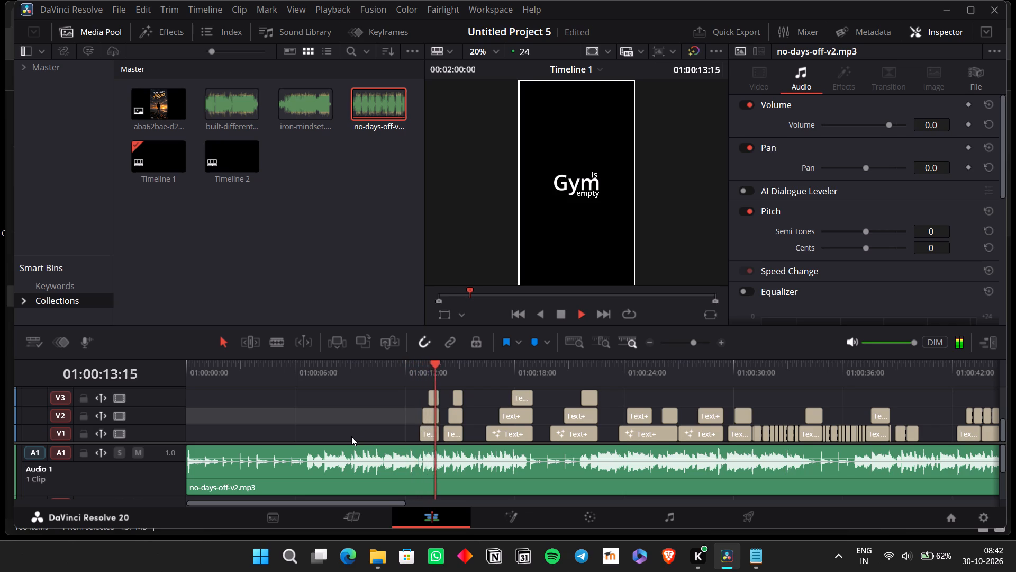
key(space)
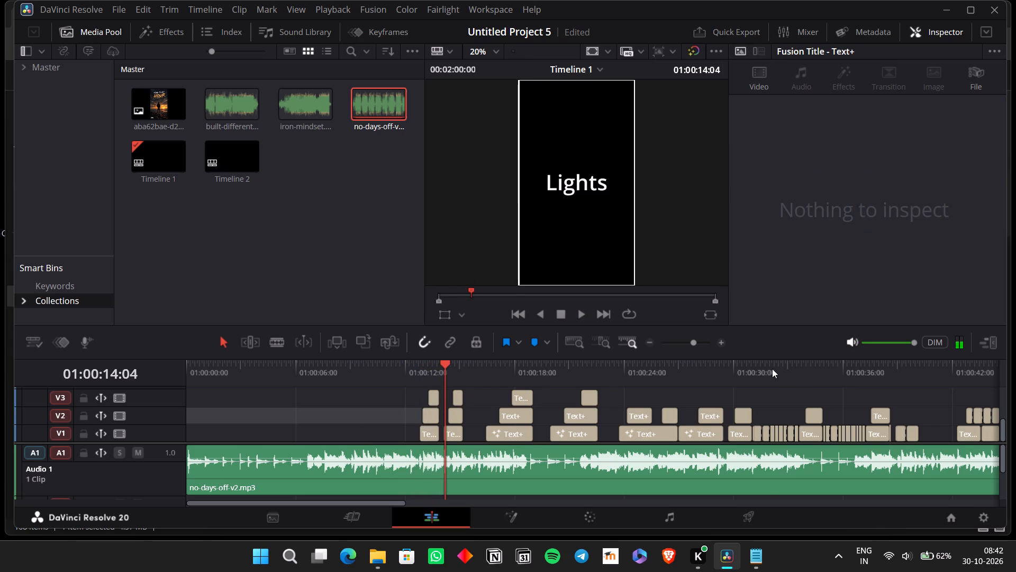
Copy the "Never" Text+ title near 01:00:31 on V1 and paste it on V1 at about 01:00:06:14.
click(770, 369)
click(757, 433)
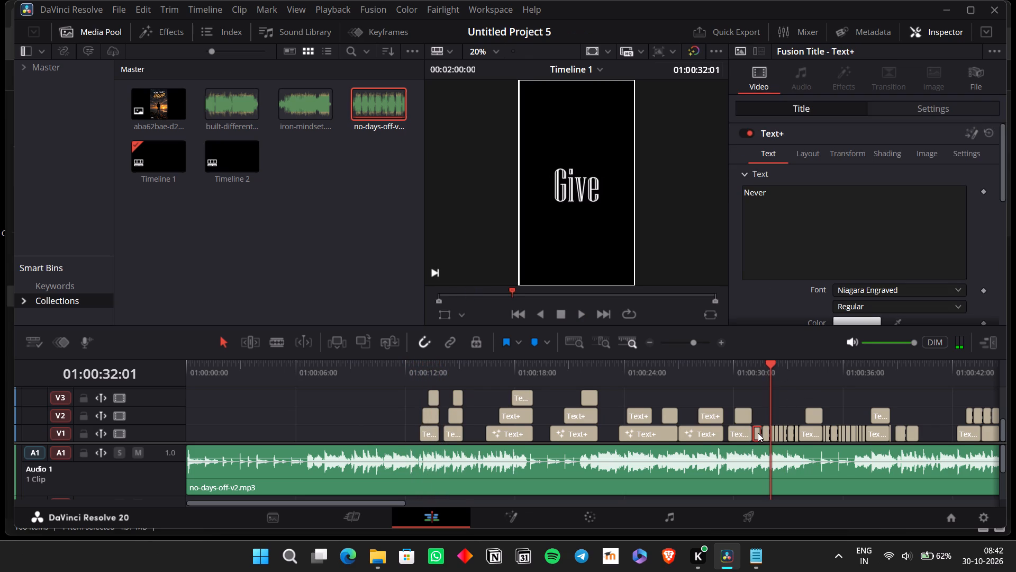
key(ctrl+c)
click(294, 368)
key(space)
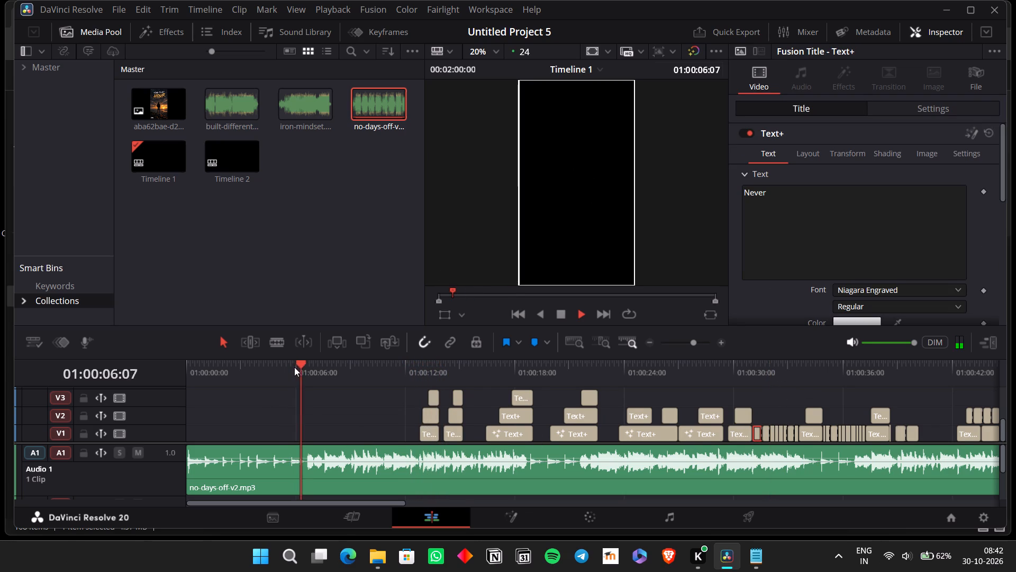
key(space)
key(ctrl+v)
Extend the end of the pasted "Never" title on V1 to about 01:00:11 and preview it from its start.
click(714, 341)
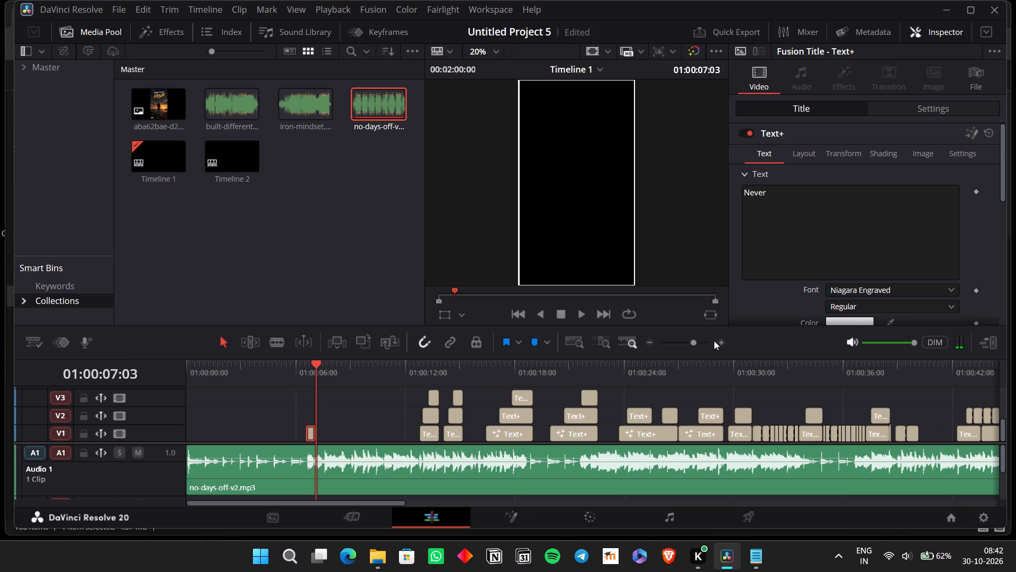
click(715, 341)
double_click(719, 342)
drag(496, 432, 804, 431)
click(461, 366)
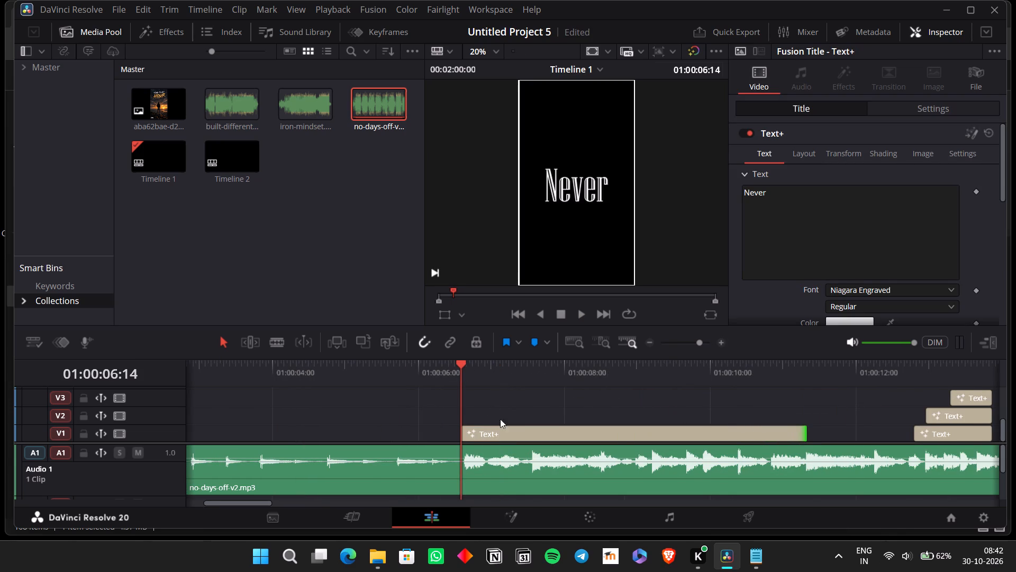
click(504, 424)
click(504, 426)
click(511, 432)
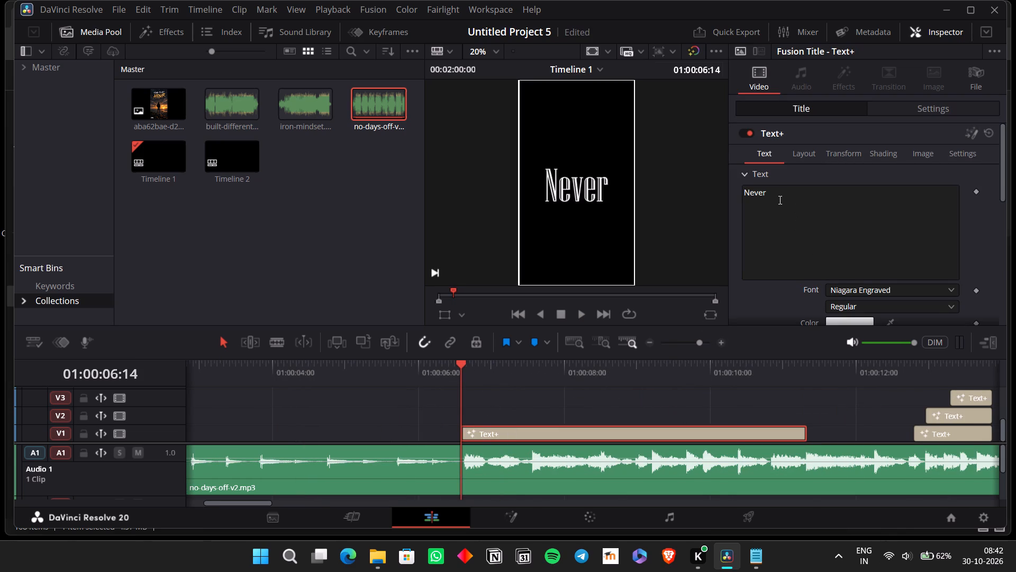
key(space)
key(space)
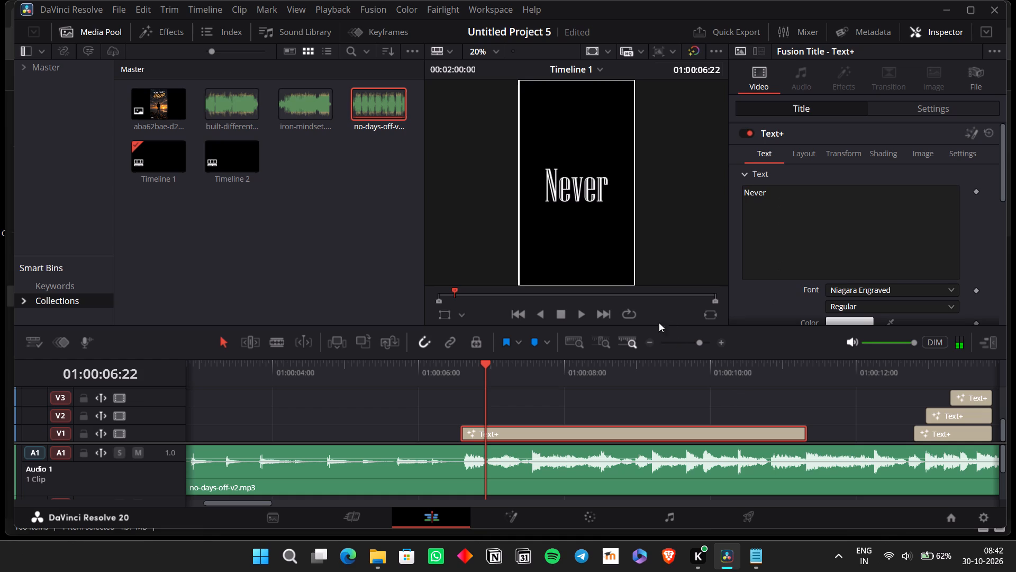
Move the lyrics Text+ clip from V4 near 01:01:27 to V2 at about 01:00:04, ahead of the pasted title.
double_click(654, 343)
scroll(672, 417, up, 1)
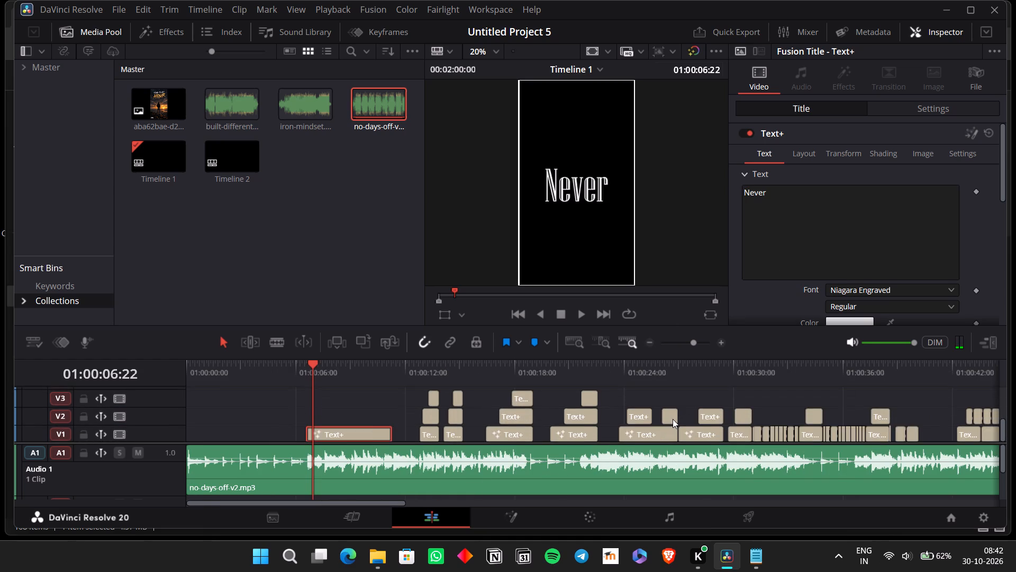
scroll(673, 419, up, 1)
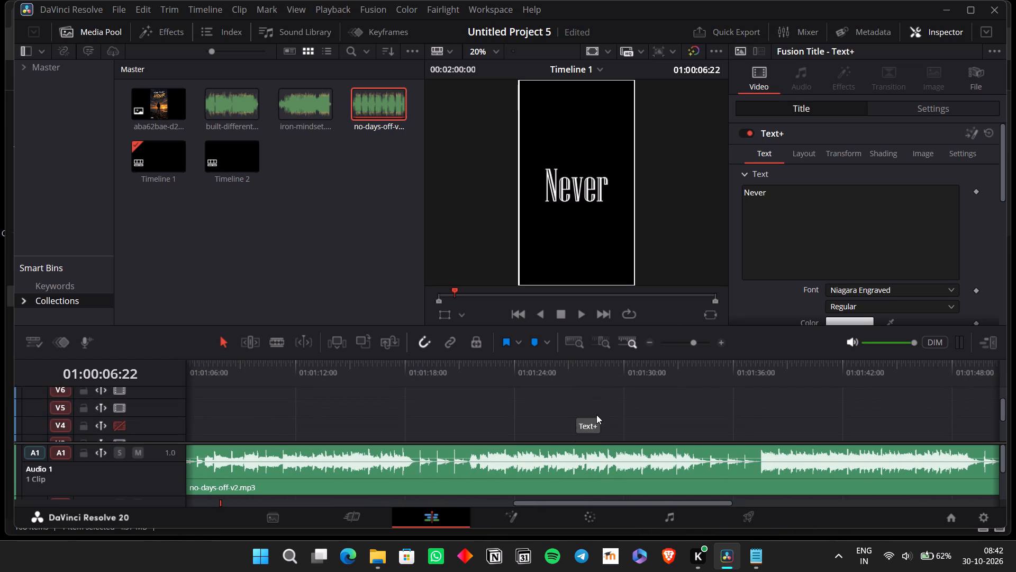
drag(592, 418, 238, 423)
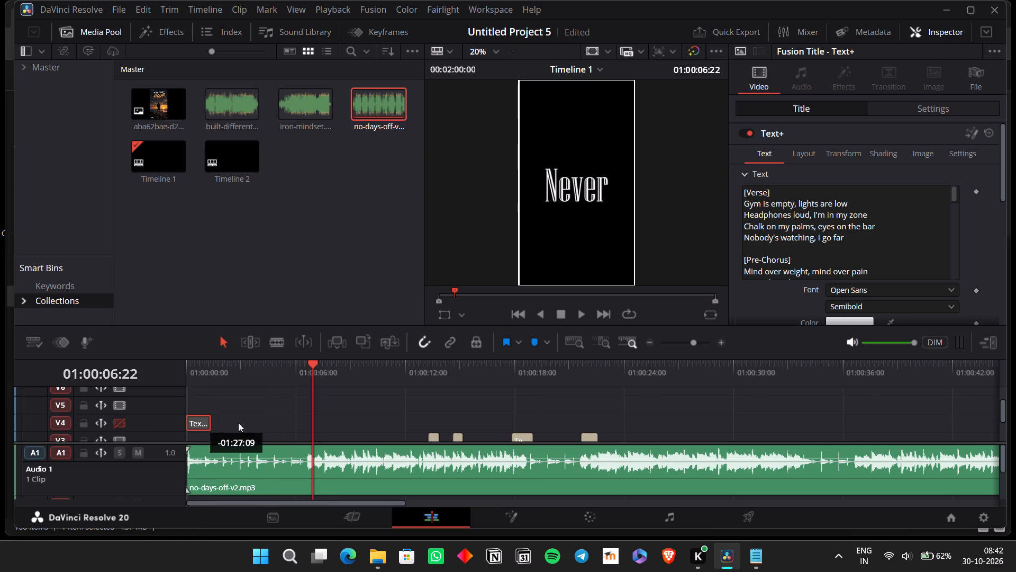
drag(238, 423, 300, 423)
scroll(306, 423, down, 1)
click(284, 391)
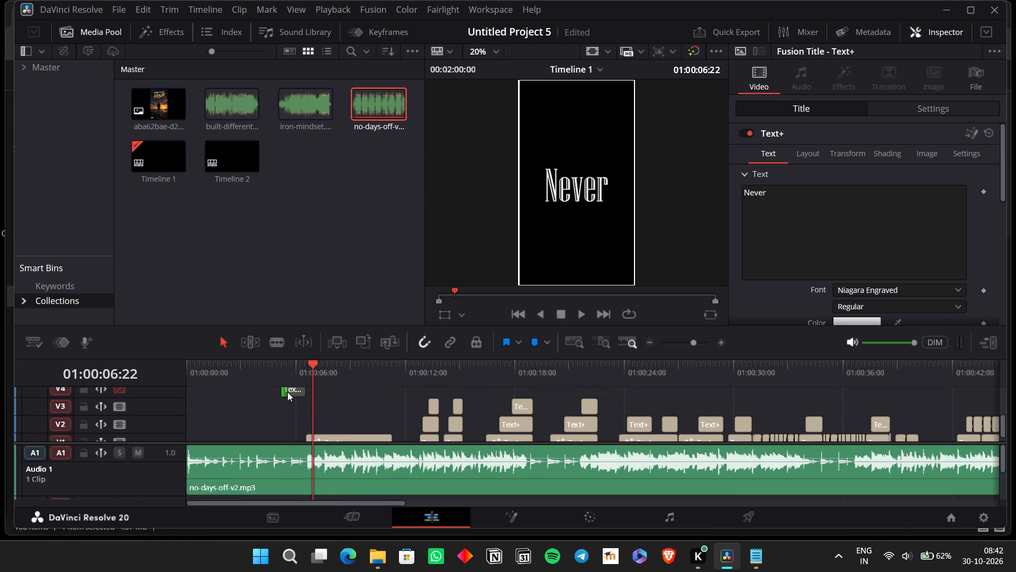
drag(288, 388, 274, 422)
scroll(276, 415, down, 1)
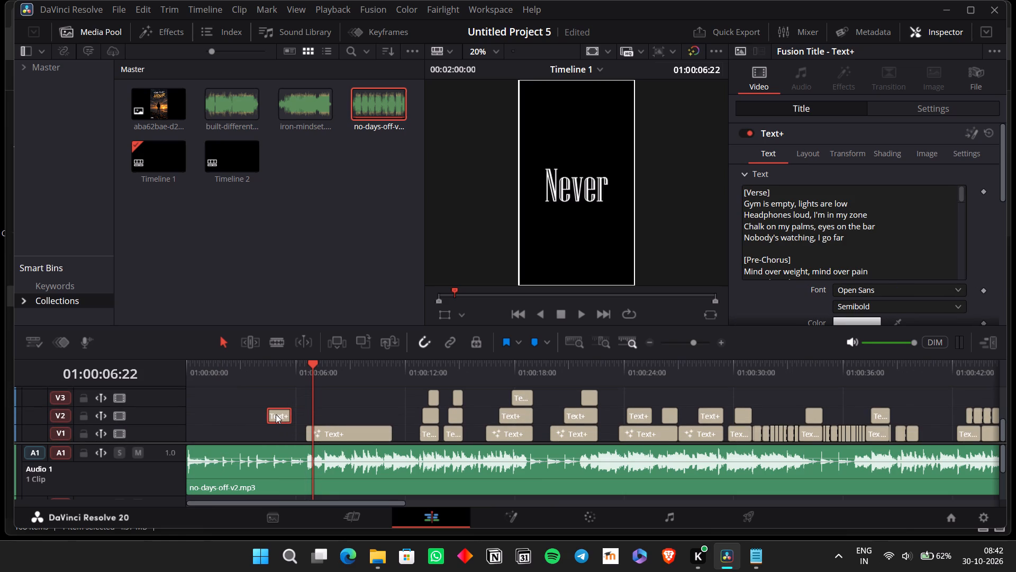
scroll(276, 414, down, 1)
Replace the old lyrics in the moved Text+ clip on V2 with the copied new lyrics.
click(276, 414)
click(276, 414)
click(841, 223)
key(ctrl+a)
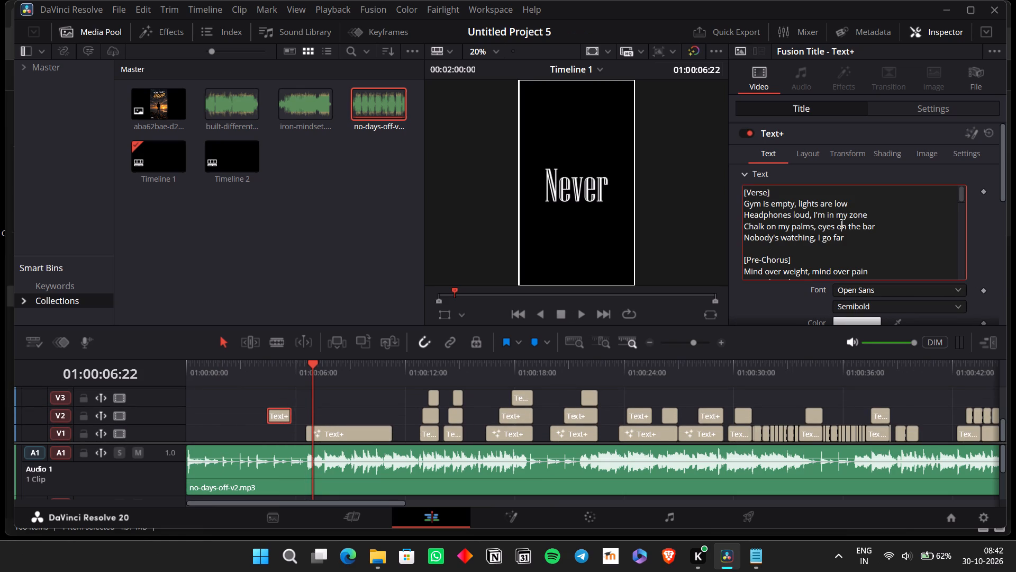
key(ctrl+v)
scroll(841, 223, up, 16)
click(841, 223)
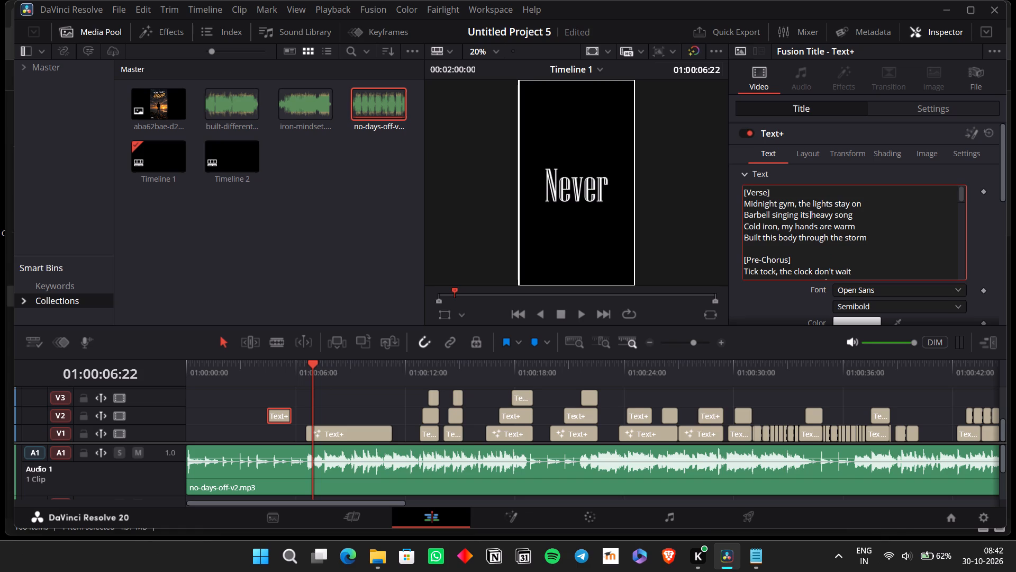
click(800, 204)
Replace the text of the pasted "Never" title on V1 with "Midnight".
click(379, 431)
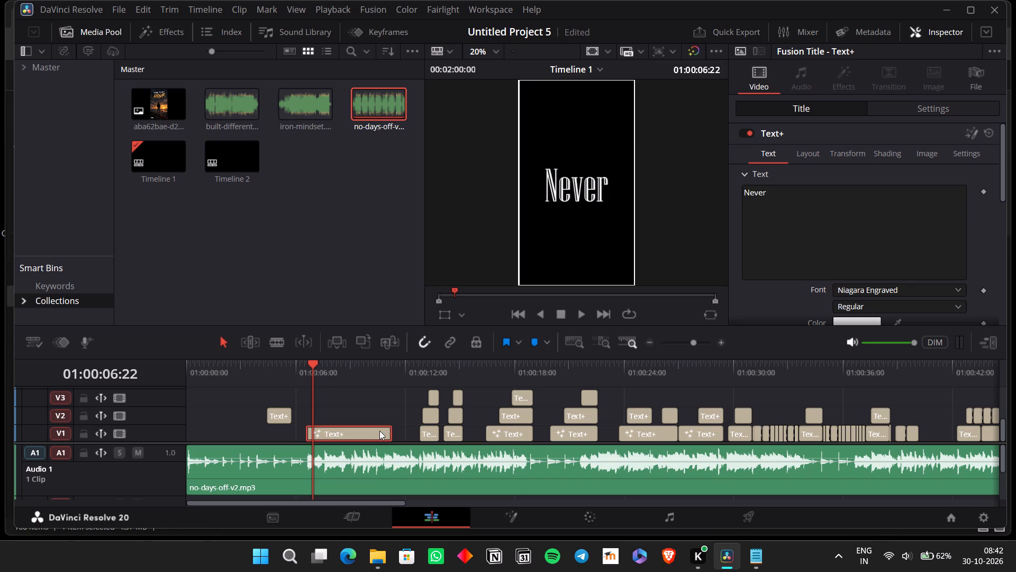
click(303, 361)
click(718, 345)
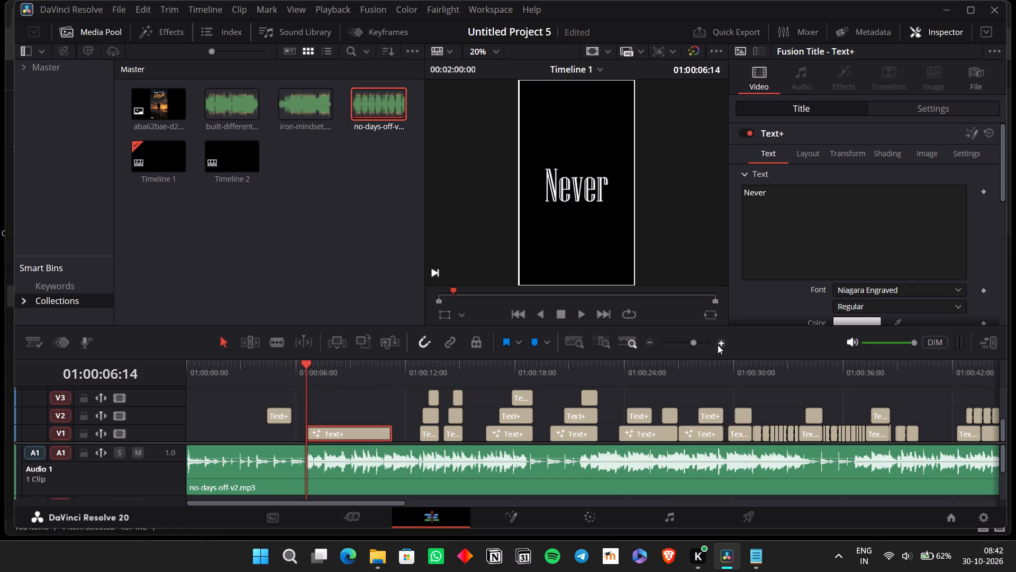
key(space)
key(space)
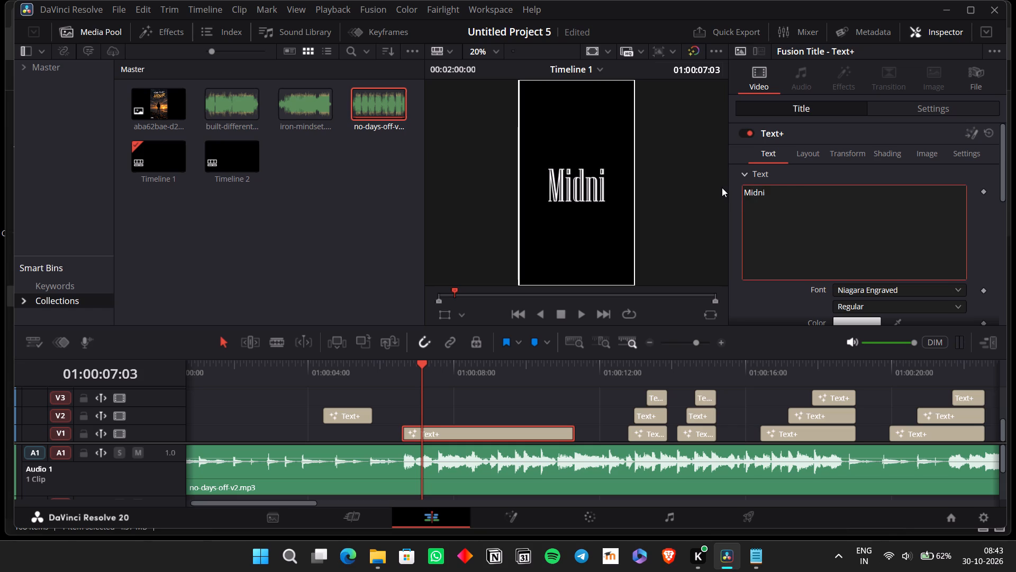
key(BackSpace)
text(ght)
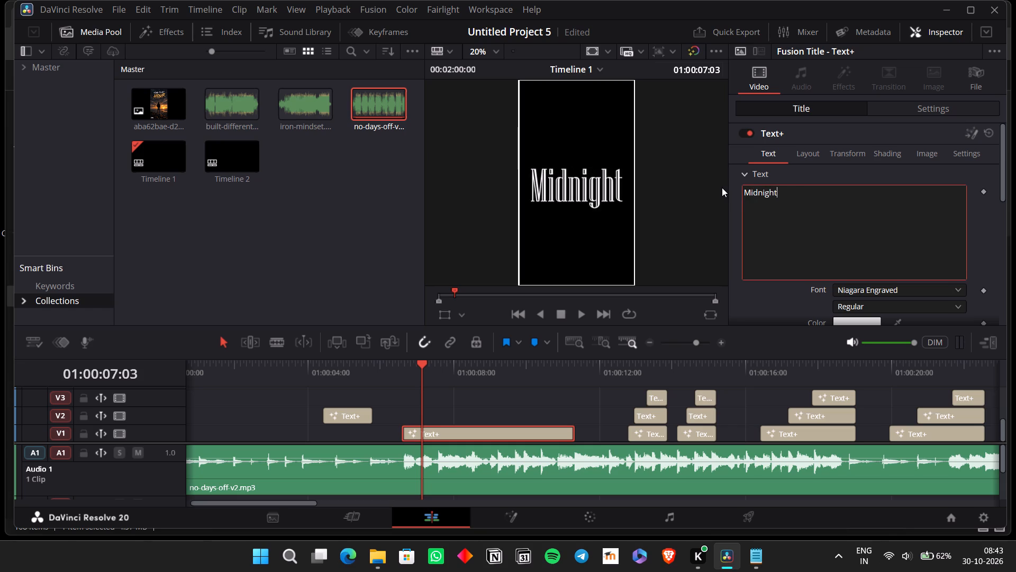
Change the "Midnight" title's font to Algerian.
click(894, 291)
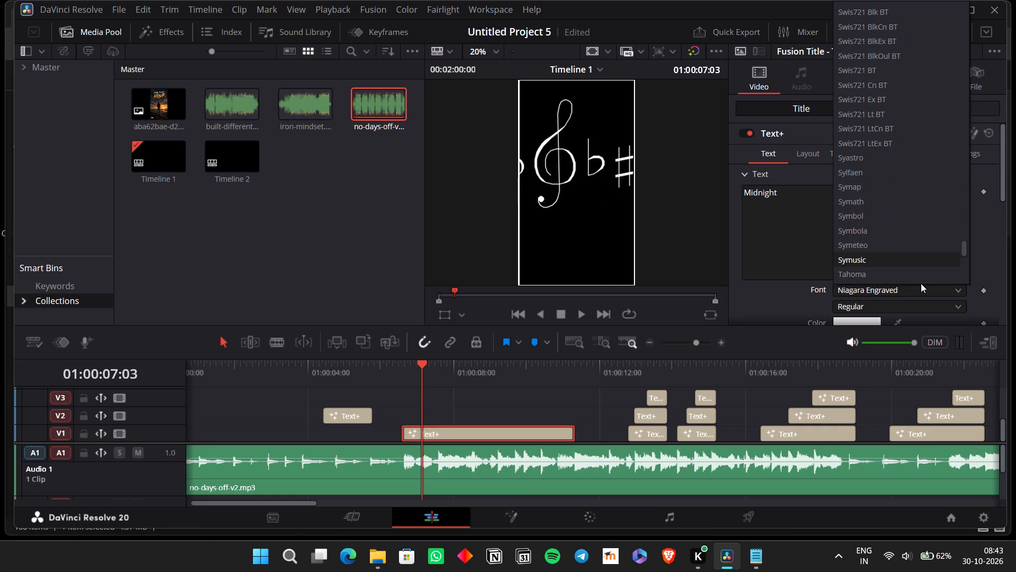
scroll(927, 273, down, 3)
scroll(926, 268, up, 15)
scroll(925, 266, up, 20)
scroll(925, 266, up, 1)
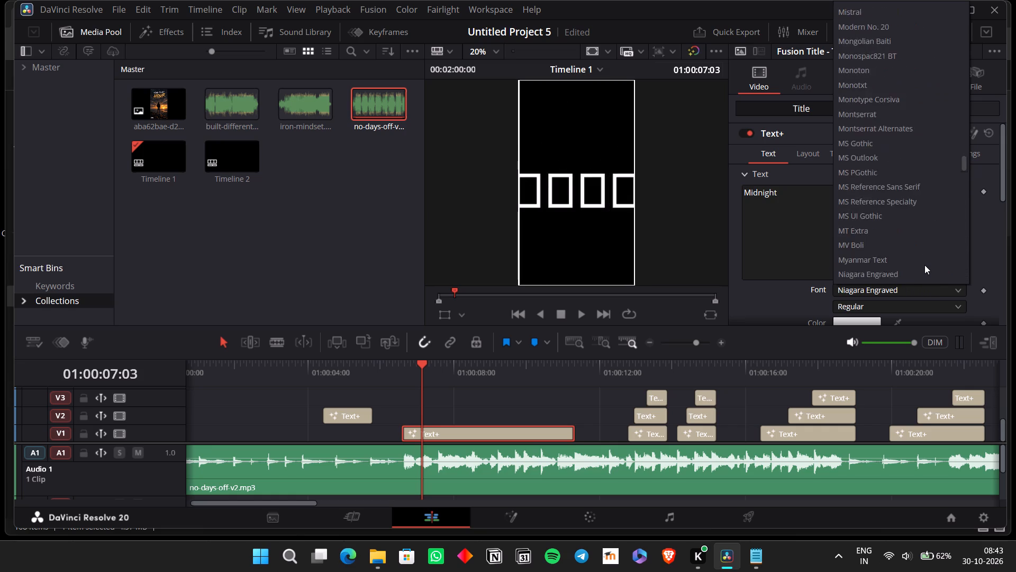
scroll(924, 265, up, 20)
scroll(924, 265, up, 20)
scroll(924, 265, up, 6)
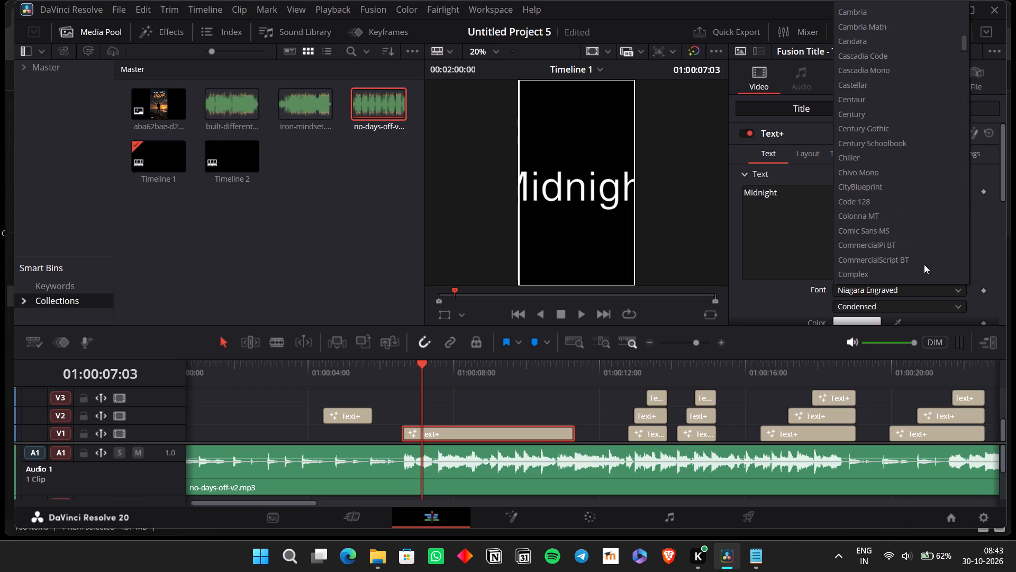
scroll(924, 264, up, 18)
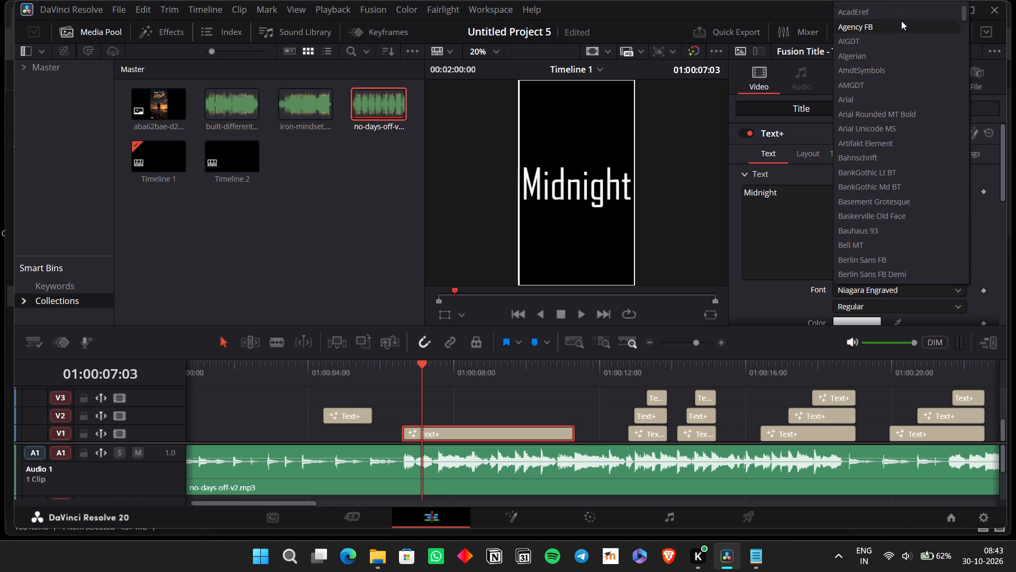
click(900, 58)
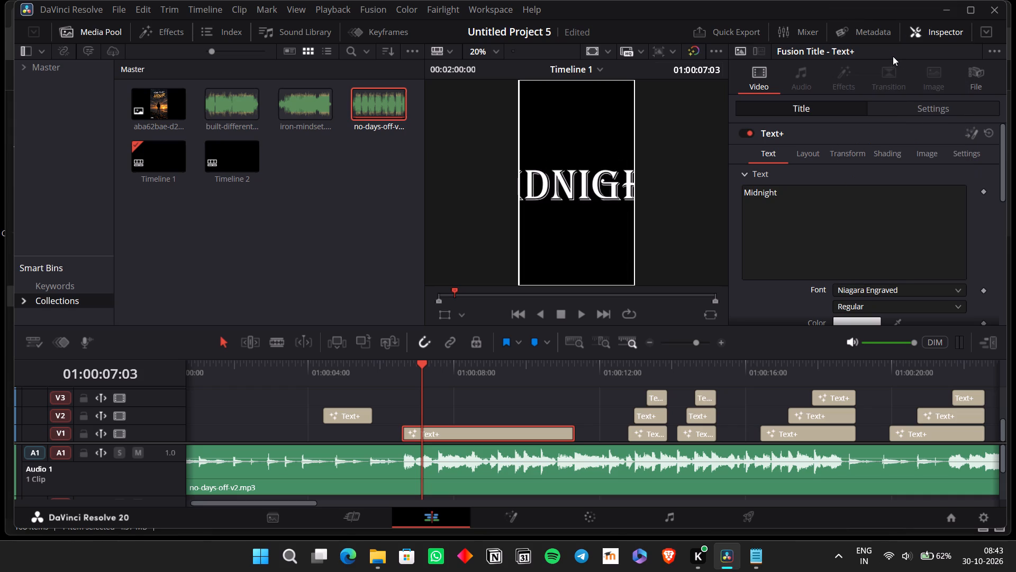
Set the "Midnight" title's Zoom to 3.000 in both X and Y.
click(887, 107)
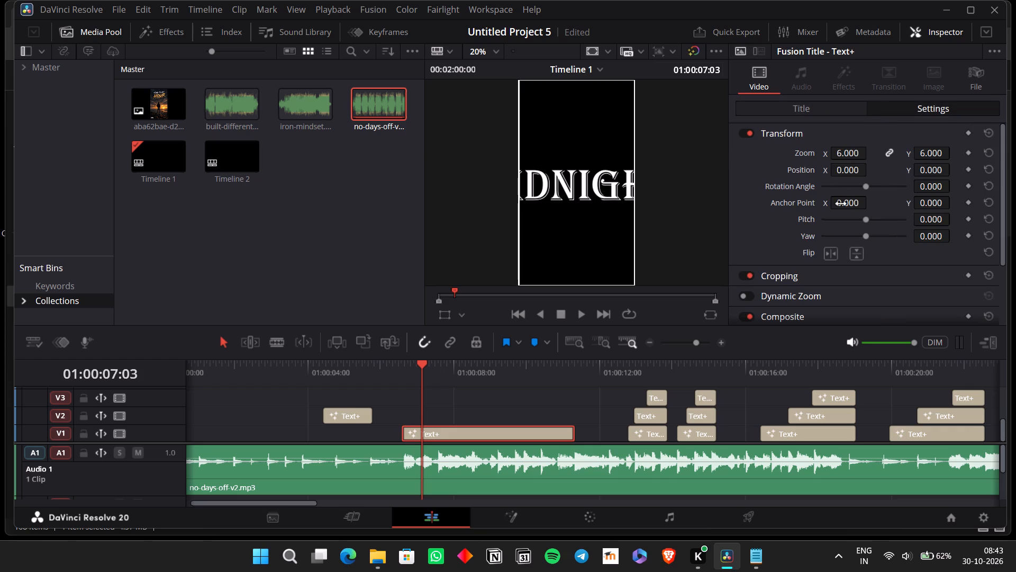
click(844, 160)
drag(843, 159, 821, 168)
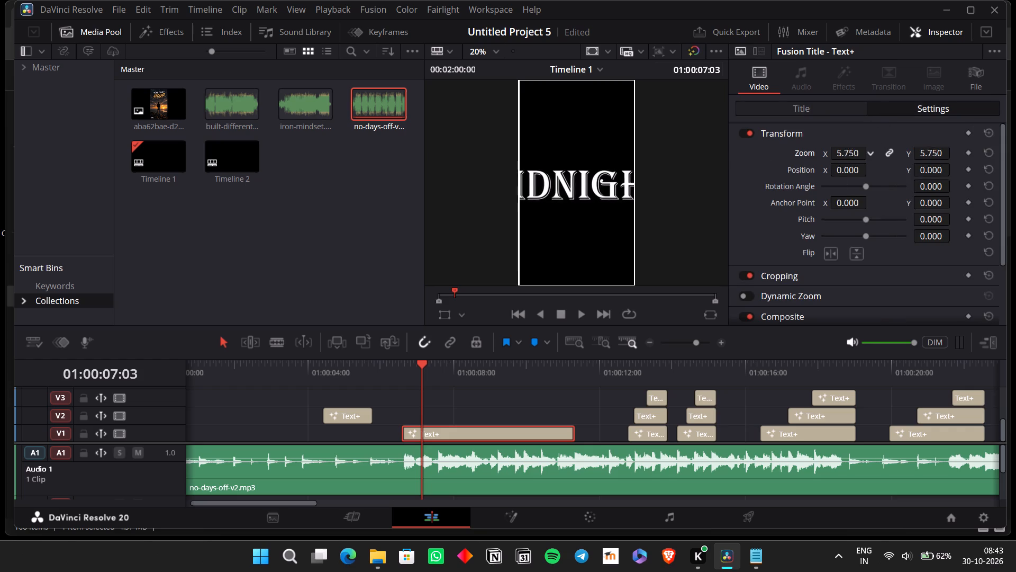
drag(821, 168, 661, 238)
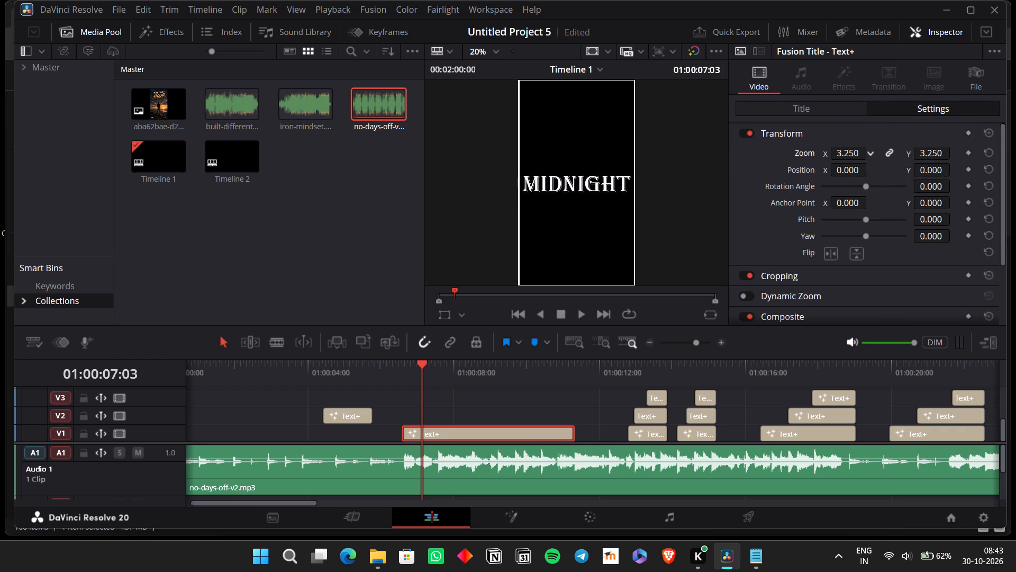
drag(661, 238, 657, 242)
double_click(848, 153)
key(3)
key(Return)
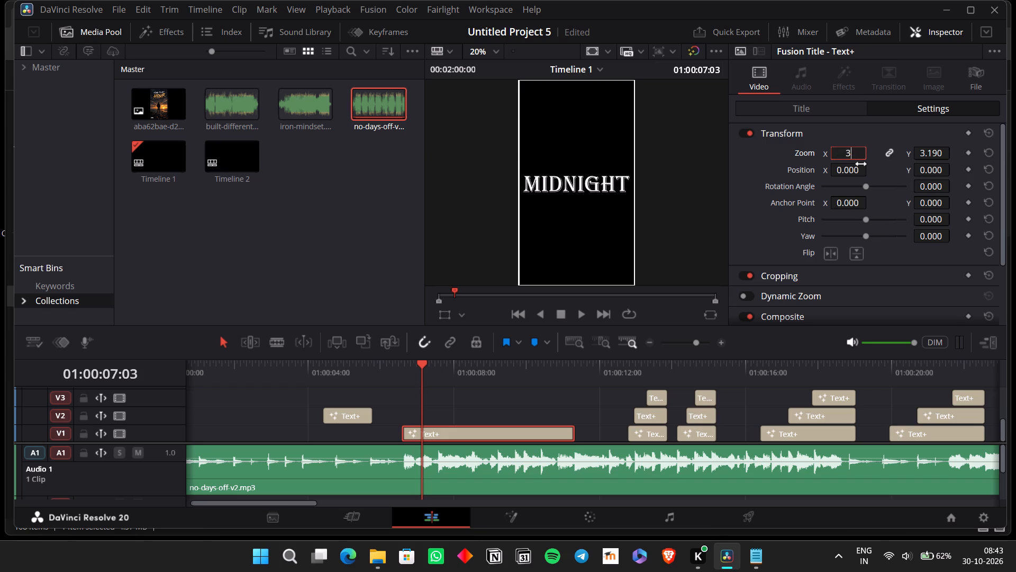
Listen for the end of "Midnight" in the song and split its title on V1 at 01:00:07:12.
click(397, 359)
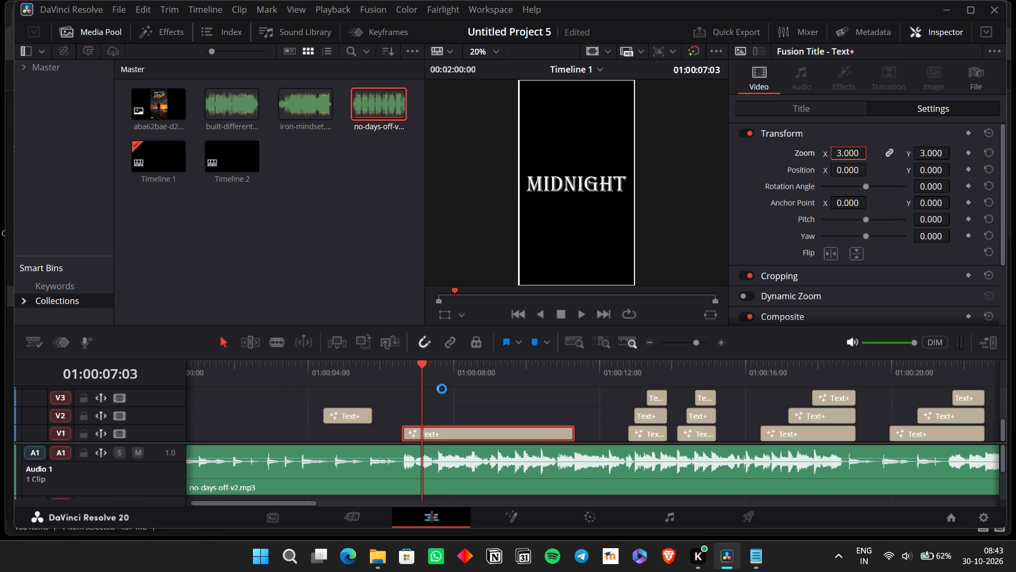
click(406, 364)
click(450, 434)
key(space)
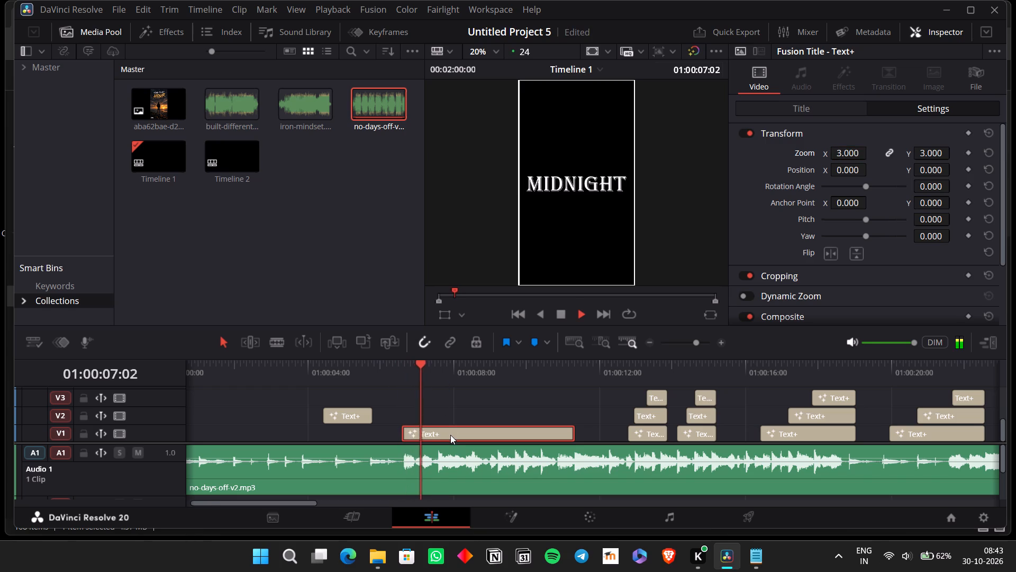
key(space)
key(space)
key(space)
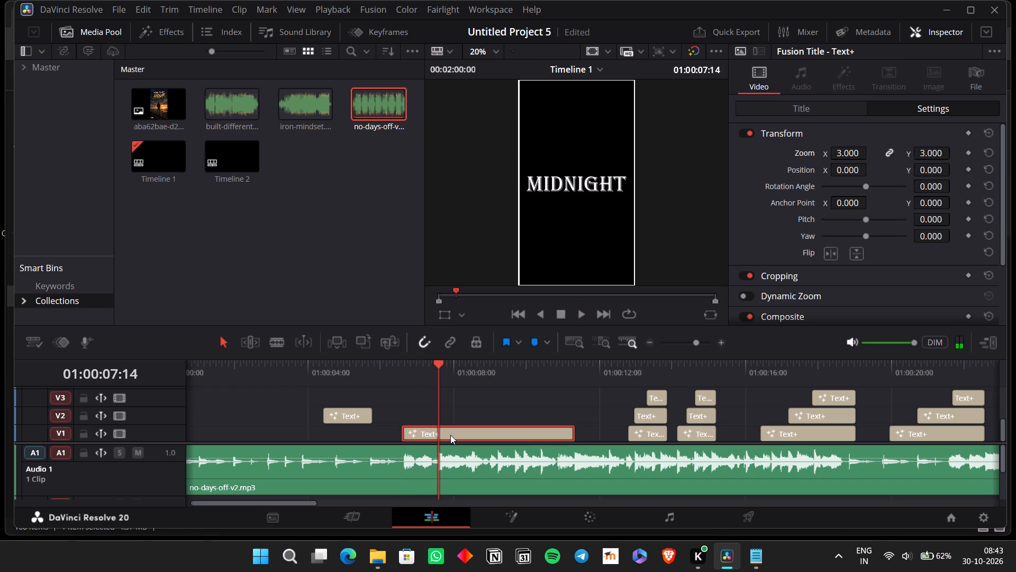
key(Left)
key(Left)
click(450, 435)
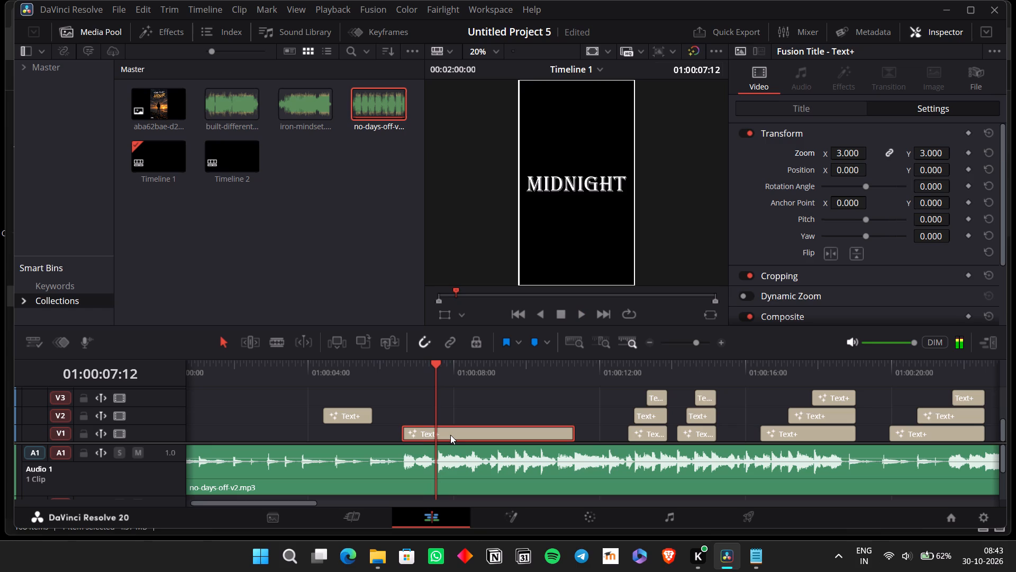
key(ctrl+b)
Change the text of the title segment after the 01:00:07:12 cut to "gym".
click(450, 435)
click(805, 123)
click(804, 109)
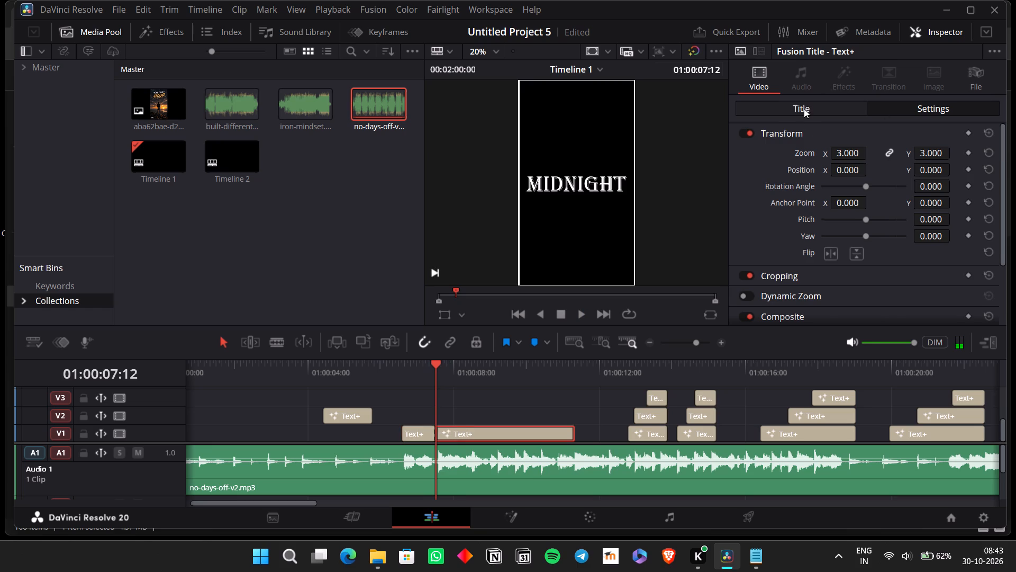
drag(802, 200, 731, 187)
text(gym)
Play back the opening words and split the "gym" title on V1 at about 01:00:07:17 for the following word.
click(392, 370)
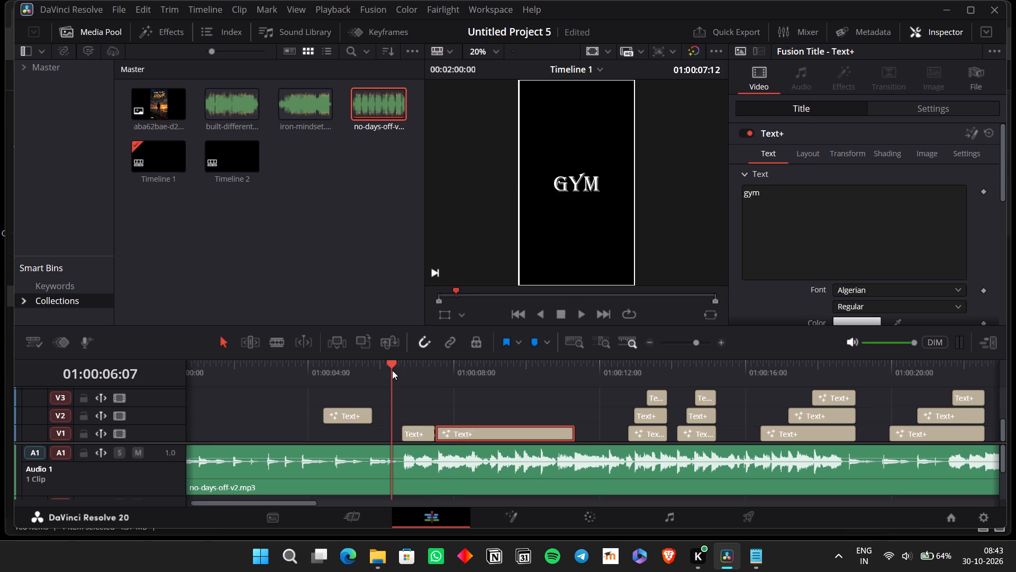
key(space)
key(space)
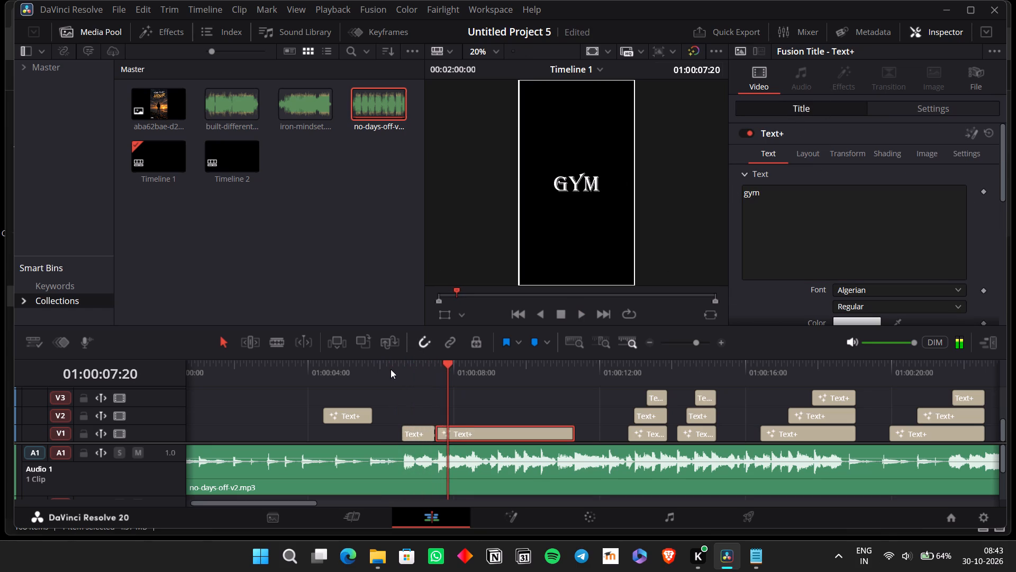
key(space)
key(space)
key(space)
key(space)
click(435, 367)
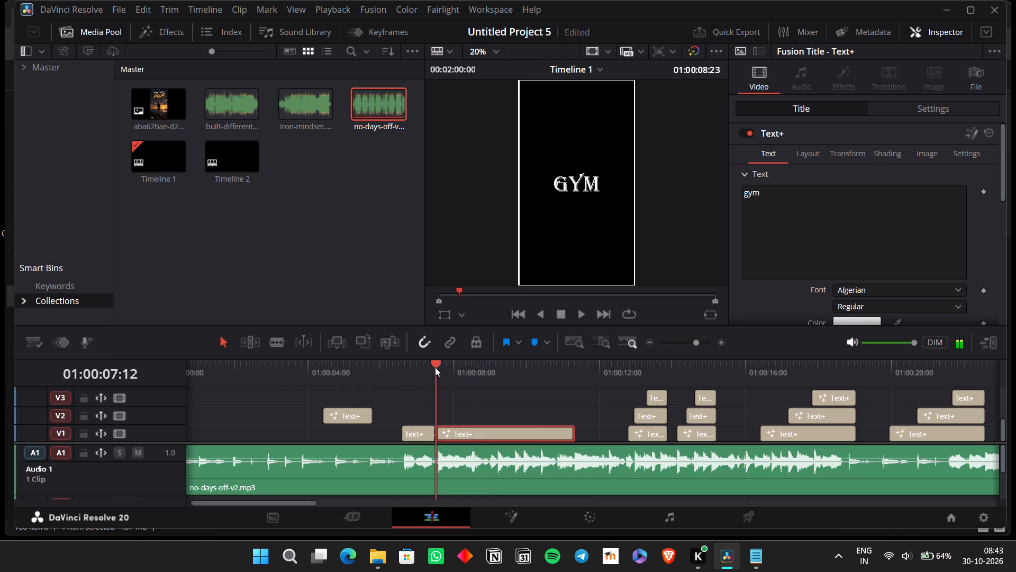
key(space)
key(space)
key(Left)
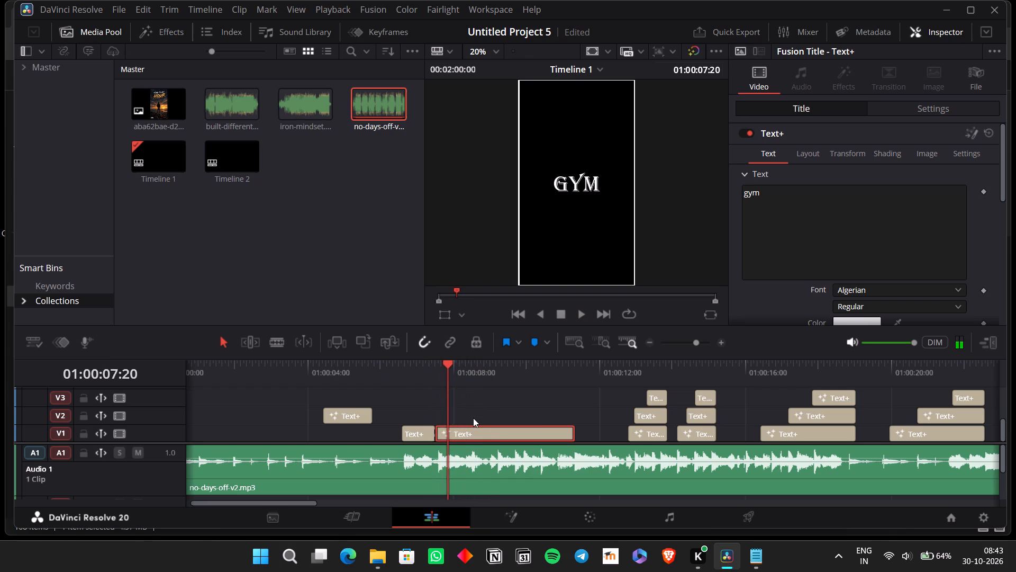
key(Left)
key(Left)
key(Left)
key(ctrl+b)
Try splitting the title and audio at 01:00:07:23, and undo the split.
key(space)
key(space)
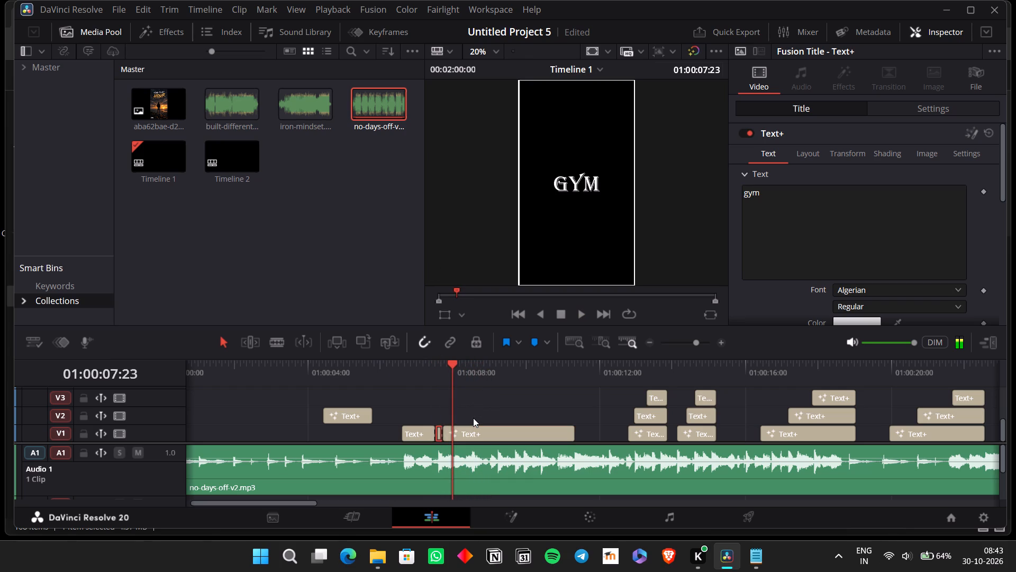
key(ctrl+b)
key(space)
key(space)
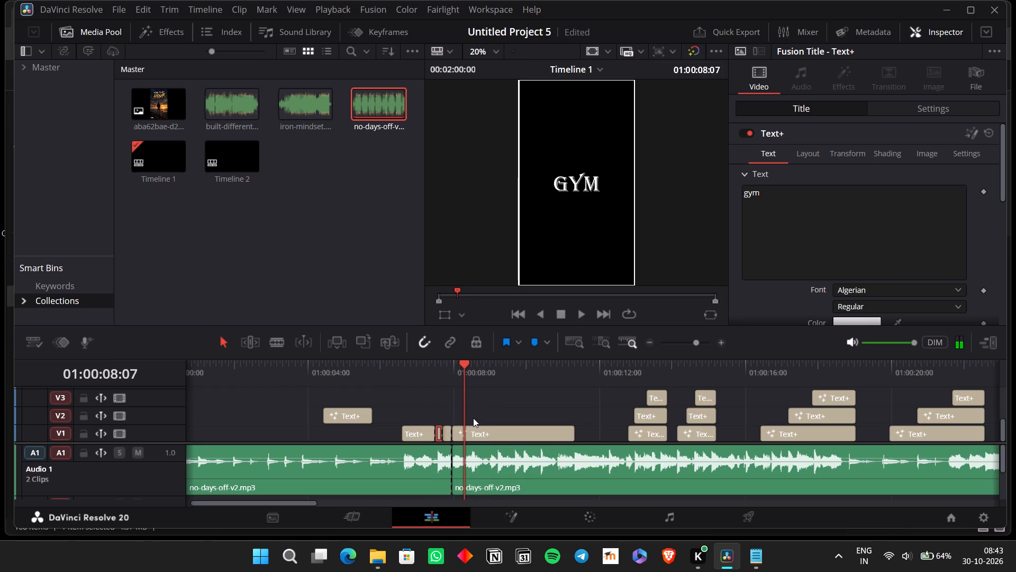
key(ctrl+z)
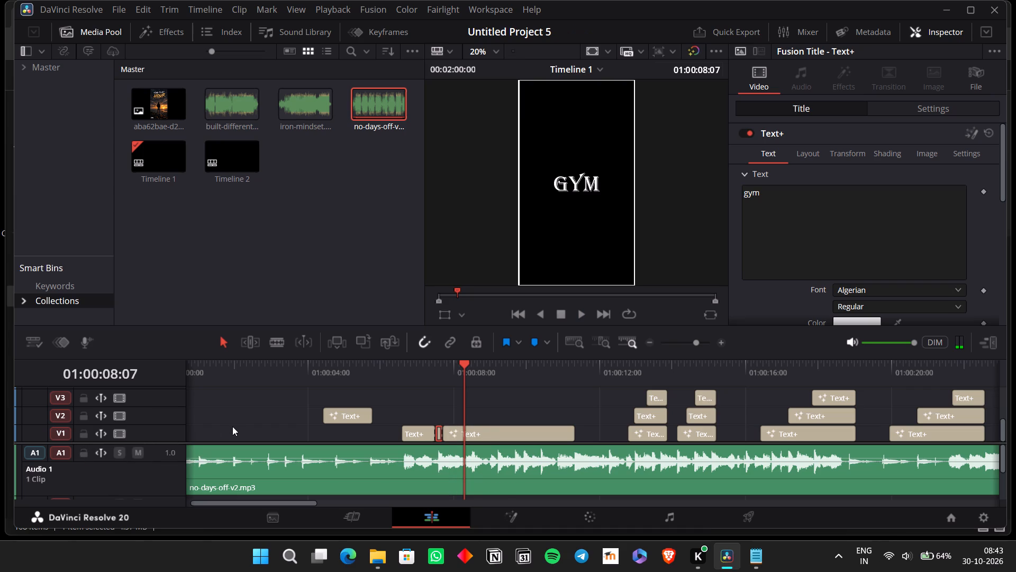
Lock audio track A1 so that cuts affect only the titles.
click(84, 457)
Play the song and split the long V1 title on word changes at about 01:00:07:23, 01:00:08:07, 01:00:08:13 and 01:00:08:20.
click(374, 356)
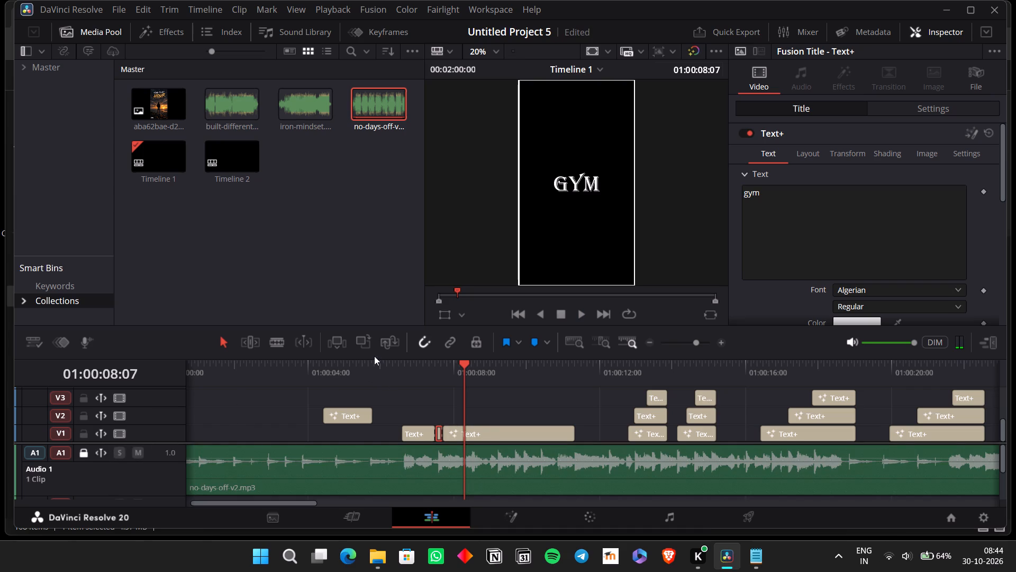
click(379, 373)
key(space)
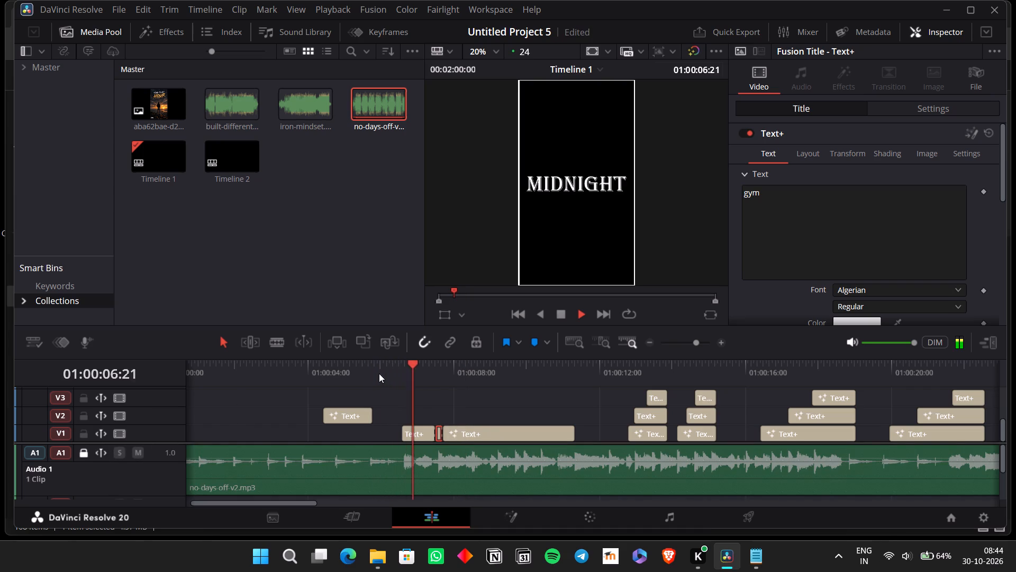
key(space)
key(space)
key(space)
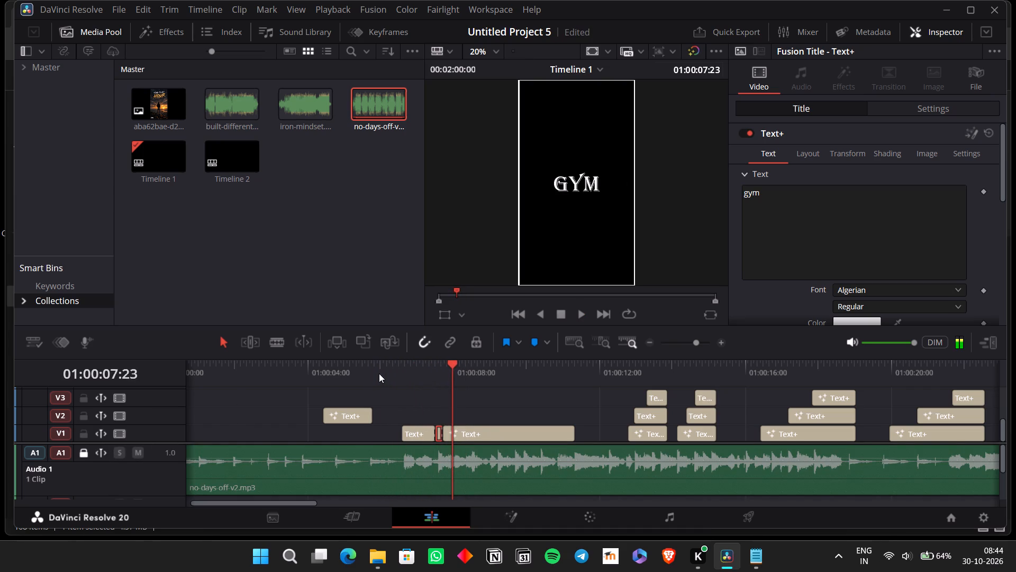
key(ctrl+b)
key(space)
key(space)
key(ctrl+b)
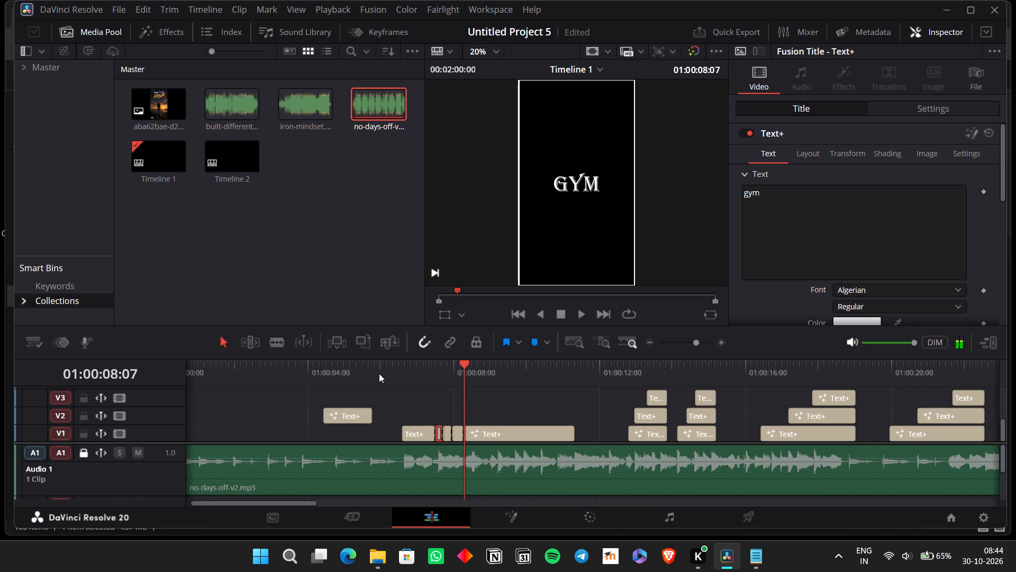
key(space)
key(space)
key(ctrl+b)
key(space)
key(space)
key(ctrl+b)
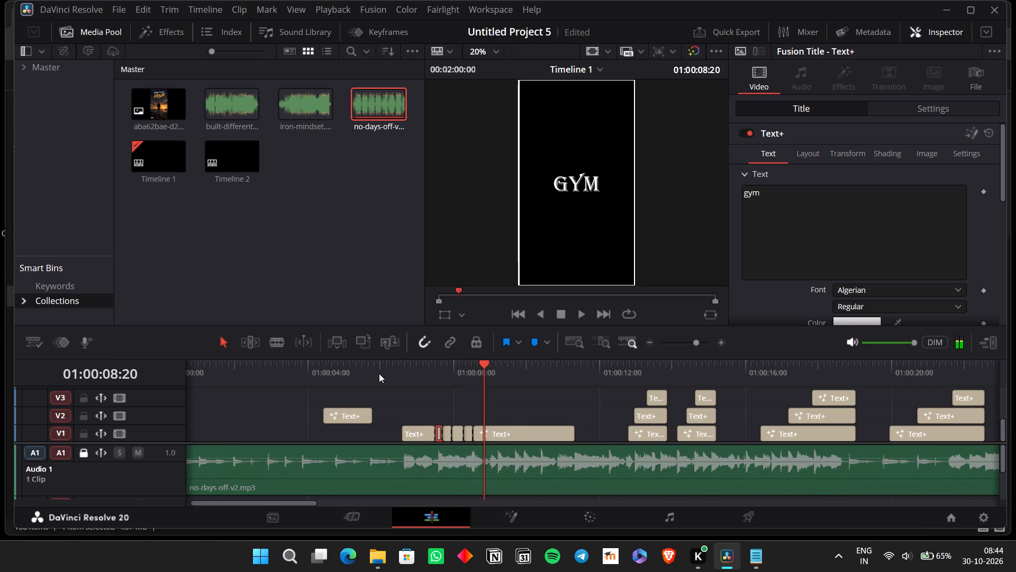
Check the verse lyrics in the V2 clip and change the V1 title segment at 01:00:07:17 to "the".
click(721, 342)
click(266, 378)
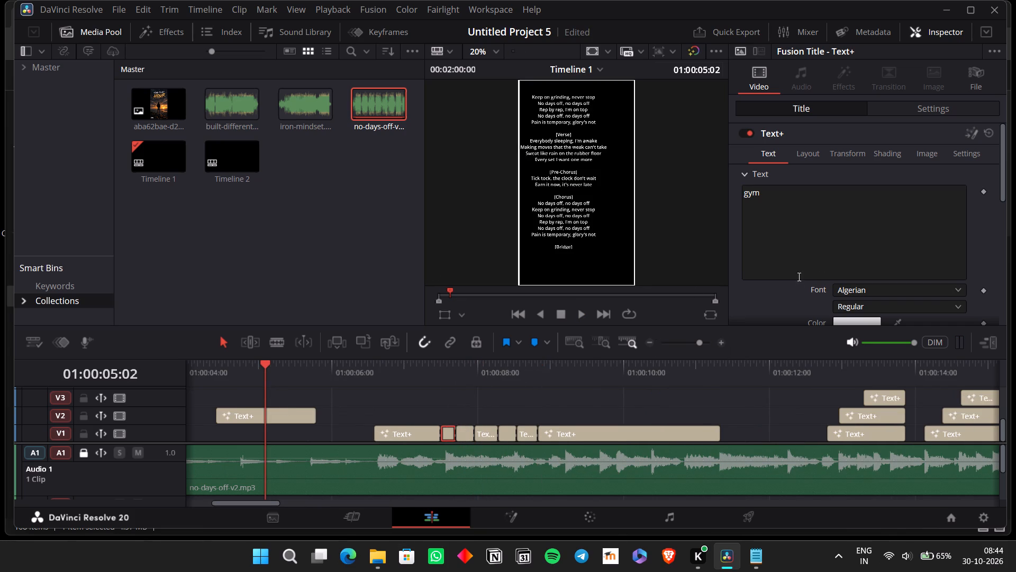
click(287, 407)
scroll(773, 252, up, 5)
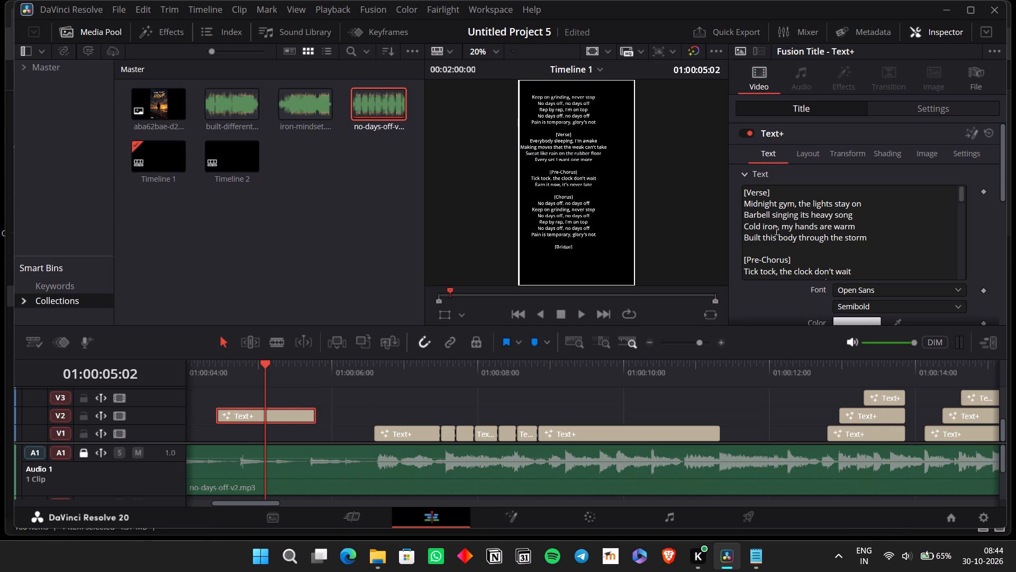
scroll(775, 230, up, 5)
click(819, 203)
click(402, 361)
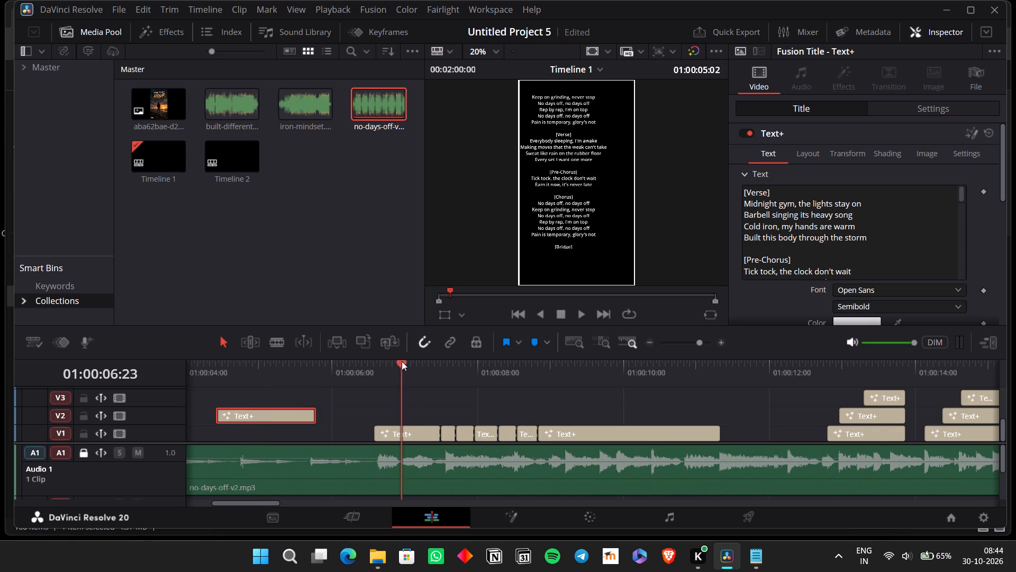
click(442, 376)
click(453, 387)
click(464, 428)
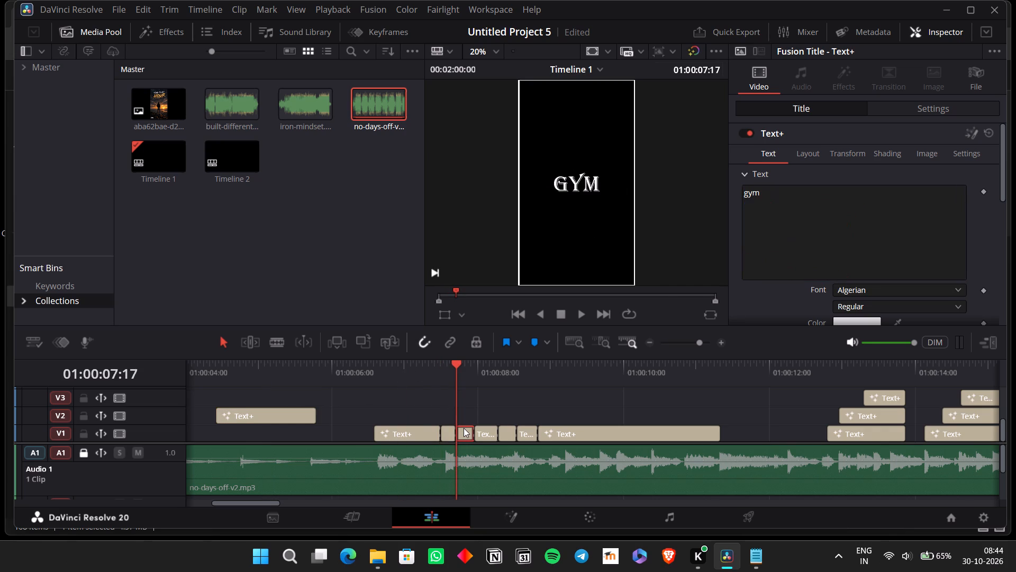
drag(801, 186, 756, 188)
text(the)
Change the three V1 title segments following "the" to "lights", "stay" and "on".
click(483, 439)
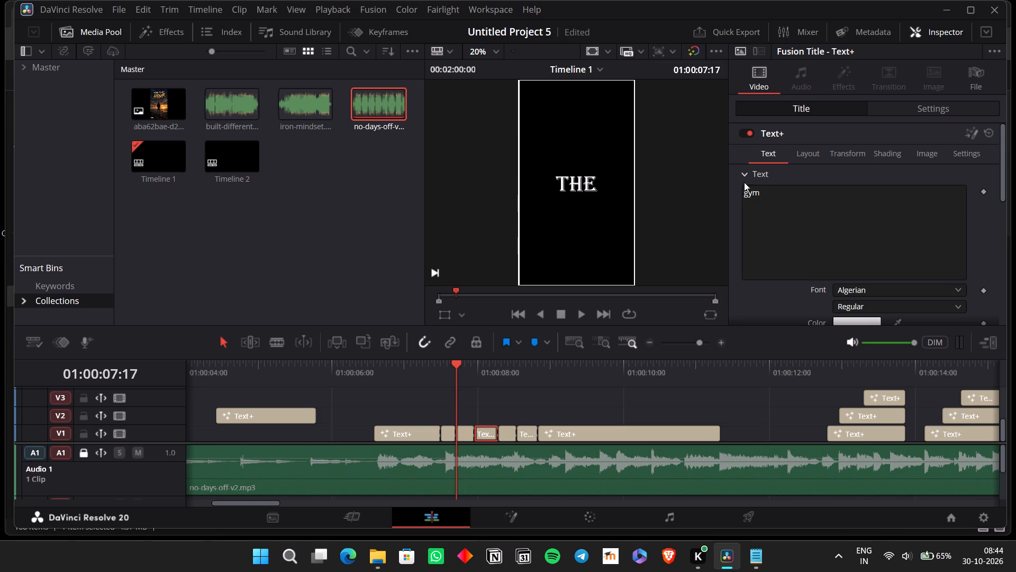
drag(772, 193, 745, 195)
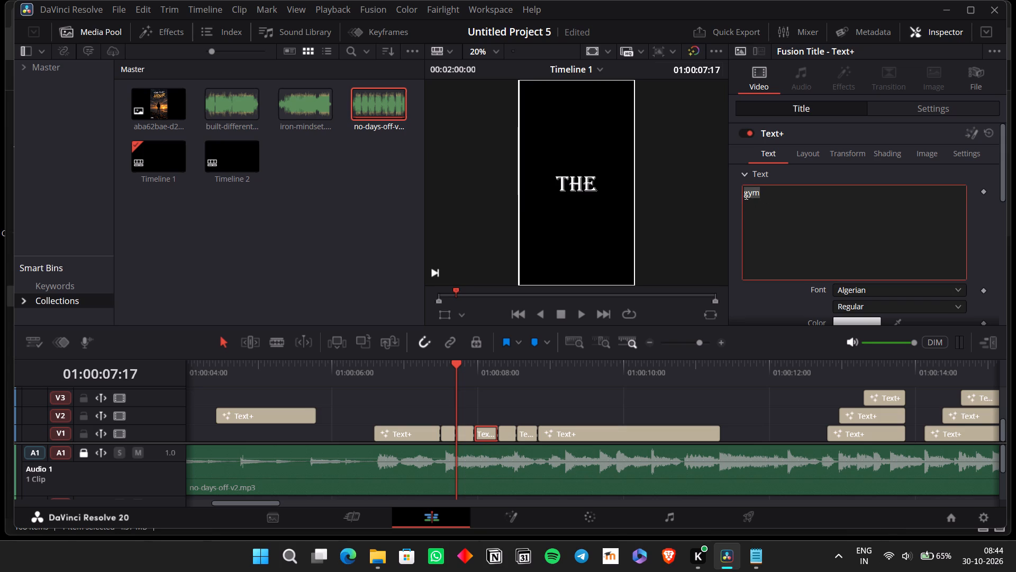
text(lights)
click(517, 435)
click(512, 434)
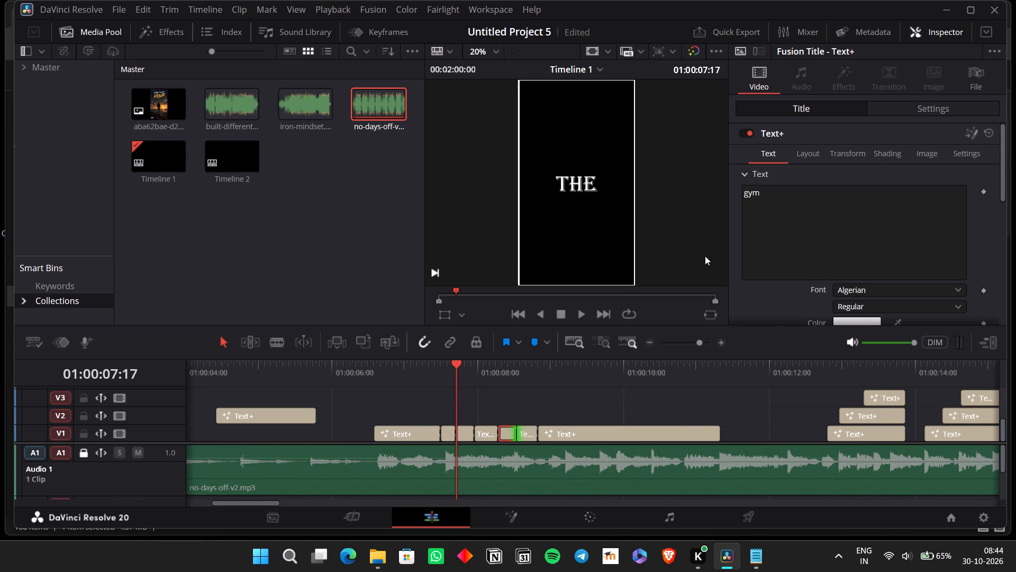
double_click(783, 218)
text(stay)
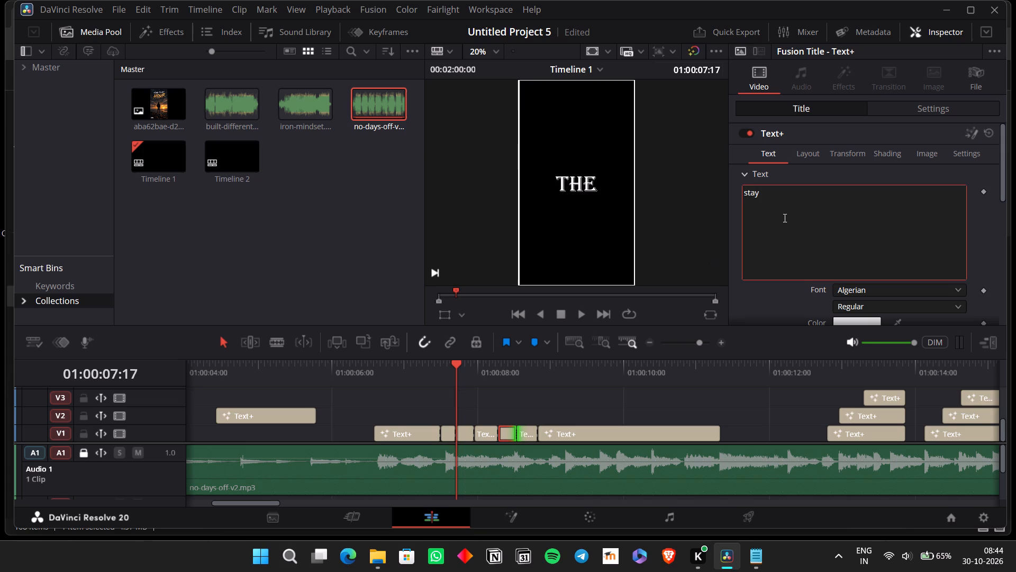
click(530, 431)
click(877, 166)
double_click(795, 237)
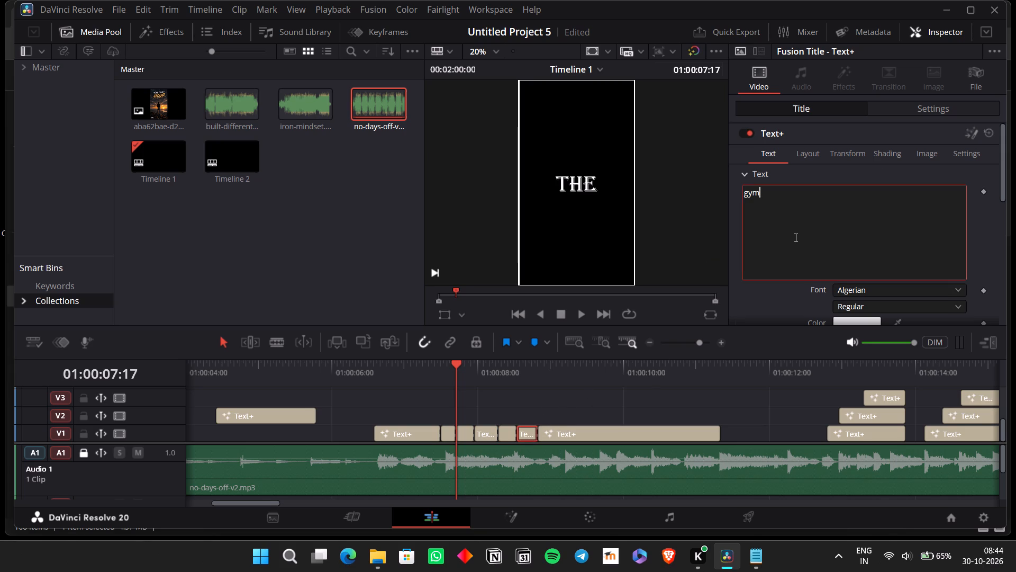
text(on)
Play the vocals, check the verse lyrics in the V2 clip, and change the V1 title starting at 01:00:08:20 to "Barbell".
click(353, 367)
key(space)
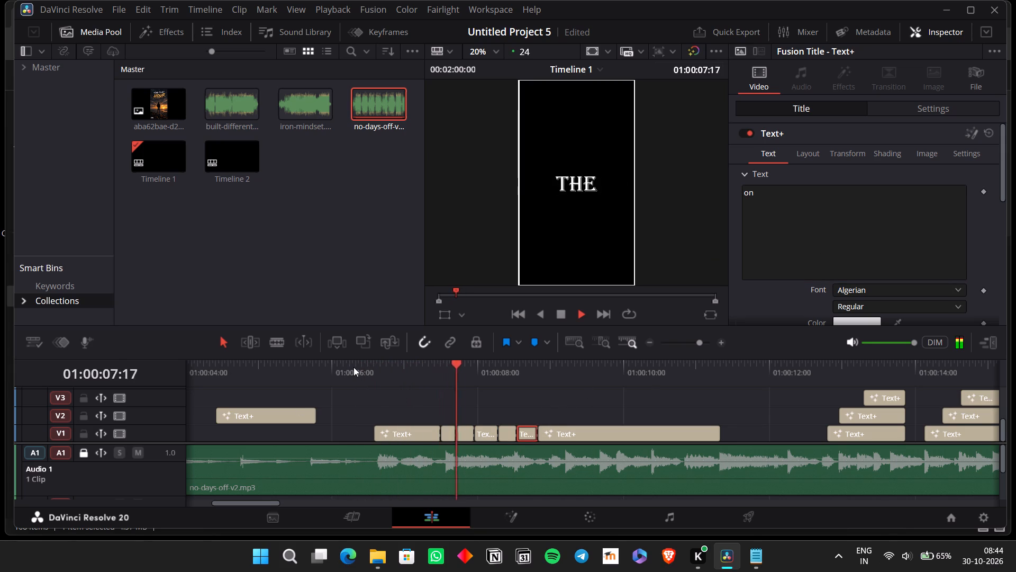
key(space)
key(space)
key(space)
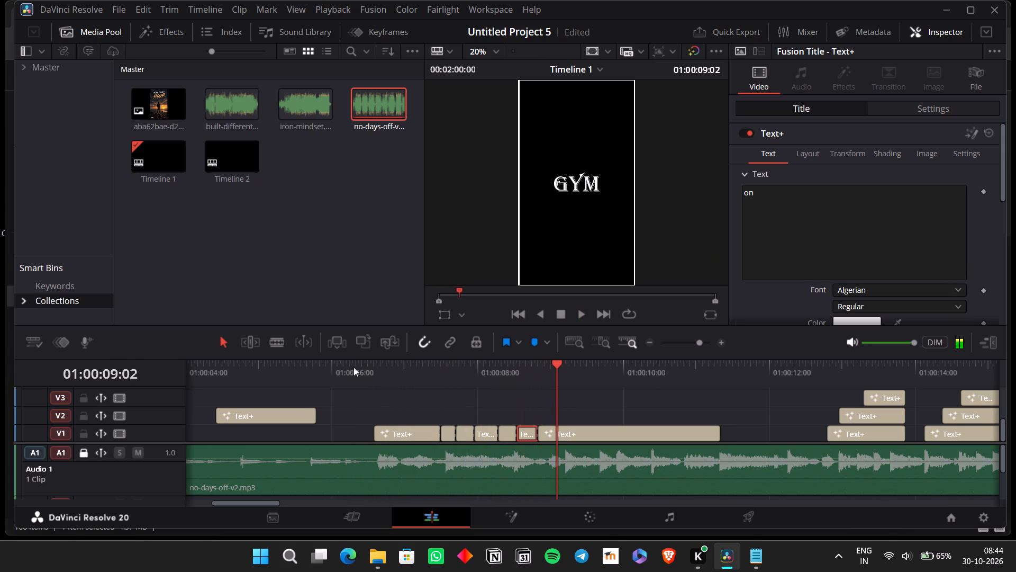
click(273, 360)
click(275, 365)
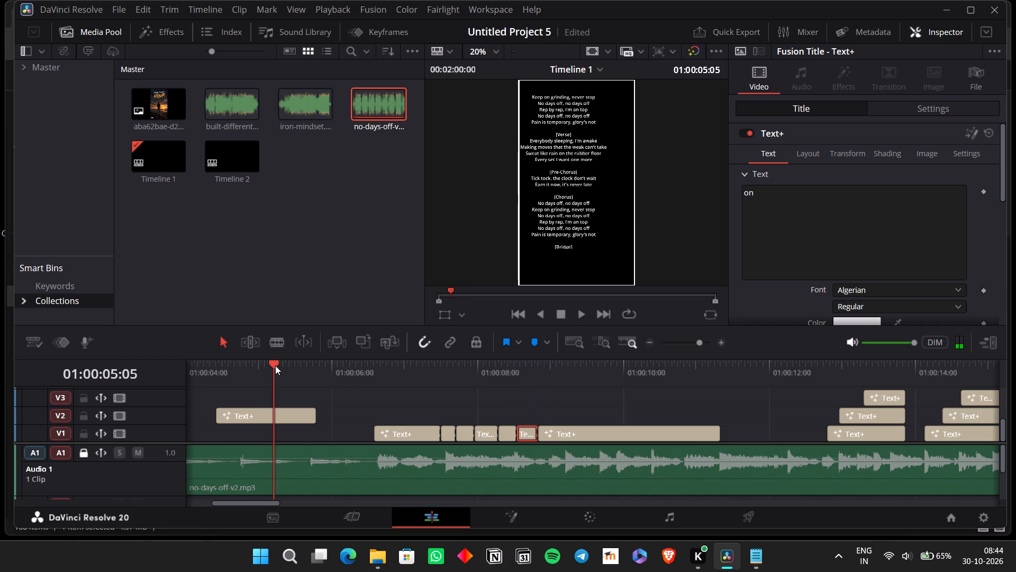
click(307, 412)
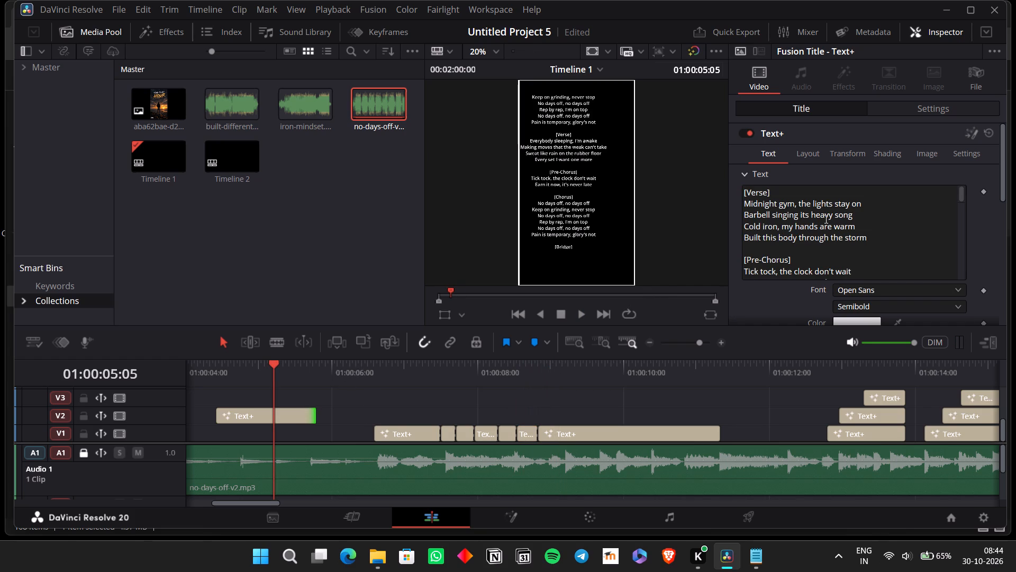
click(540, 371)
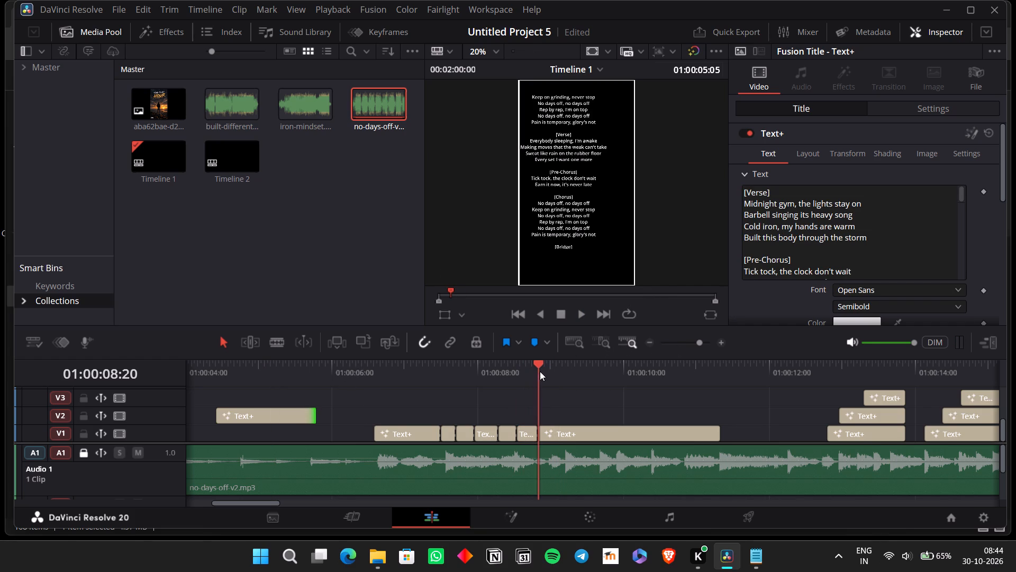
click(557, 434)
key(space)
key(space)
double_click(778, 200)
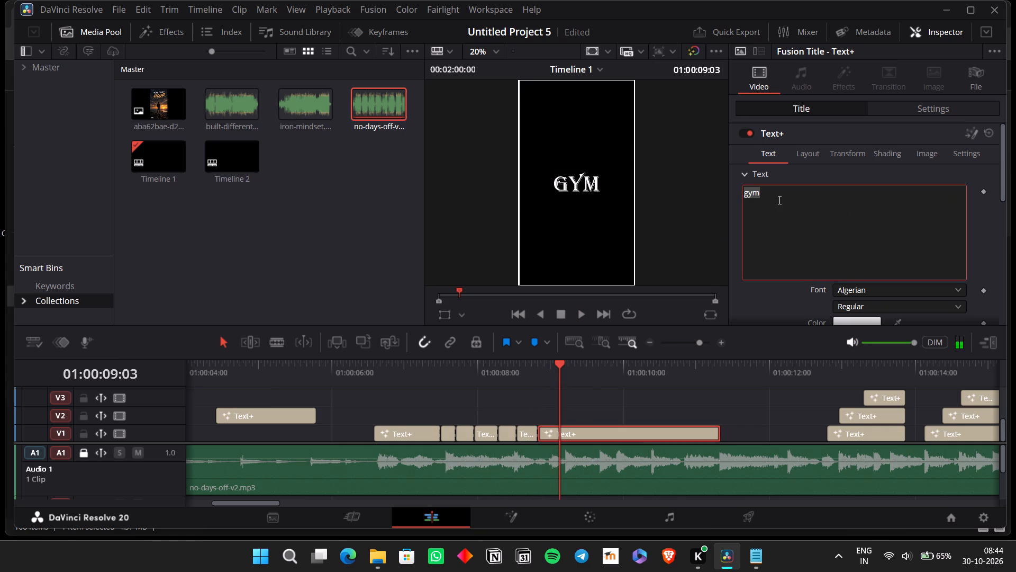
text(arbell)
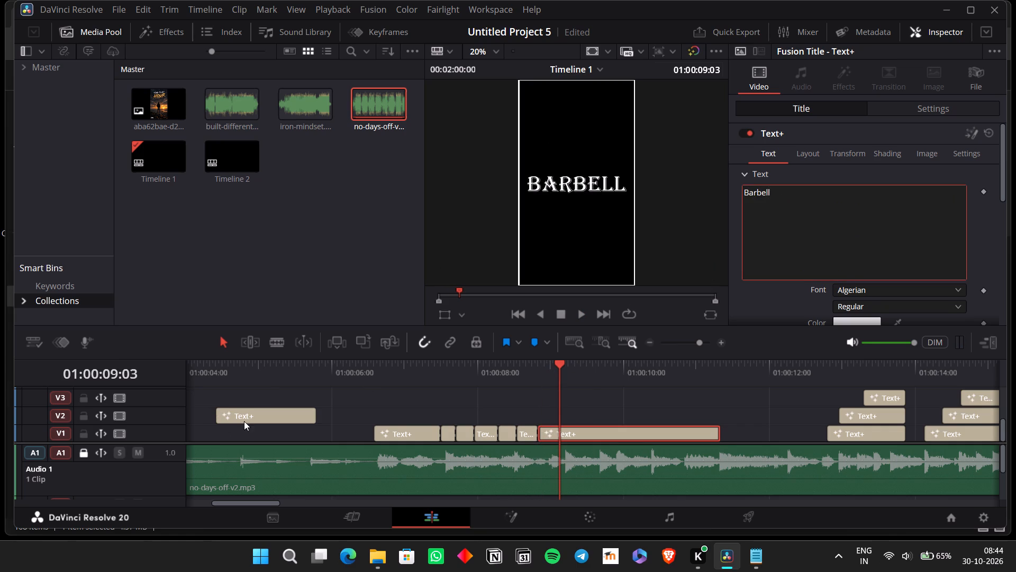
Recheck the V2 lyrics against the song and change the V1 title at 01:00:08:20 to "Barbells".
click(243, 415)
click(536, 369)
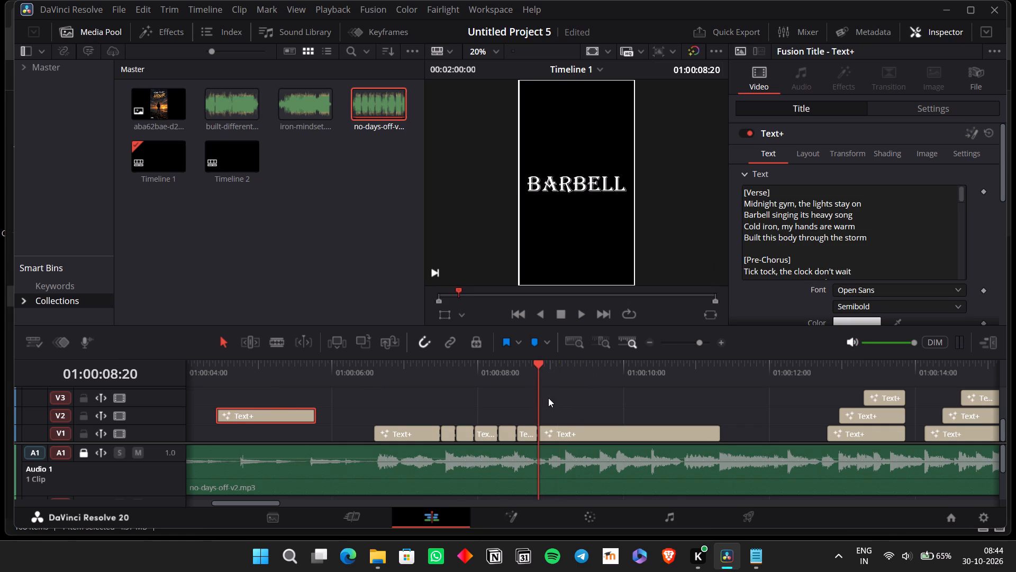
click(461, 374)
key(space)
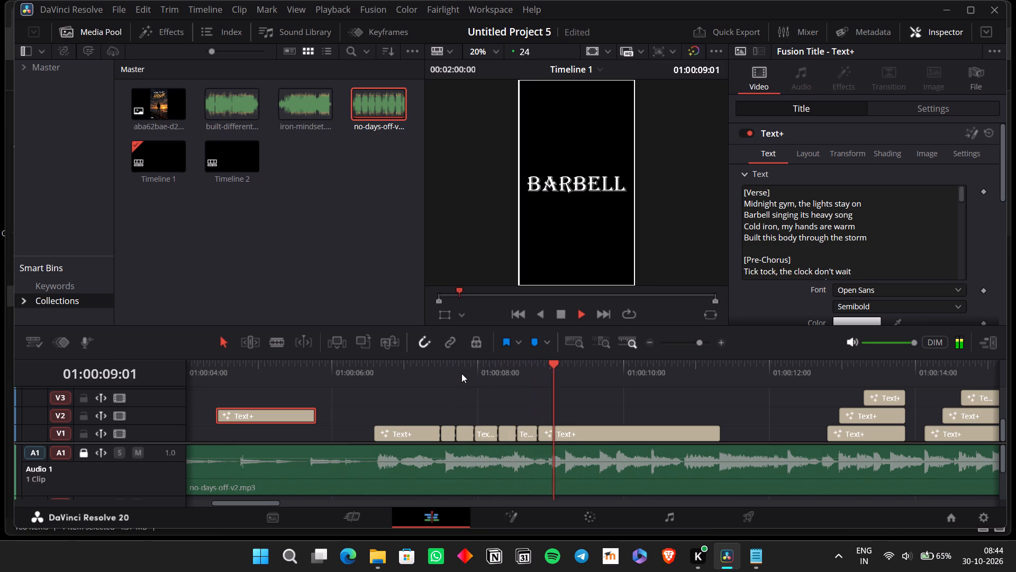
key(space)
key(space)
key(space)
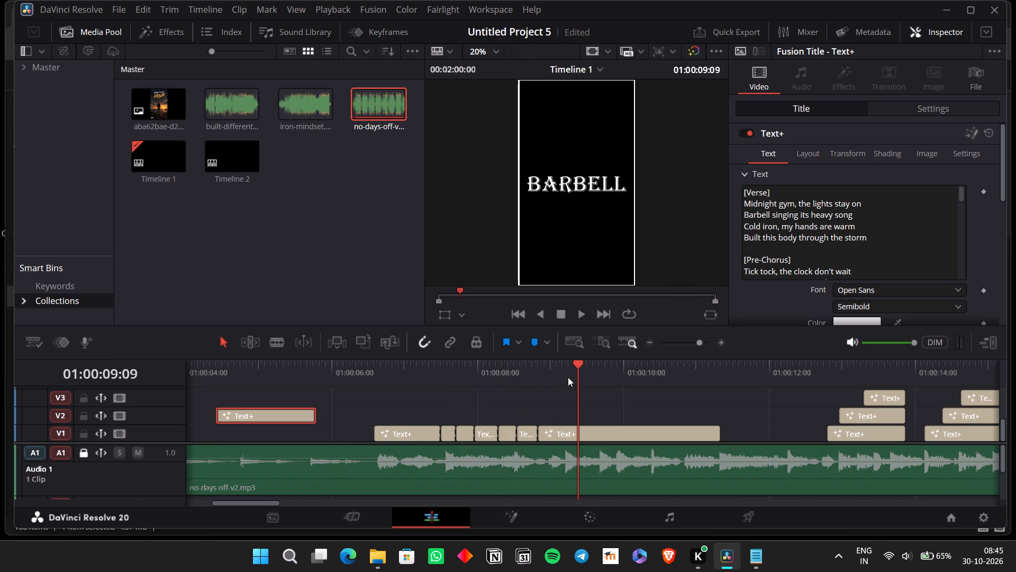
click(567, 429)
click(785, 198)
key(s)
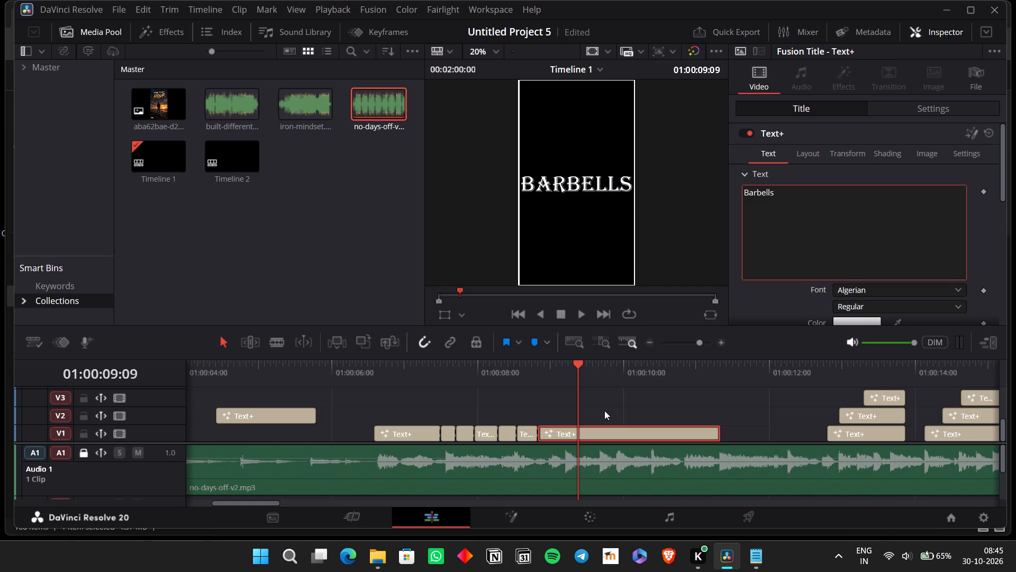
Split the V1 "Barbells" title at 01:00:09:09 and set the segment after the cut to "singing".
click(588, 434)
key(ctrl+b)
ctrl+click(588, 434)
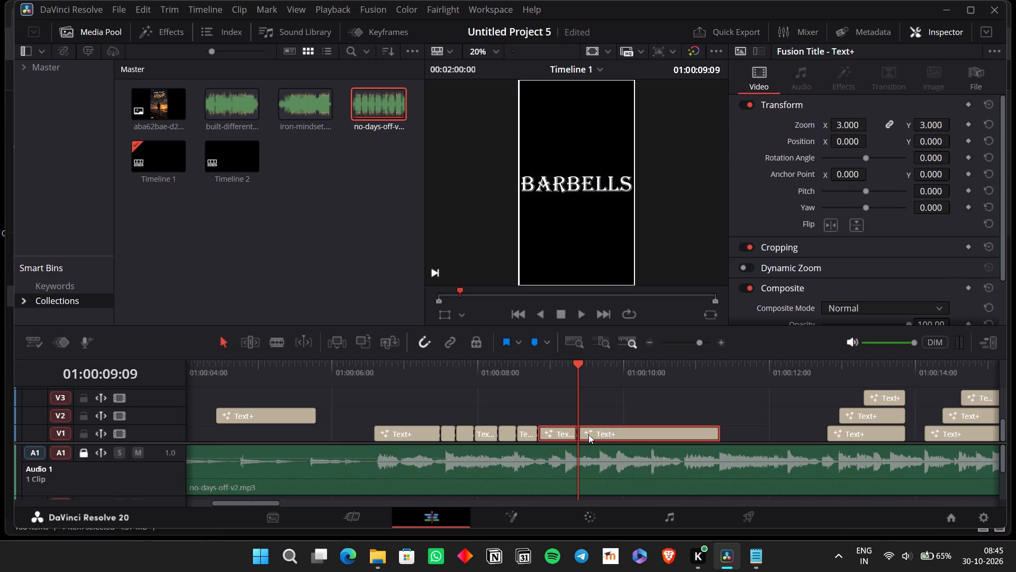
click(657, 391)
click(643, 426)
double_click(762, 209)
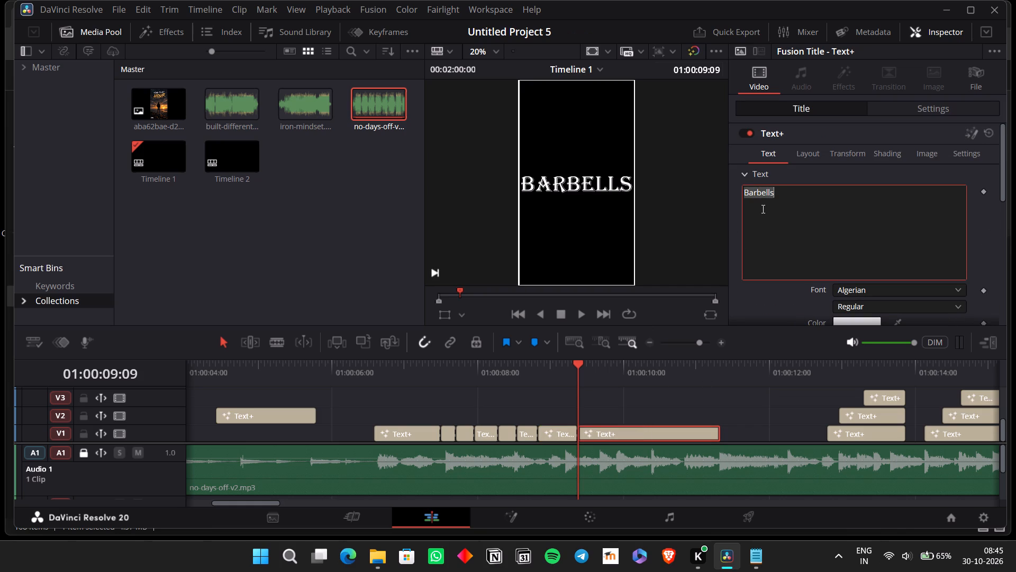
text(sing)
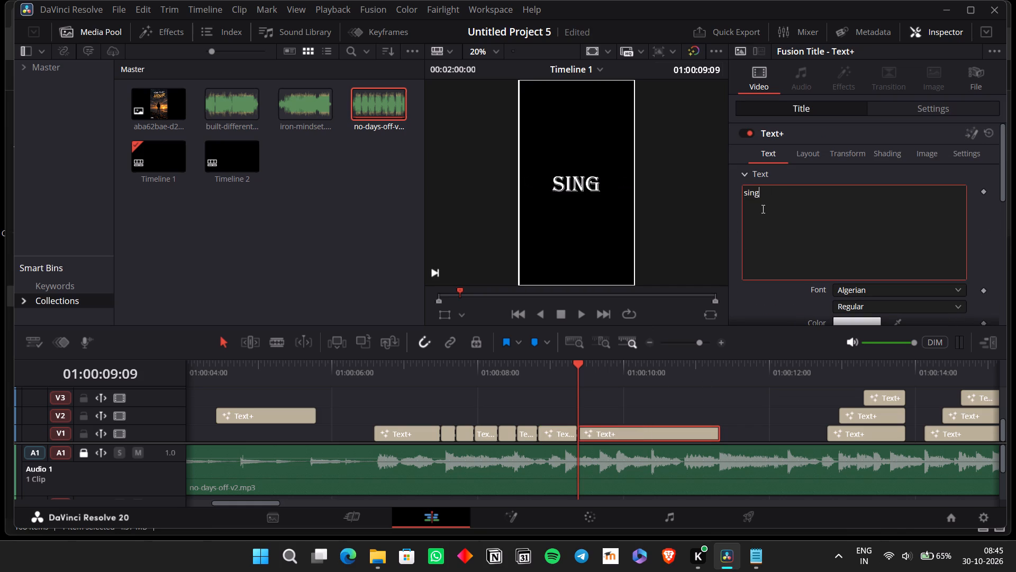
text(ning)
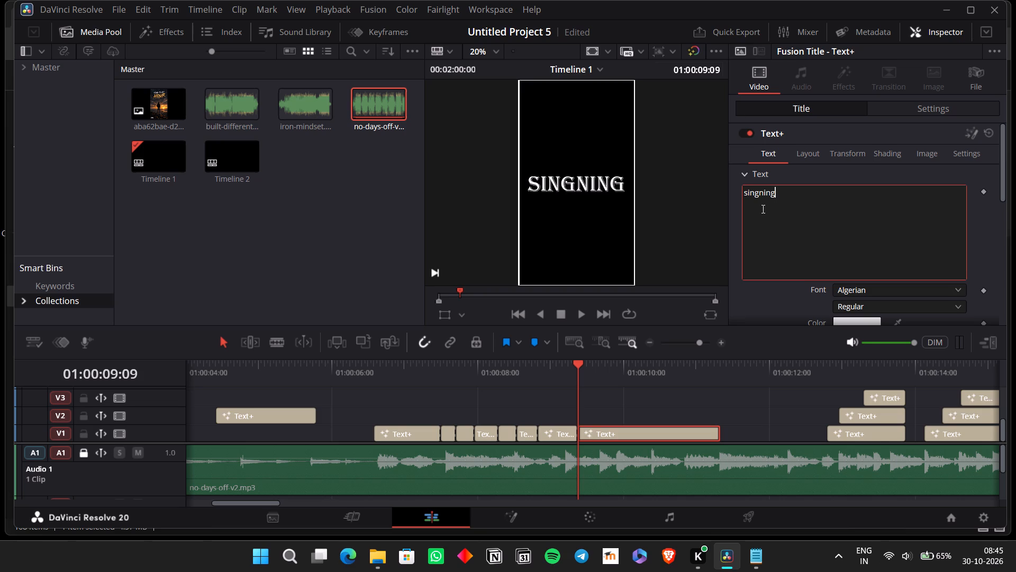
click(286, 418)
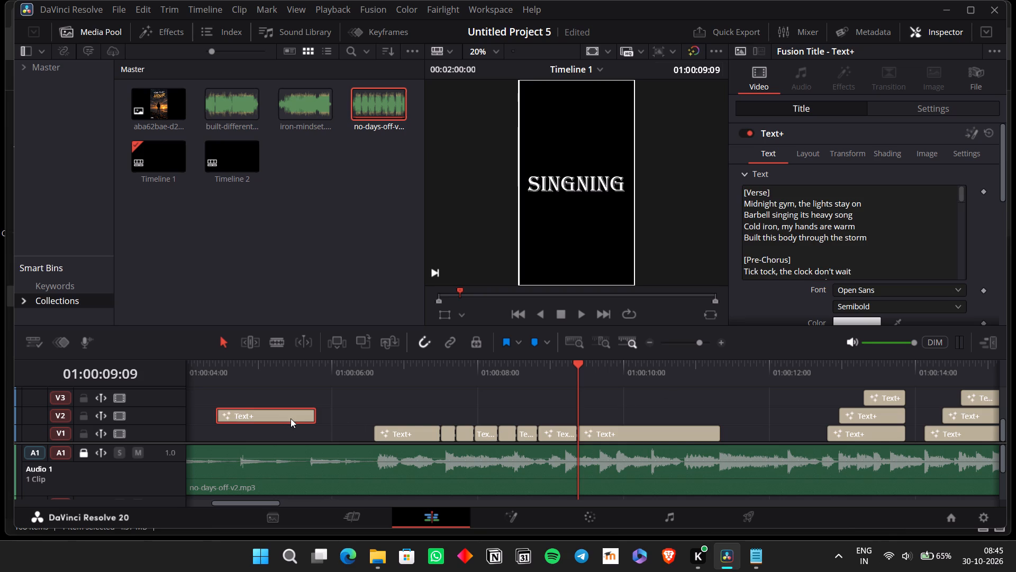
click(632, 434)
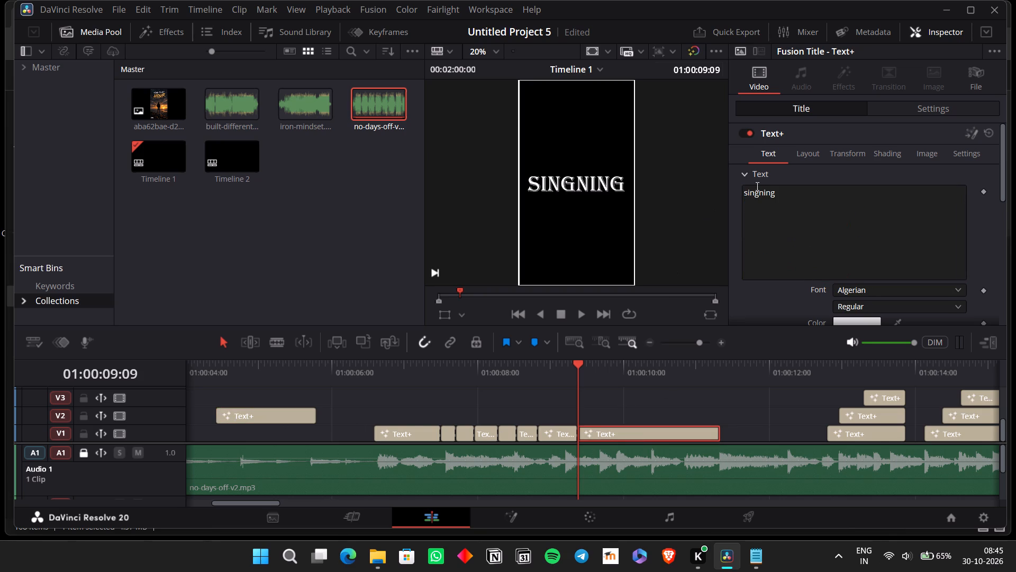
click(763, 194)
key(BackSpace)
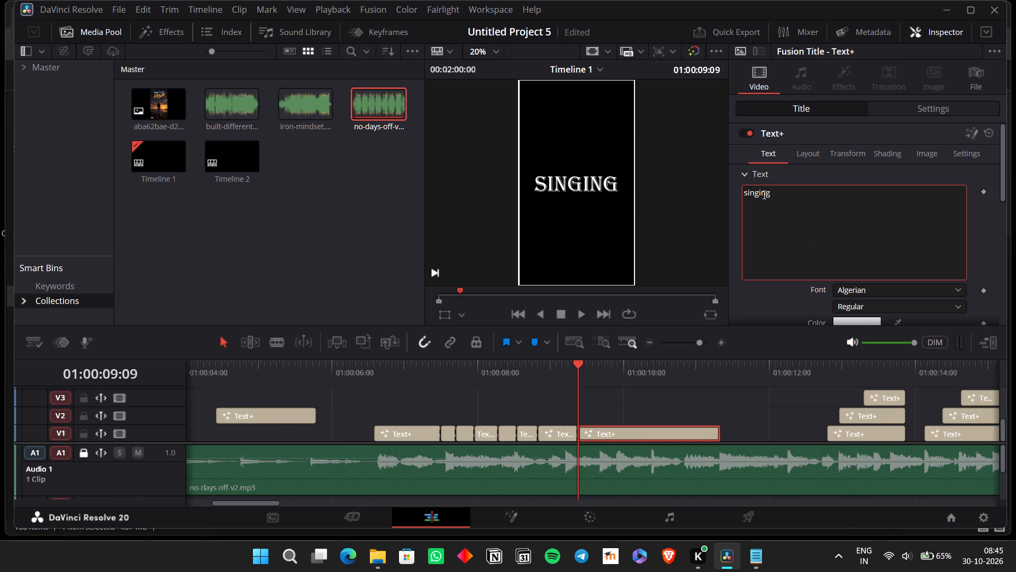
Play the song and split the V1 "singing" title on the word changes at 01:00:09:15 and 01:00:09:21.
click(526, 378)
key(space)
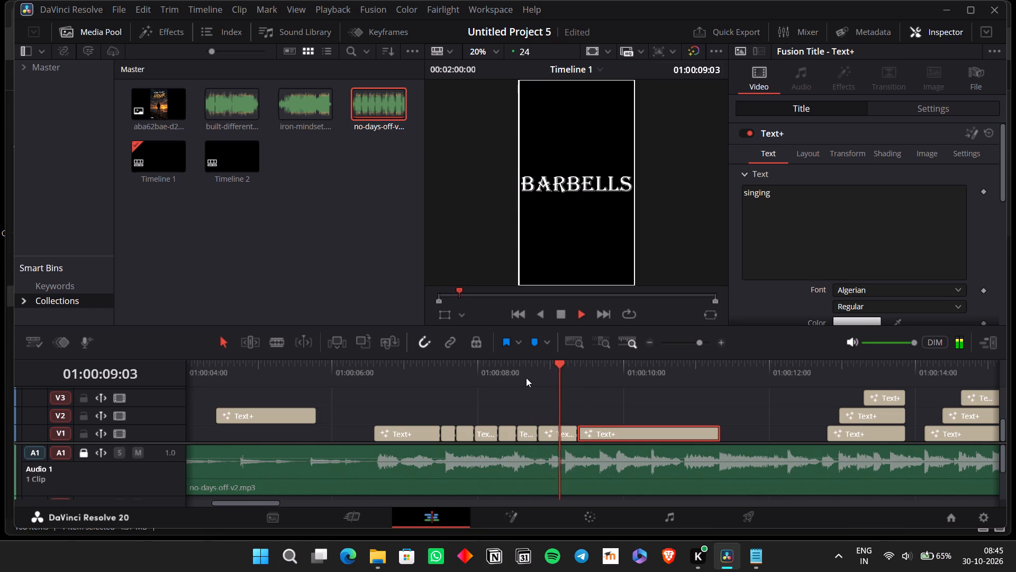
key(space)
click(575, 361)
key(space)
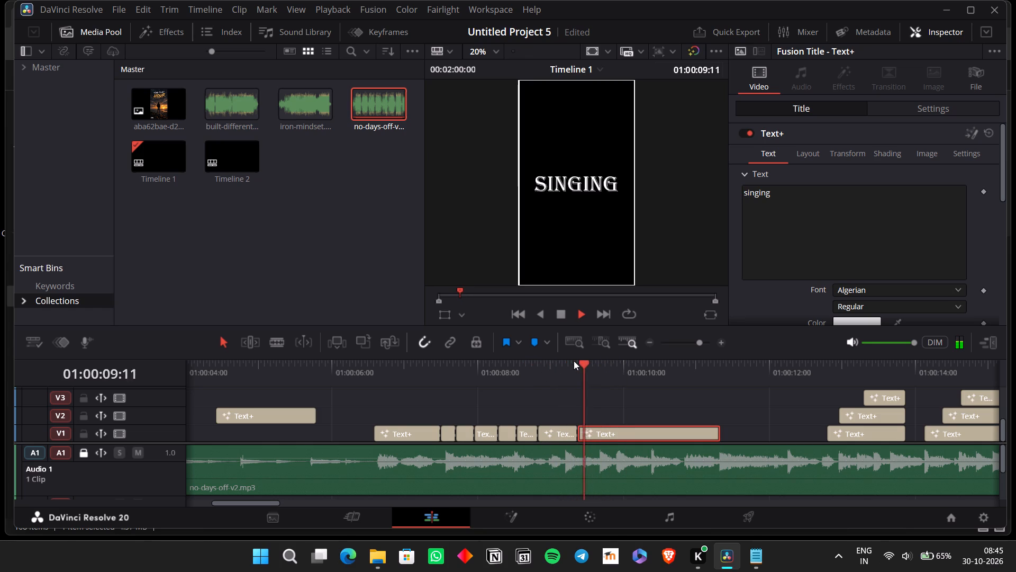
key(space)
key(Left)
key(ctrl+b)
key(ctrl+Right)
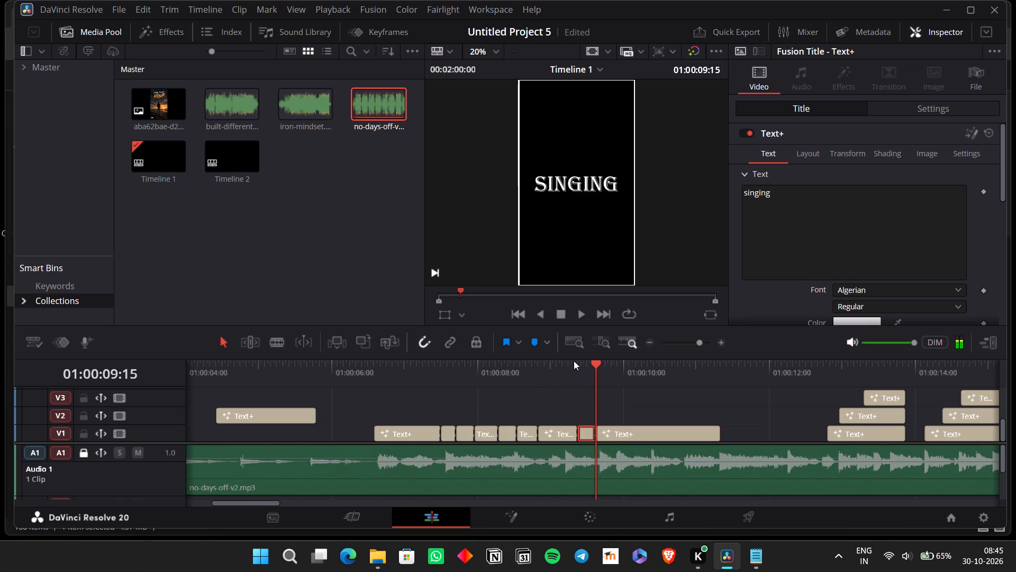
key(space)
key(space)
key(ctrl+b)
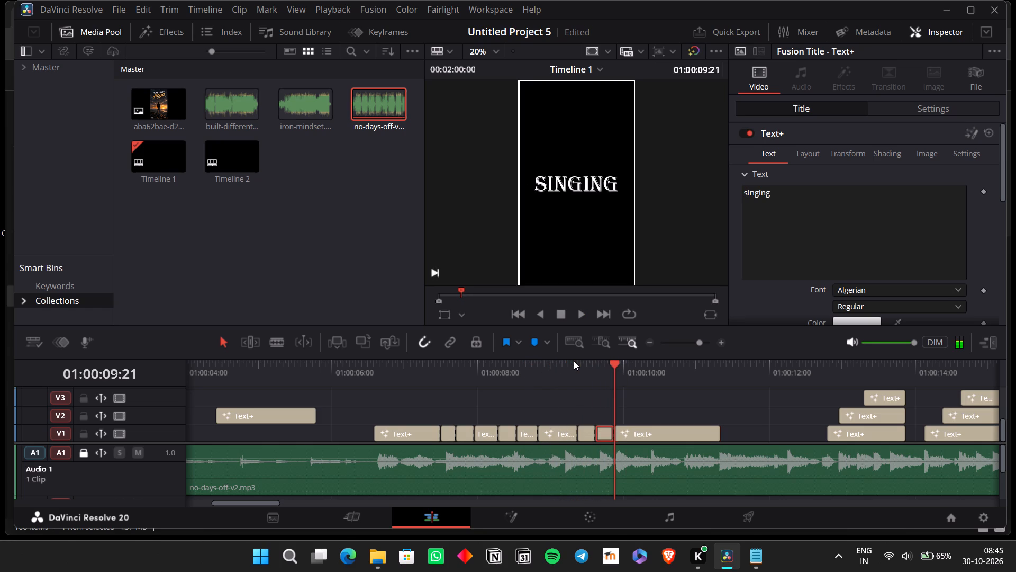
Play onward and split the remaining V1 "singing" title on the word changes at 01:00:10:06 and 01:00:10:19.
key(space)
key(space)
key(space)
key(space)
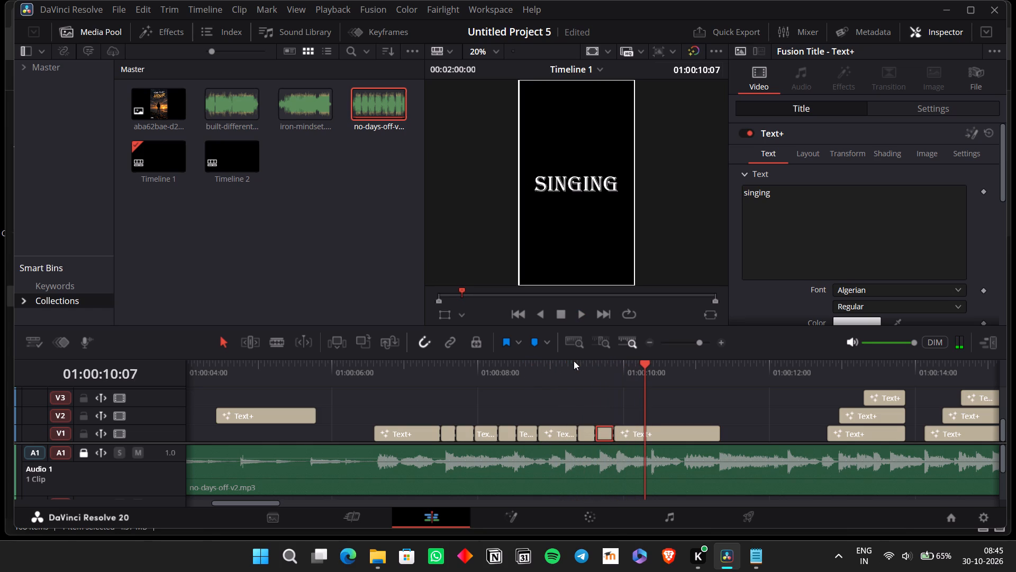
key(Left)
key(ctrl+b)
key(space)
key(space)
key(space)
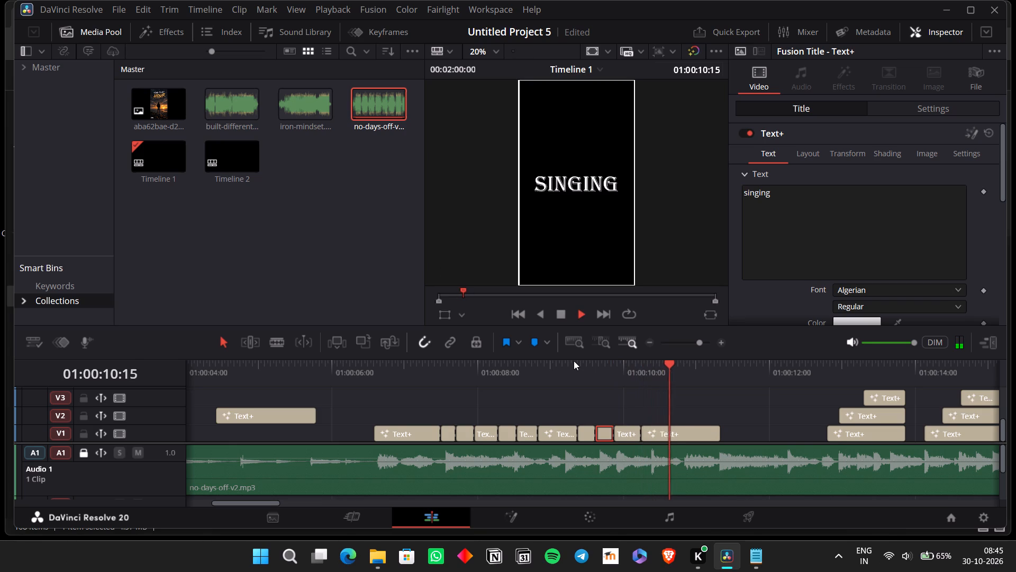
key(space)
key(Right)
key(ctrl+b)
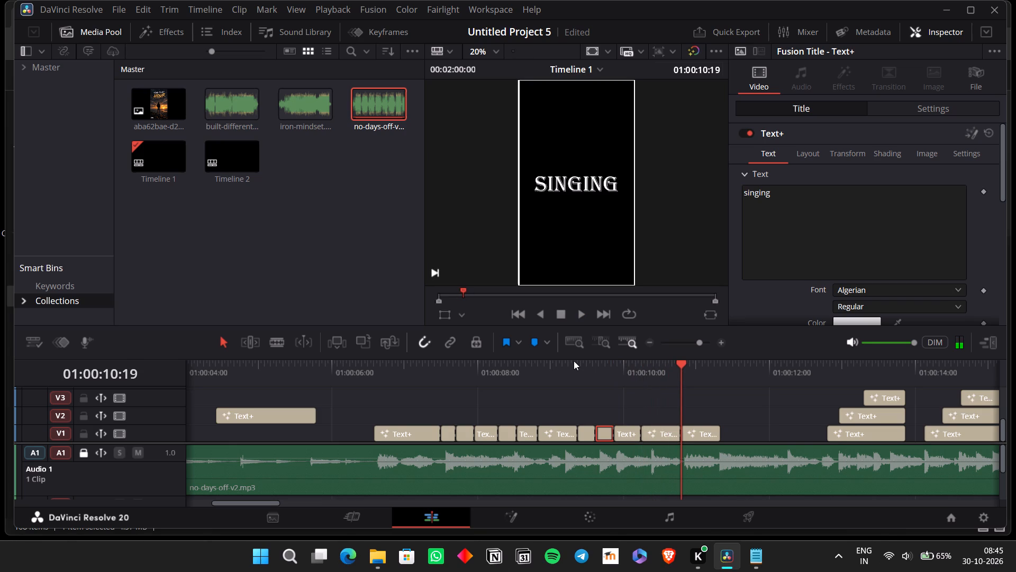
Change the V1 title segment starting at 01:00:09:15 to "it's".
key(ctrl+Right)
key(ctrl+Left)
key(ctrl+Left)
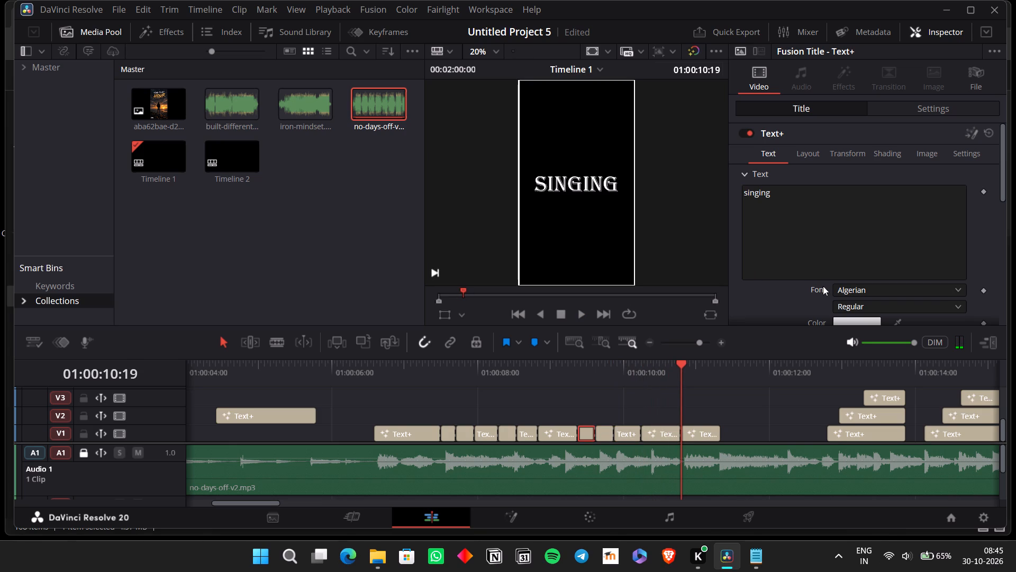
key(ctrl+Right)
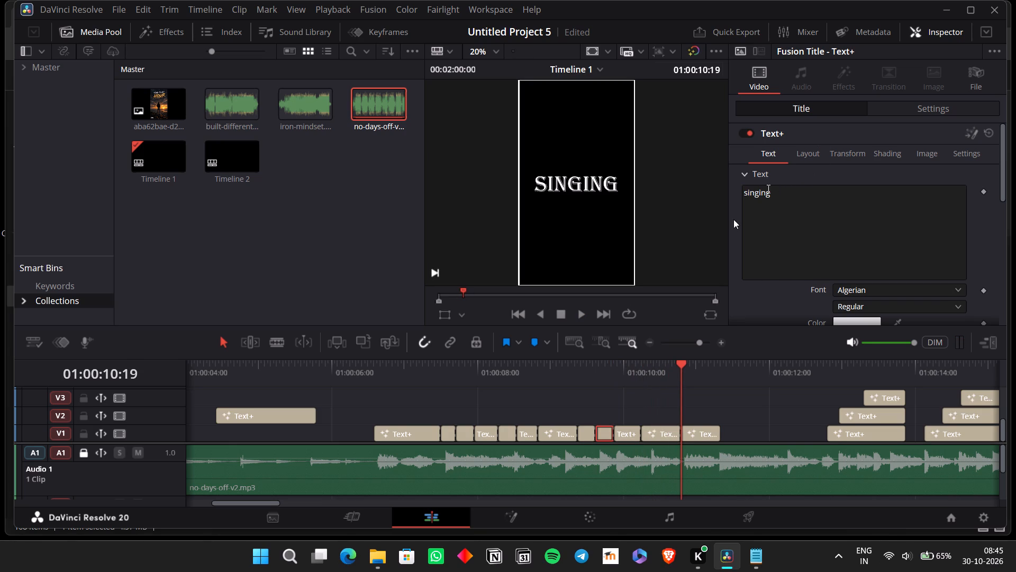
double_click(746, 204)
text(it's)
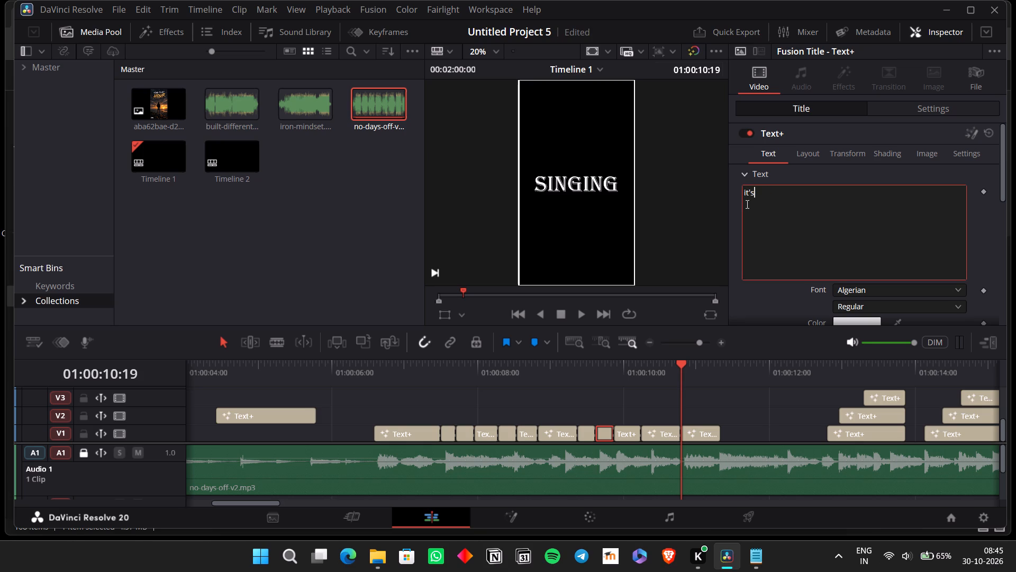
Change the V1 title segments starting at 01:00:09:21 and 01:00:10:06 to "heavy" and "song".
key(ctrl+Right)
click(624, 428)
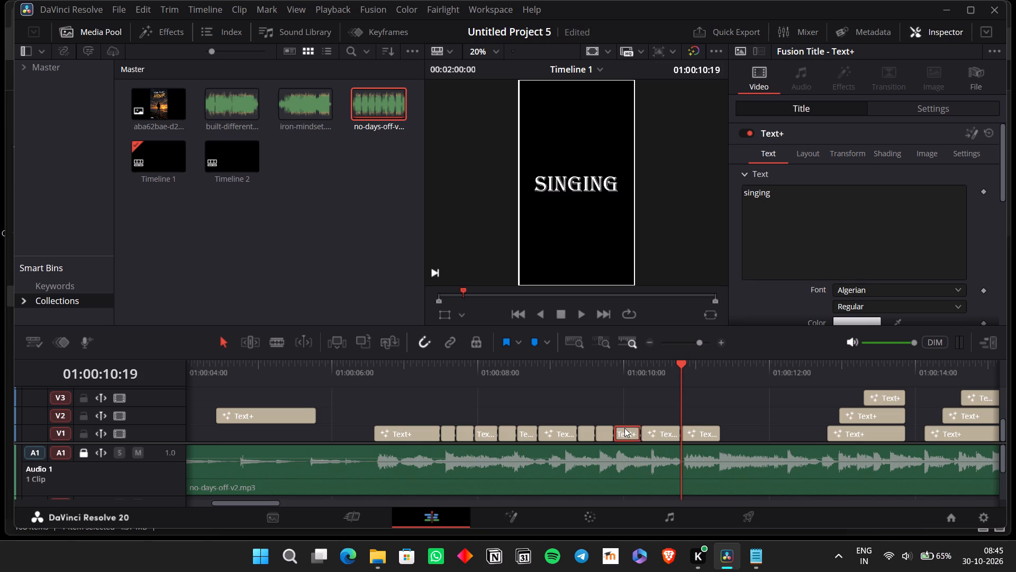
double_click(765, 195)
text(heavy)
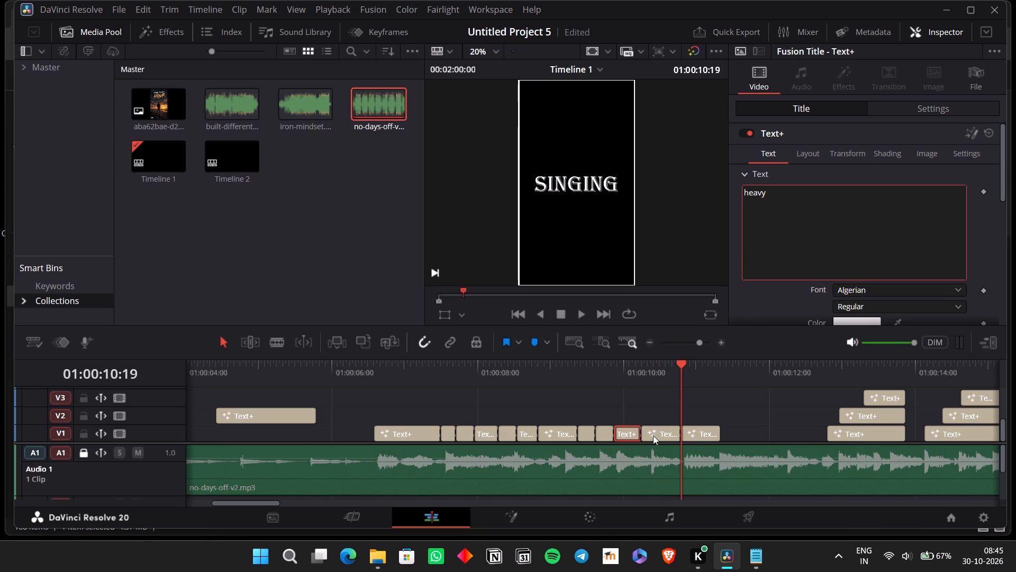
click(653, 435)
double_click(778, 237)
text(song)
Play back the V1 titles against the vocals and look up the next lyric line in the V2 lyrics title.
click(326, 369)
key(space)
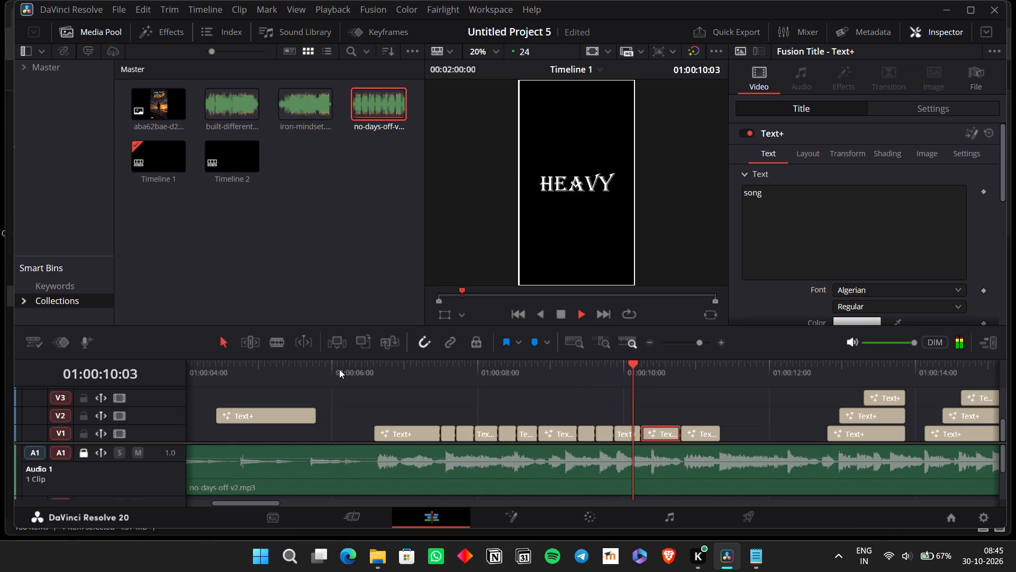
key(space)
key(space)
key(space)
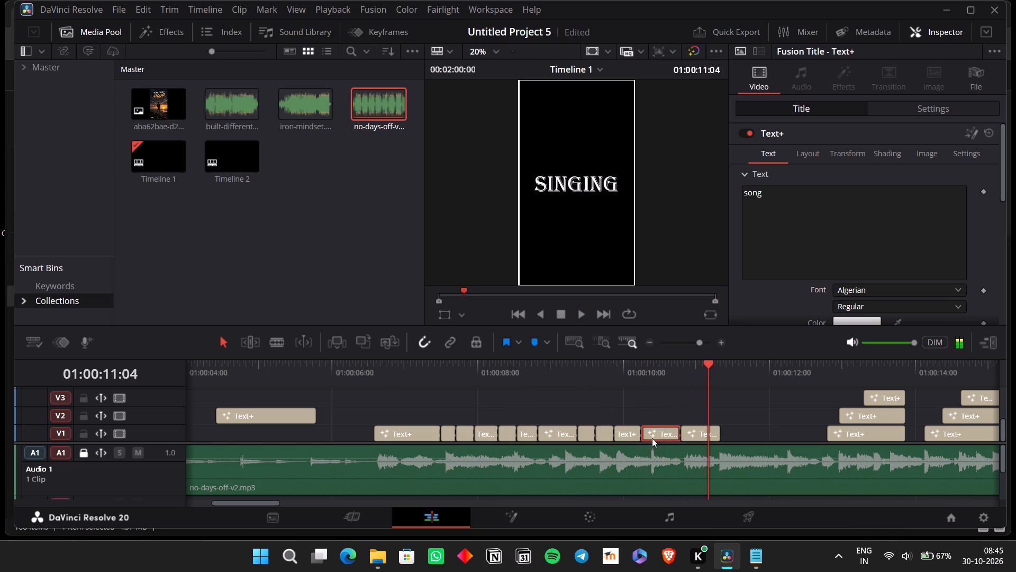
click(293, 413)
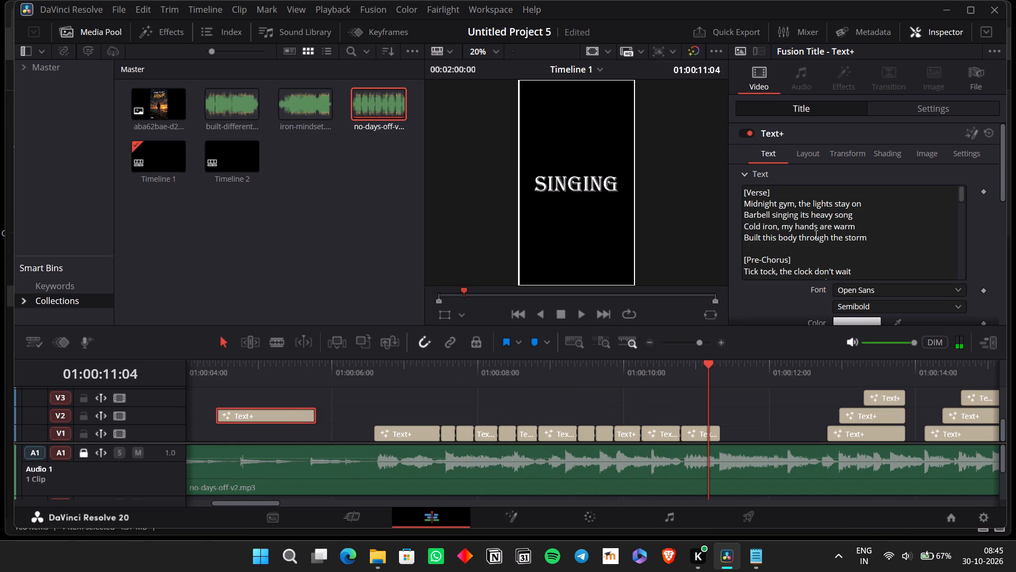
scroll(796, 363, left, 1)
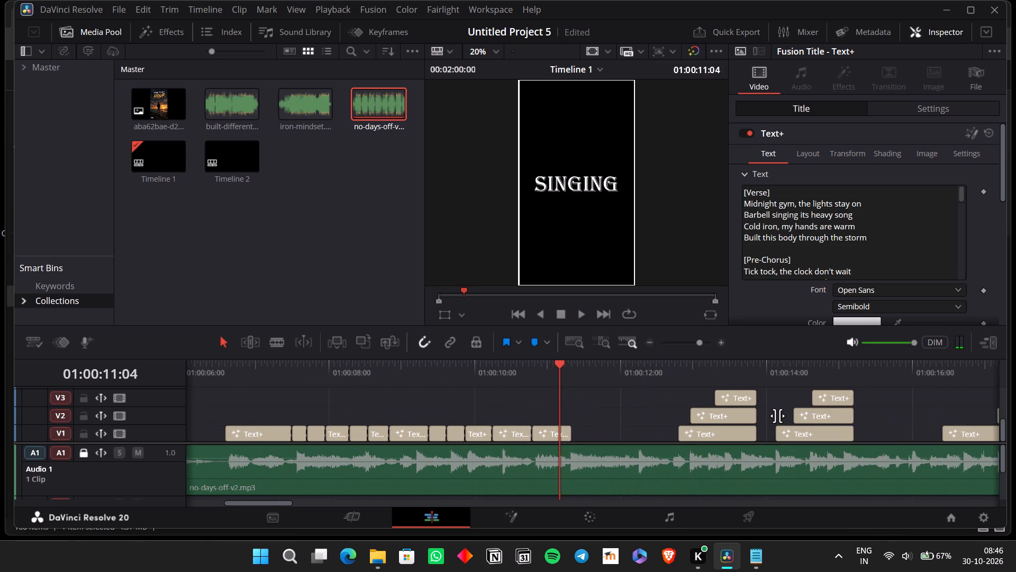
scroll(777, 416, left, 1)
click(512, 375)
key(space)
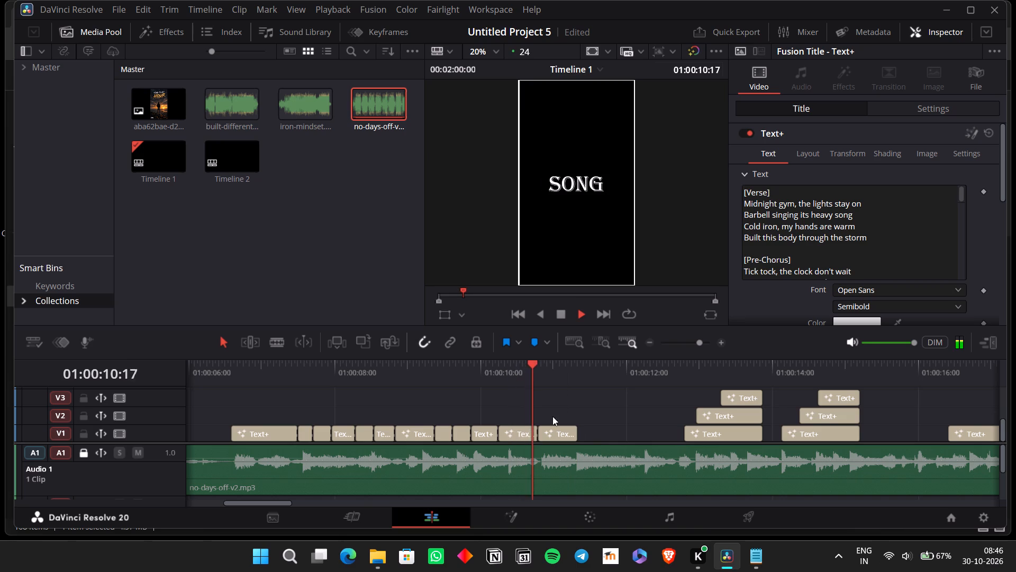
key(space)
Change the V1 title segment starting at 01:00:10:19 to "cold" and extend its end to the start of the following V1 title.
click(556, 433)
double_click(752, 197)
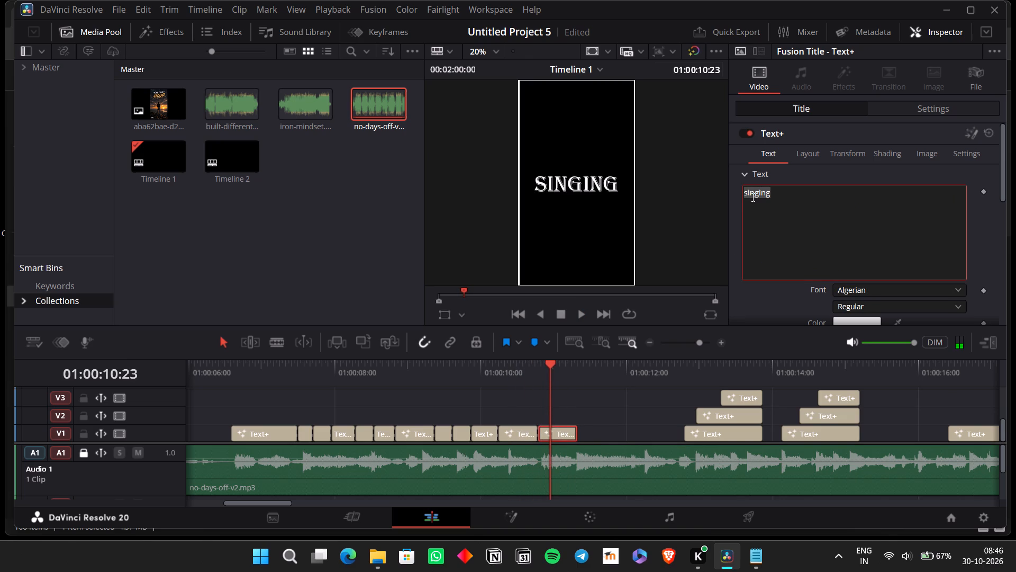
text(cold)
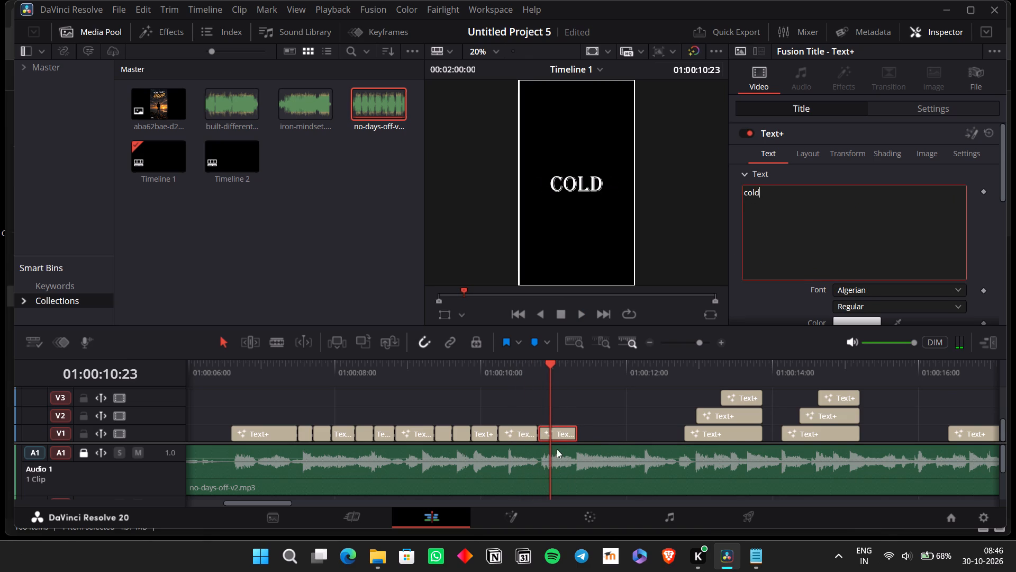
drag(575, 431, 706, 422)
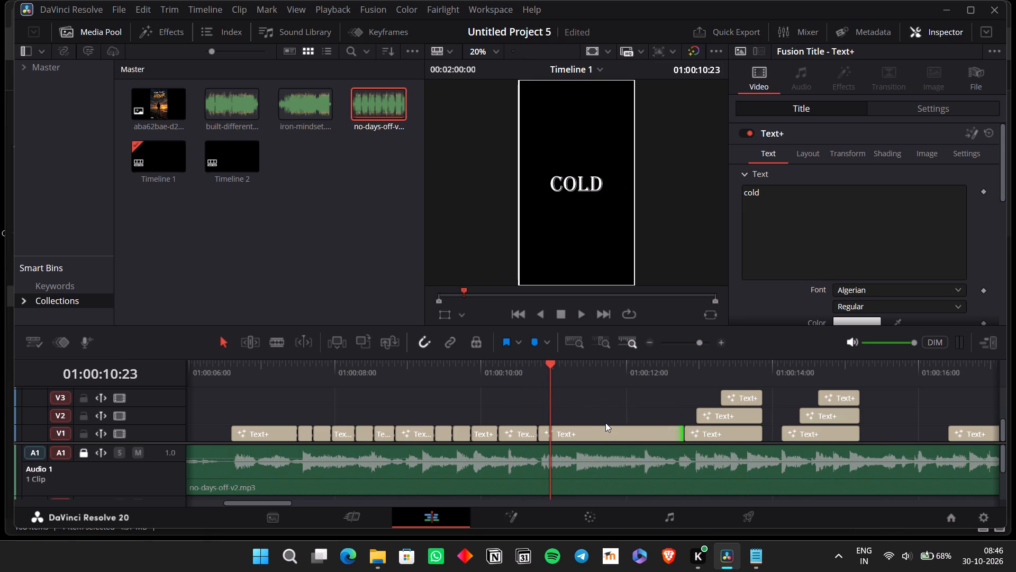
Split the V1 "cold" title on the word change at 01:00:11:06 and set the segment after the cut to "iron".
click(600, 427)
key(space)
key(space)
key(space)
key(space)
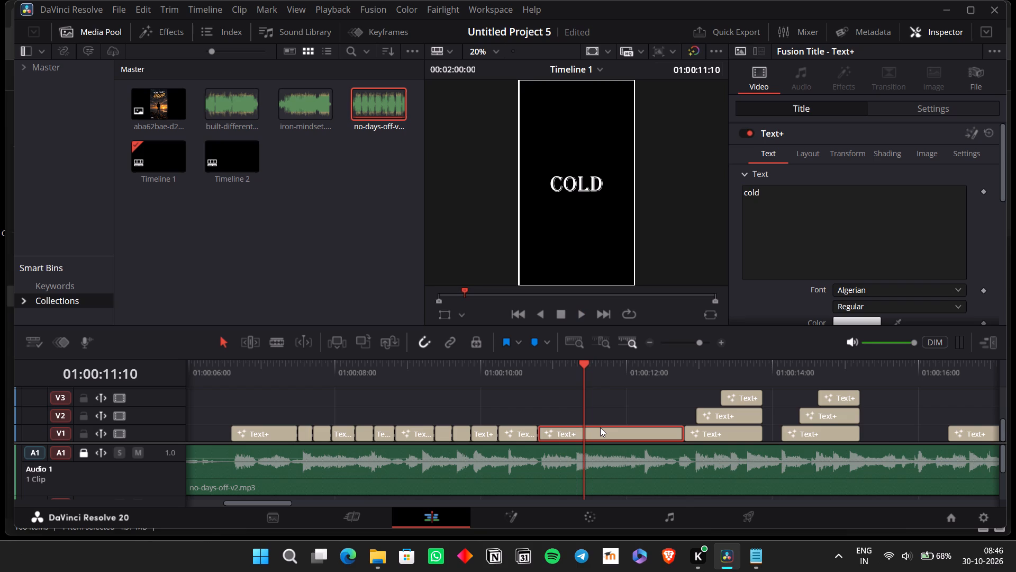
key(Left)
key(Left)
key(Left)
key(Left)
key(ctrl+b)
key(ctrl+Right)
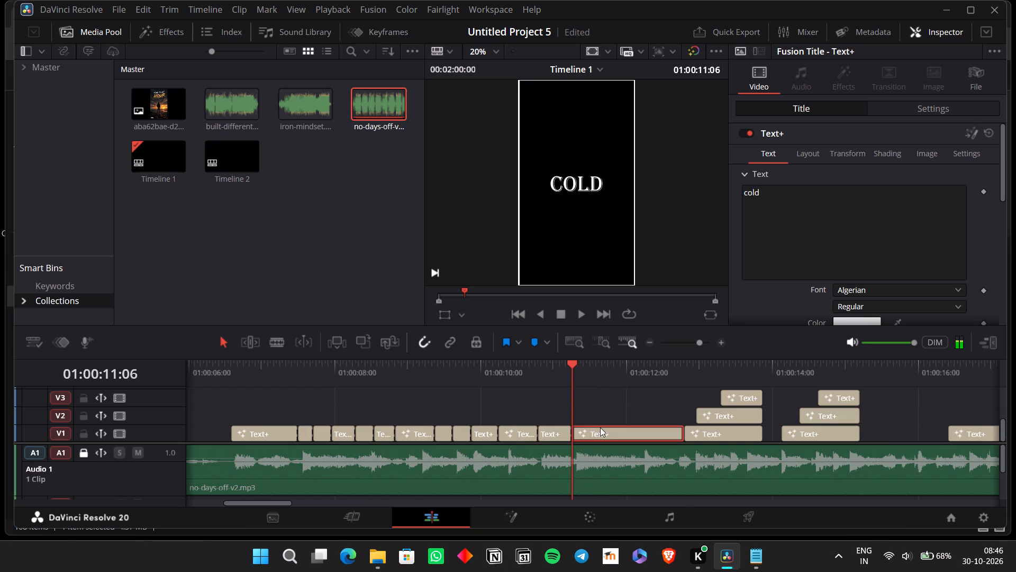
double_click(769, 191)
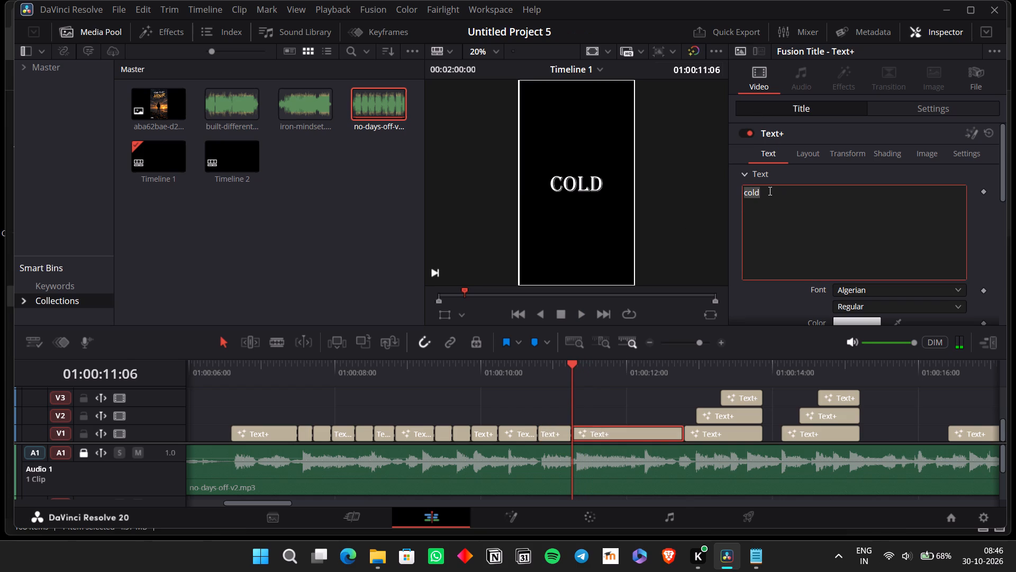
text(iron)
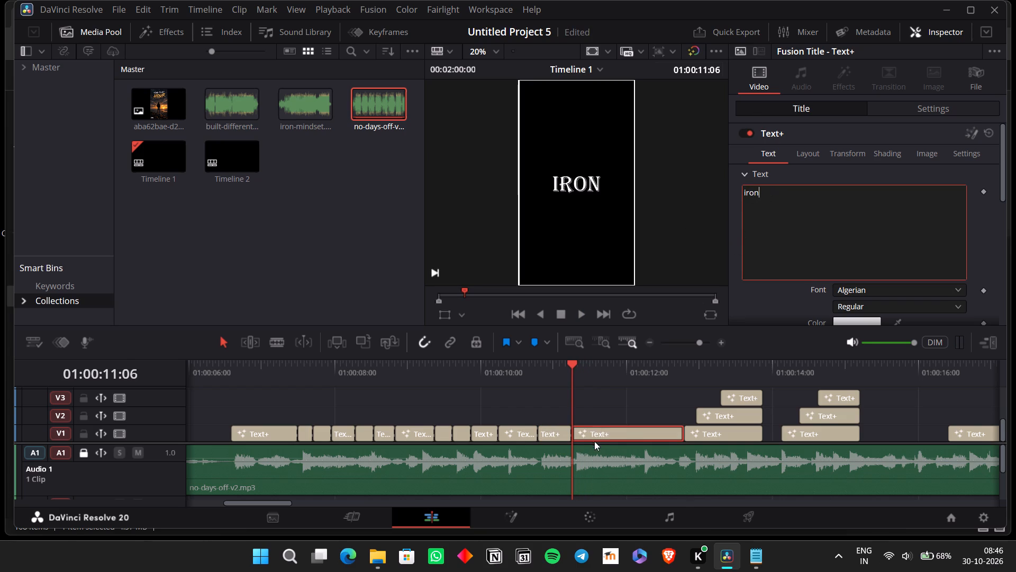
Replay the "cold" and "iron" titles against the vocals and check the next word in the V2 lyrics title.
click(591, 437)
key(space)
key(space)
key(space)
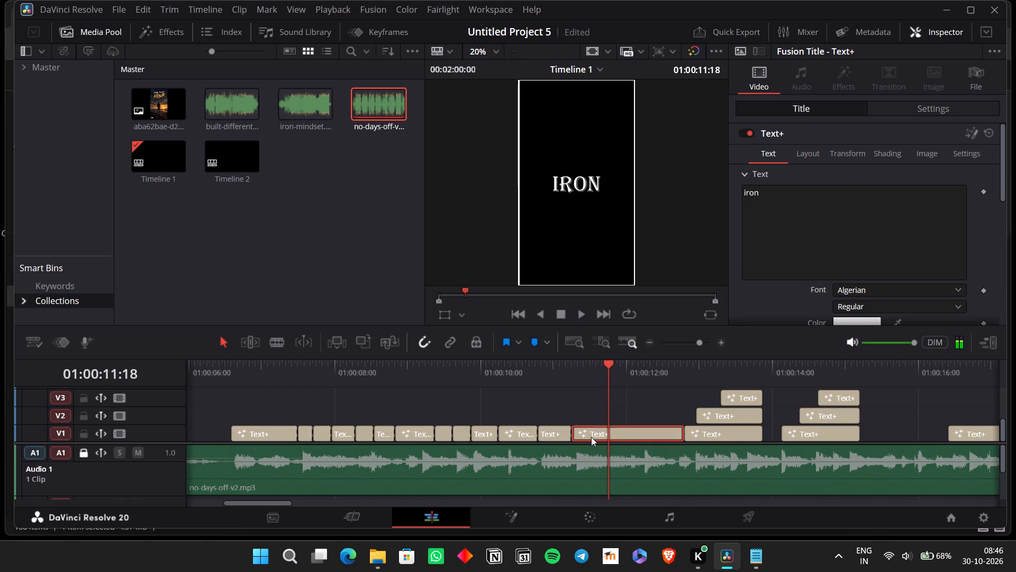
key(Left)
key(Left)
key(Left)
key(space)
key(Left)
key(Left)
key(Left)
key(Left)
key(Left)
key(Left)
key(Left)
key(Left)
key(Left)
key(Left)
key(Left)
key(Left)
key(Left)
key(Left)
key(Left)
key(Left)
key(Left)
key(Left)
key(Left)
key(Left)
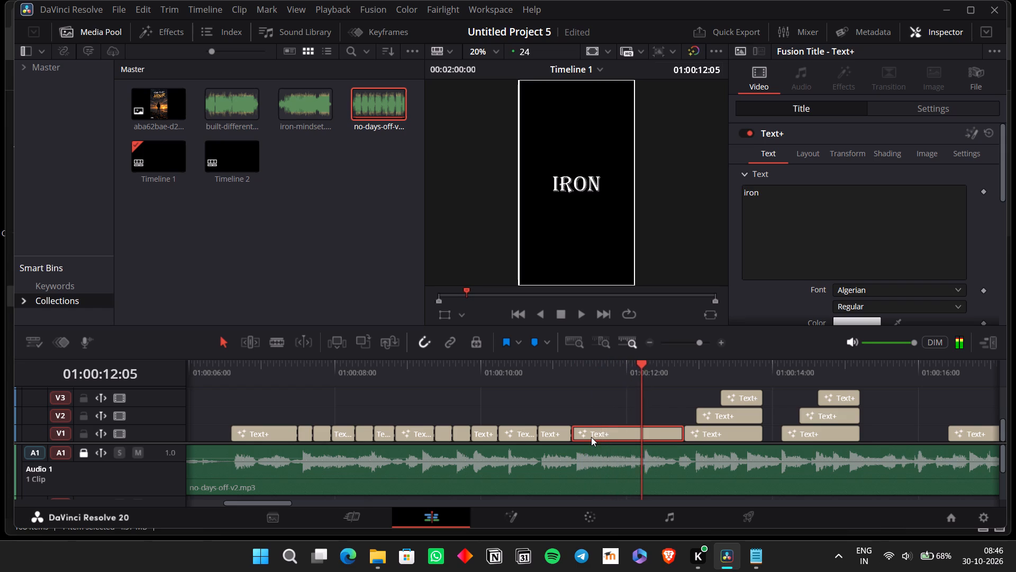
key(space)
key(Left)
key(Left)
key(Left)
key(Left)
key(Left)
key(Left)
key(Left)
key(Left)
key(Left)
key(Left)
key(Left)
key(Left)
key(Left)
key(Left)
key(Left)
key(Left)
key(Left)
key(Left)
key(Left)
key(Left)
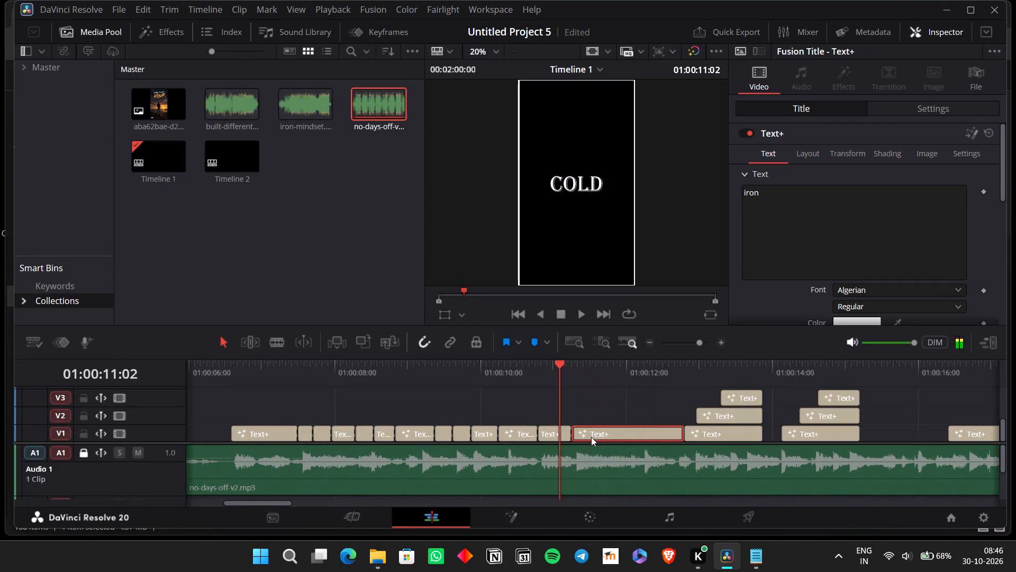
key(space)
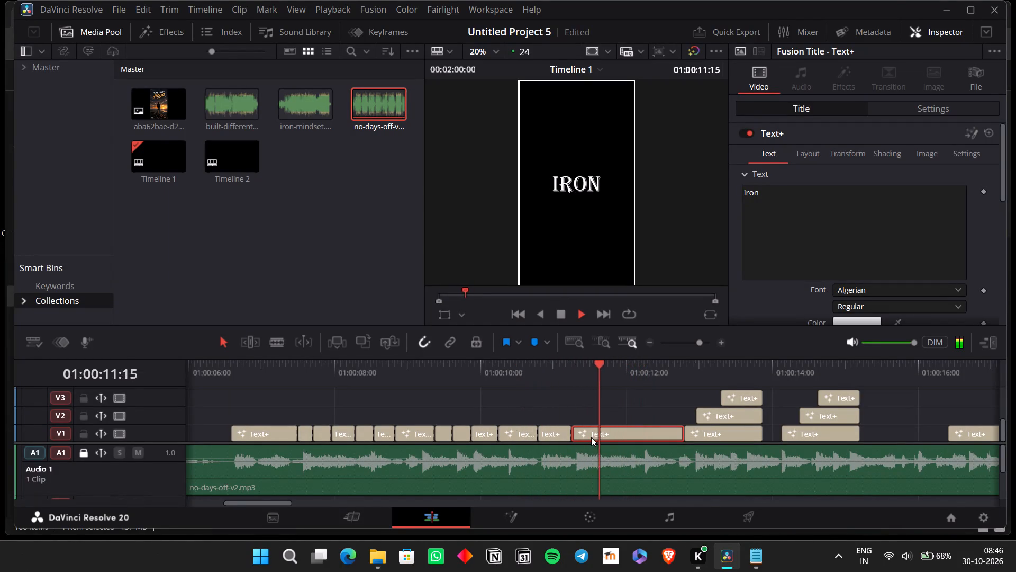
key(space)
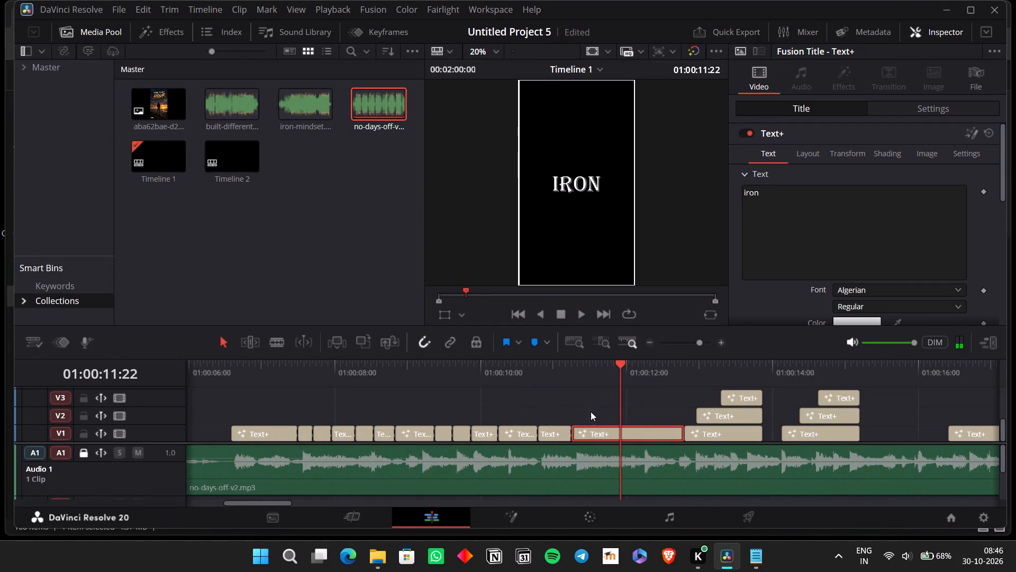
scroll(592, 402, right, 1)
click(242, 417)
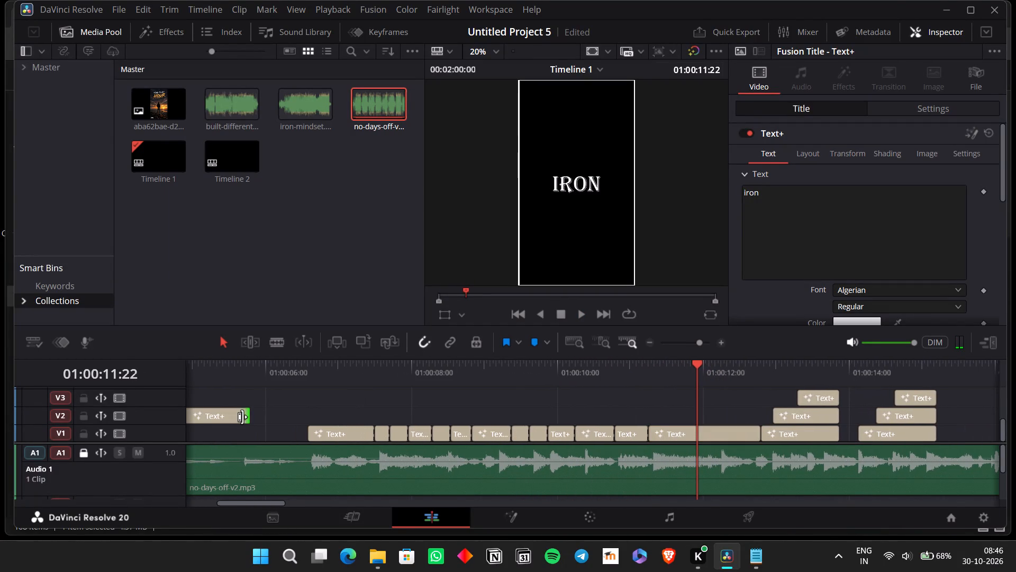
click(225, 417)
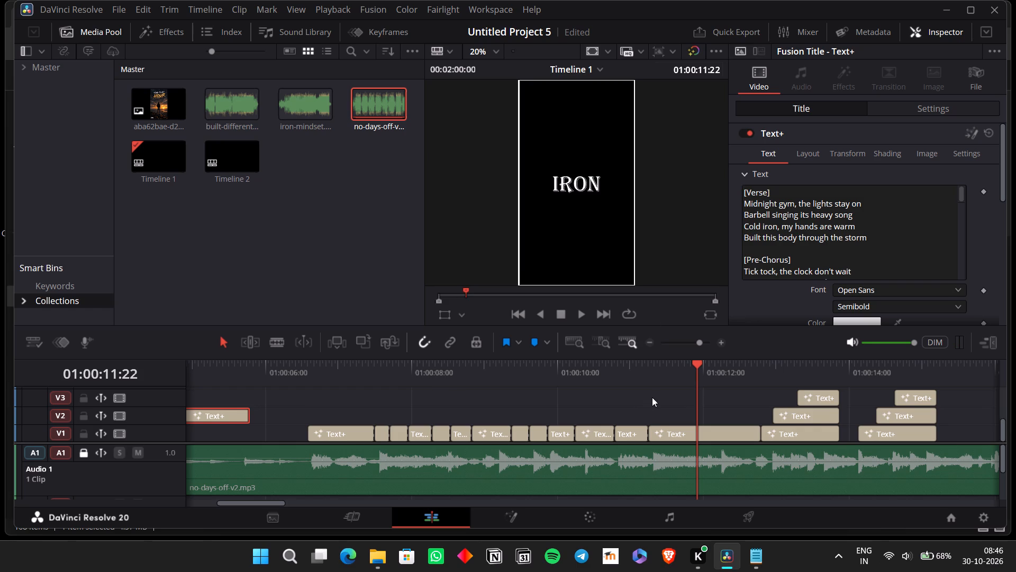
Split the V1 "iron" title on the word change at 01:00:11:13 and set the segment after the cut to "my".
click(647, 387)
click(676, 428)
key(space)
key(space)
key(space)
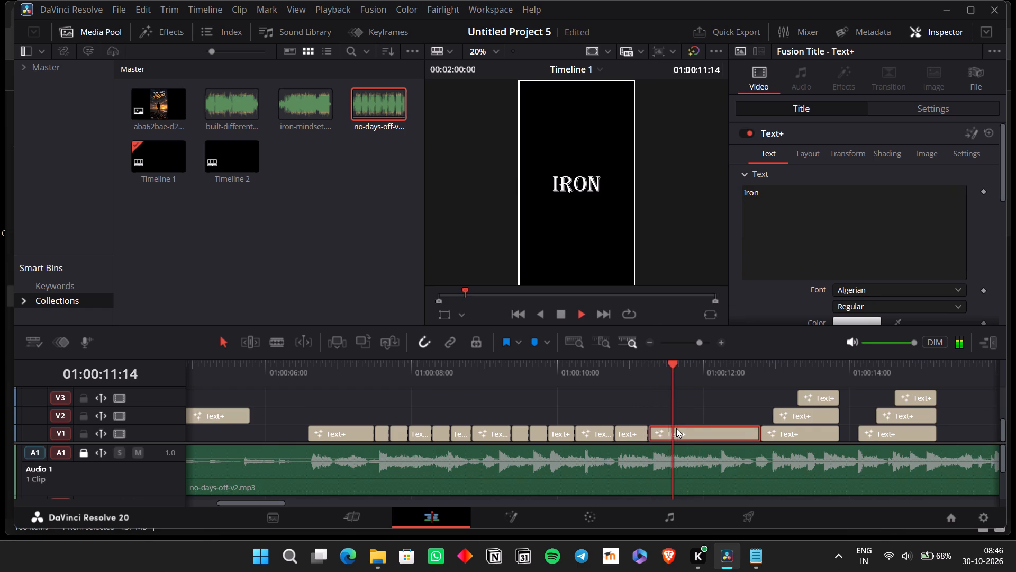
key(space)
key(Left)
key(Left)
key(Left)
key(Left)
key(Left)
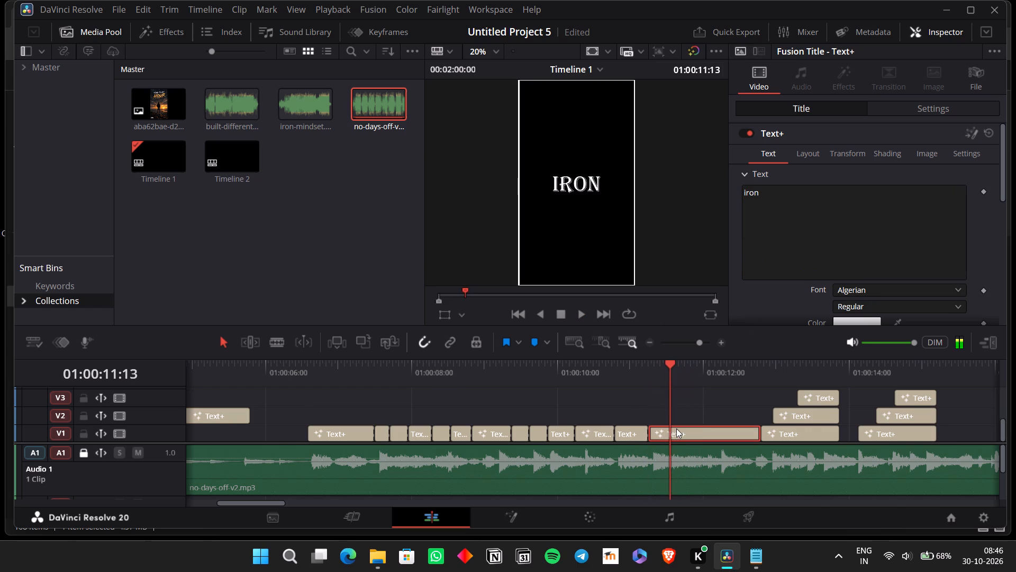
key(ctrl+b)
key(ctrl+Right)
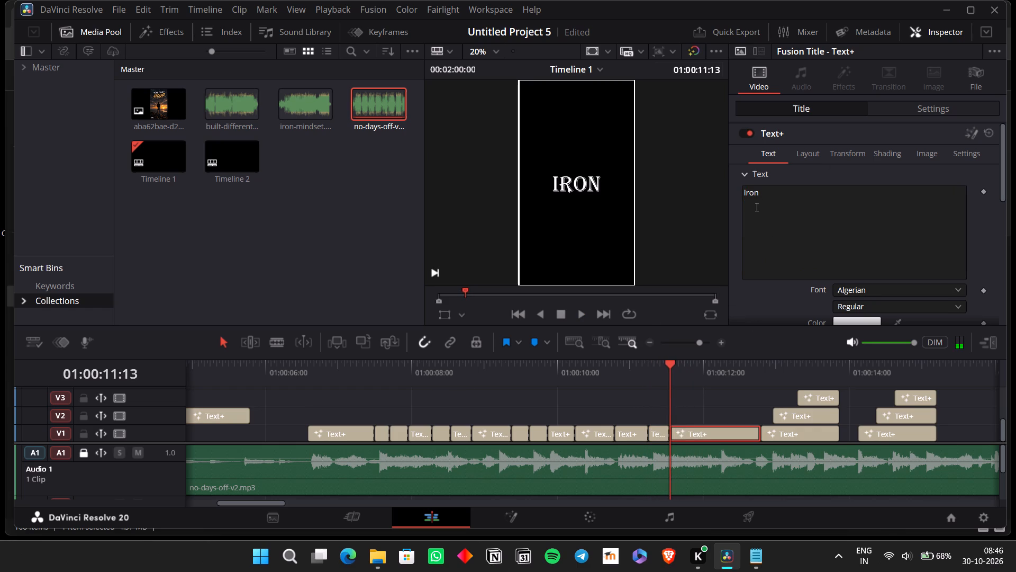
double_click(756, 207)
text(my)
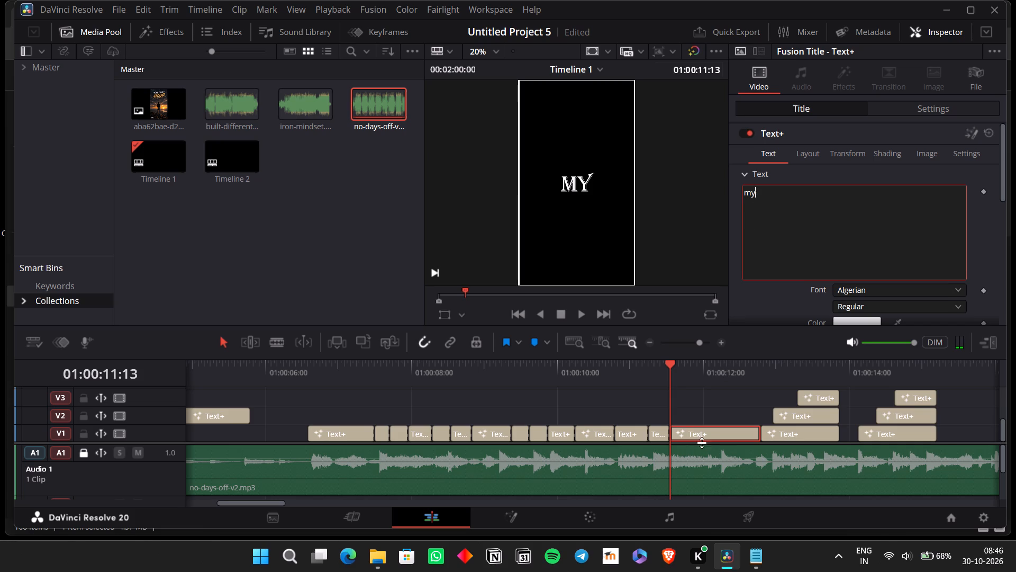
Split the V1 "my" title on the word change at 01:00:11:17 and set the segment after the cut to "hands".
click(700, 435)
key(space)
key(space)
key(space)
key(Left)
key(Left)
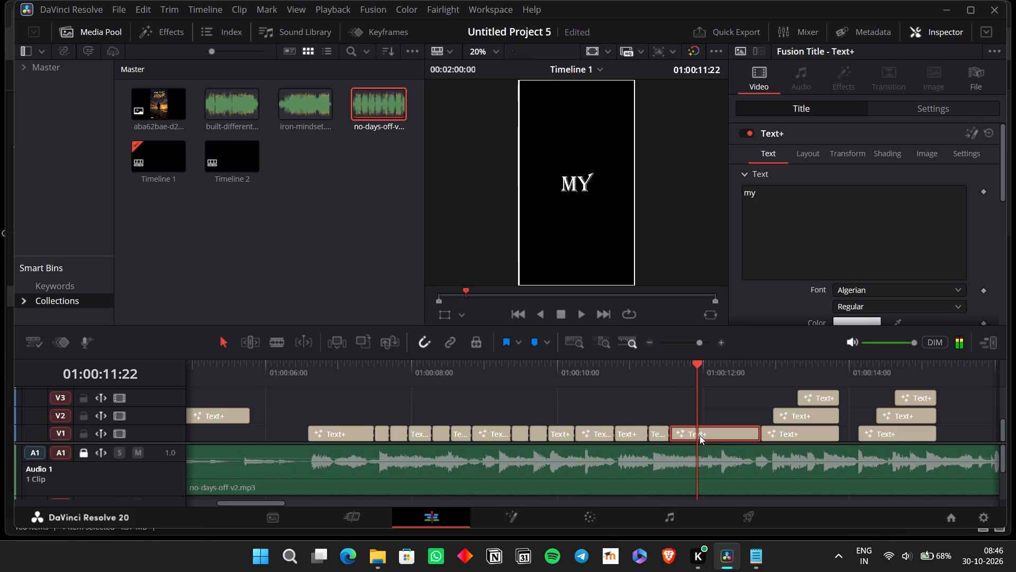
key(Left)
key(Left)
key(Left)
key(Left)
key(ctrl+b)
key(ctrl+Right)
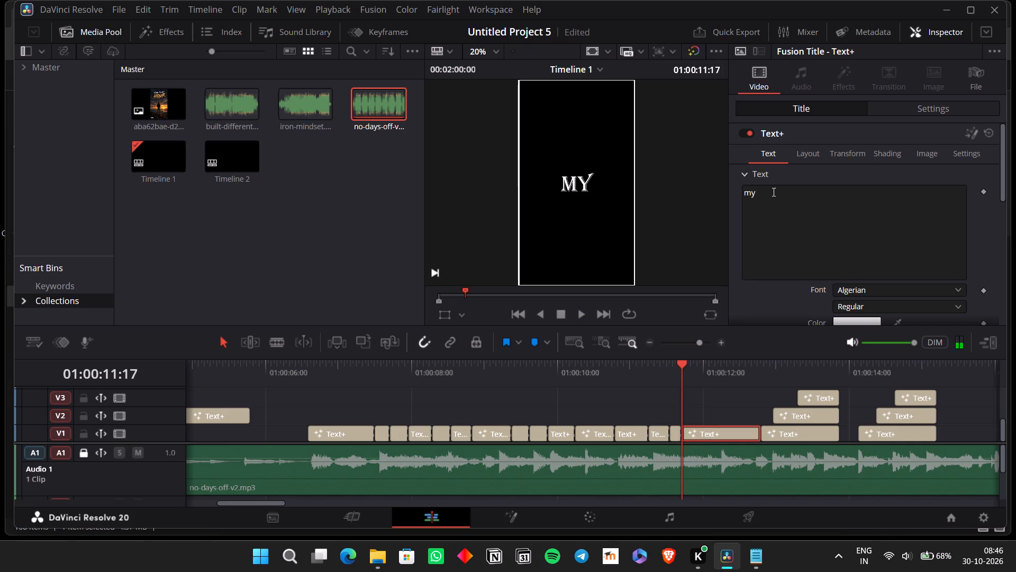
double_click(773, 192)
text(hands)
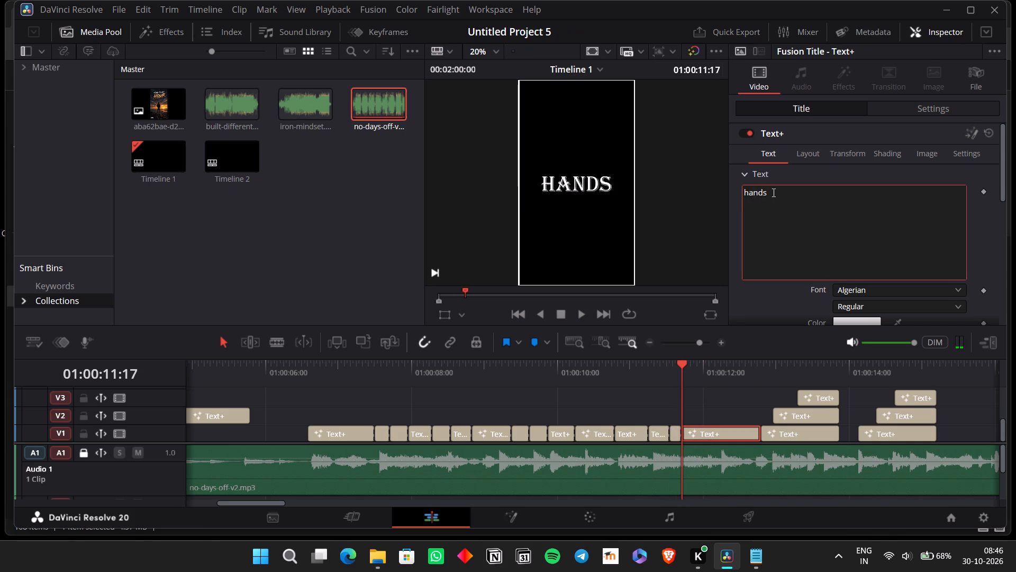
Check the next lyric in the V2 lyrics title and split the V1 "hands" title on the word change at 01:00:11:23.
click(229, 411)
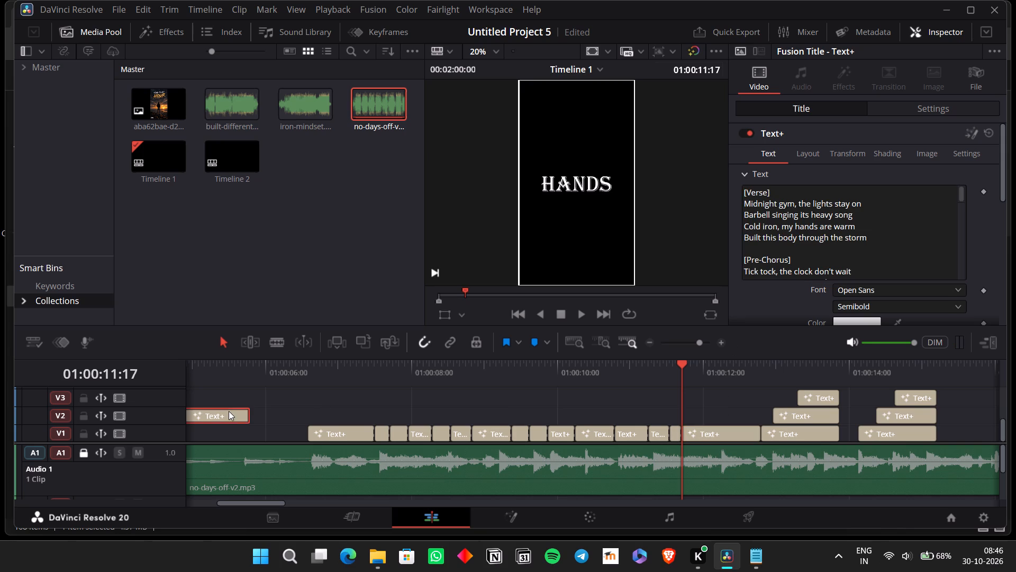
click(716, 433)
key(space)
key(space)
key(Left)
key(Left)
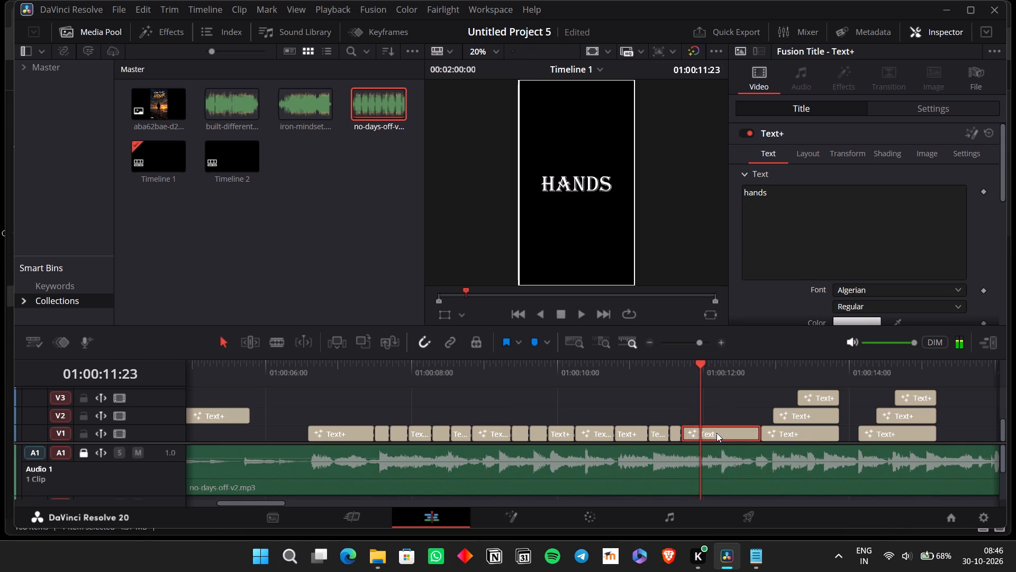
key(ctrl+Left)
key(Right)
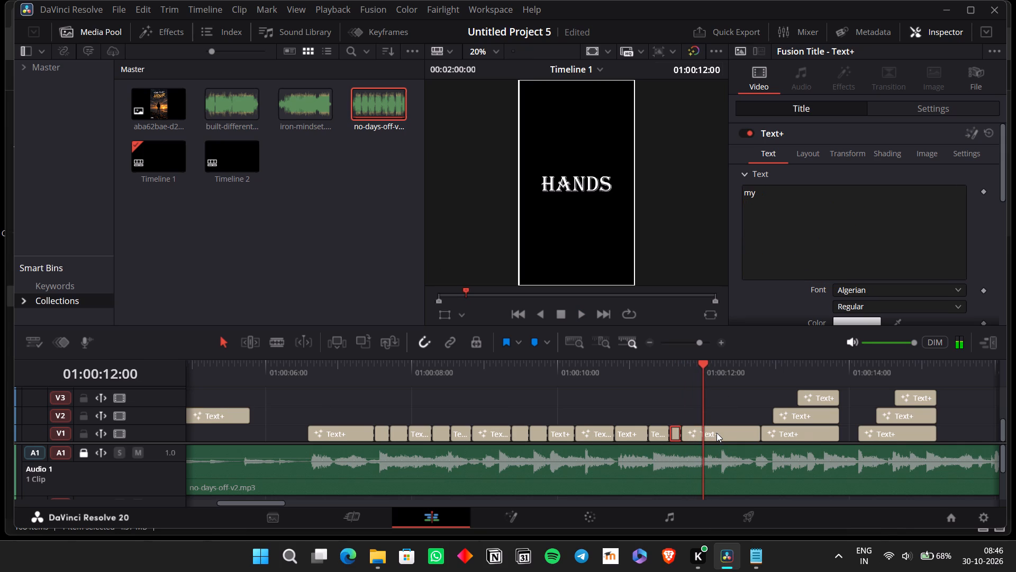
key(Left)
key(Left)
key(ctrl+b)
key(Right)
Change the V1 title segment starting at 01:00:11:23 to "are".
click(716, 433)
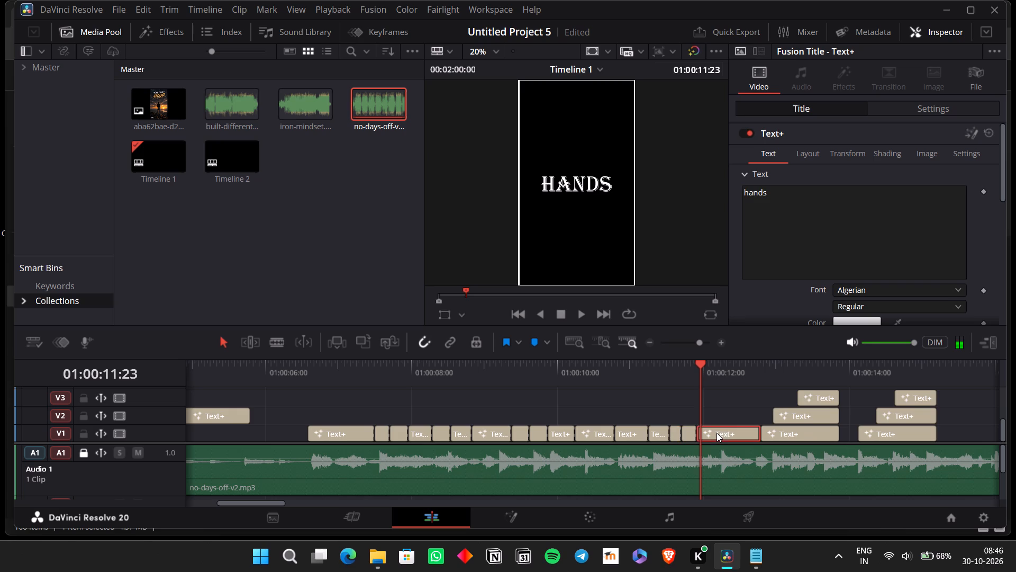
double_click(779, 220)
text(aef)
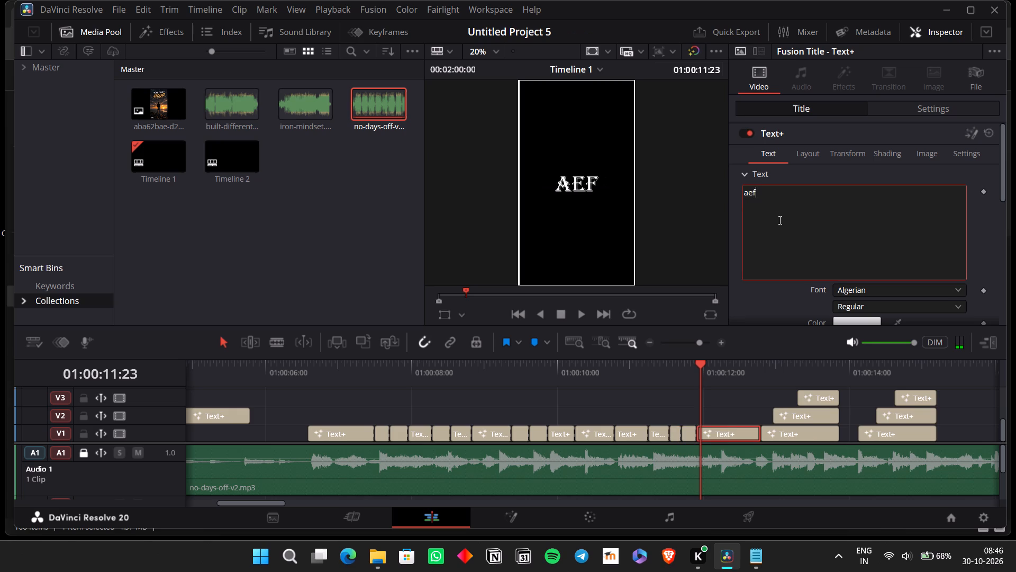
key(BackSpace)
key(BackSpace)
text(rfe)
key(BackSpace)
key(BackSpace)
key(BackSpace)
text(re)
Play onward and split the V1 "are" title on the word change at 01:00:12:04.
click(720, 434)
key(space)
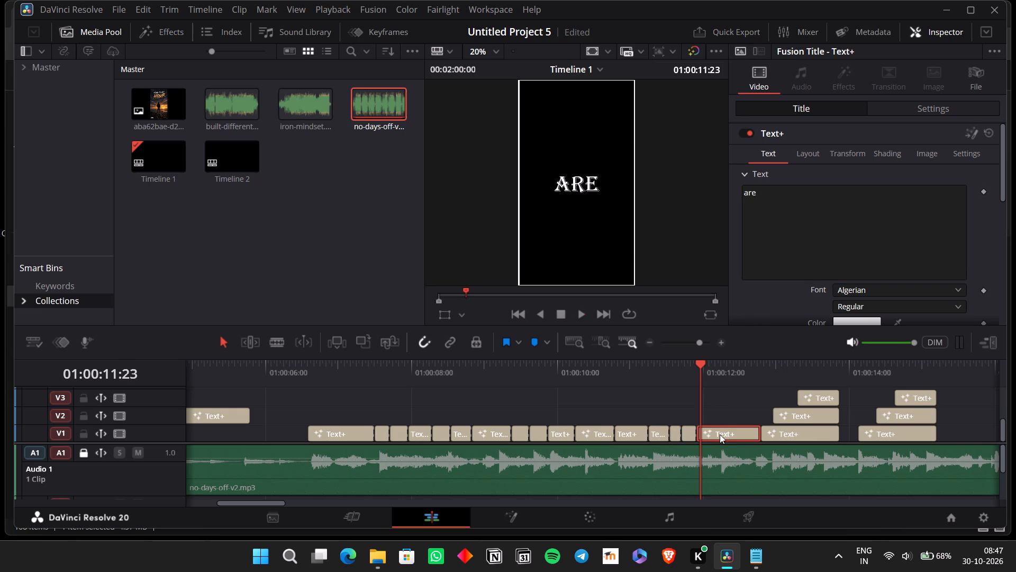
key(space)
key(Right)
key(Left)
key(ctrl+b)
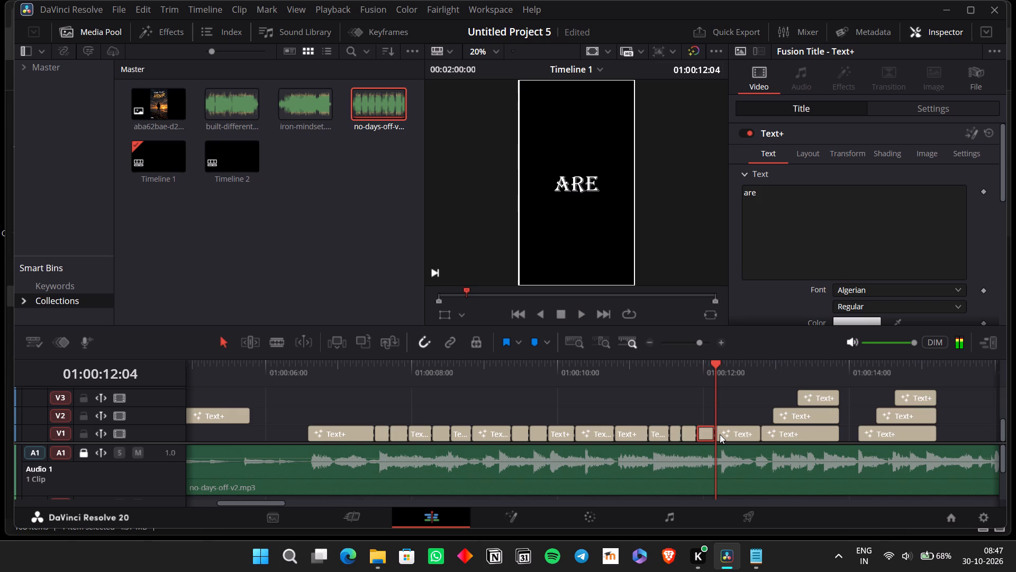
Change the V1 title segment starting at 01:00:12:04 to "warm".
key(ctrl+Right)
double_click(772, 189)
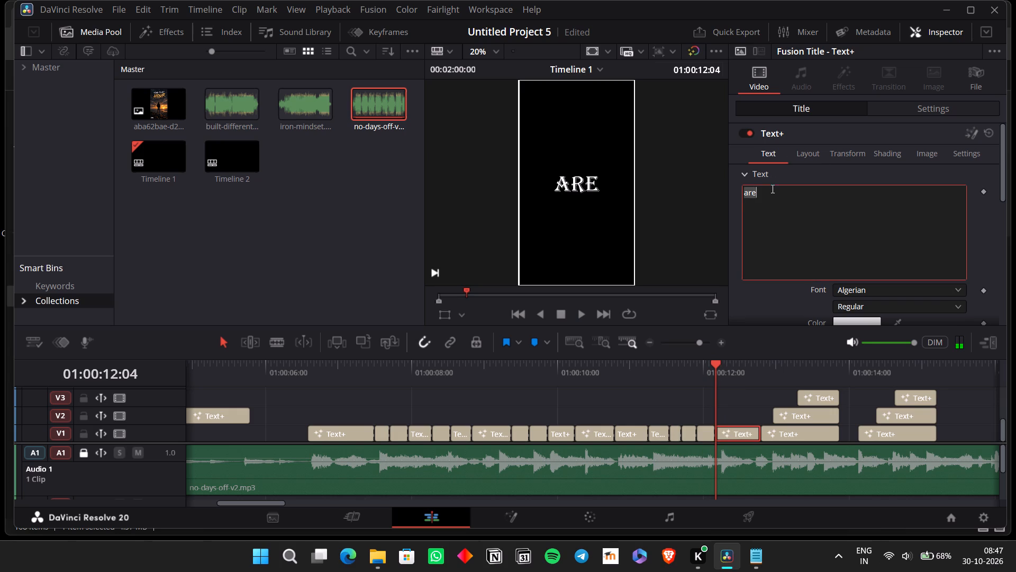
key(w)
text(arm)
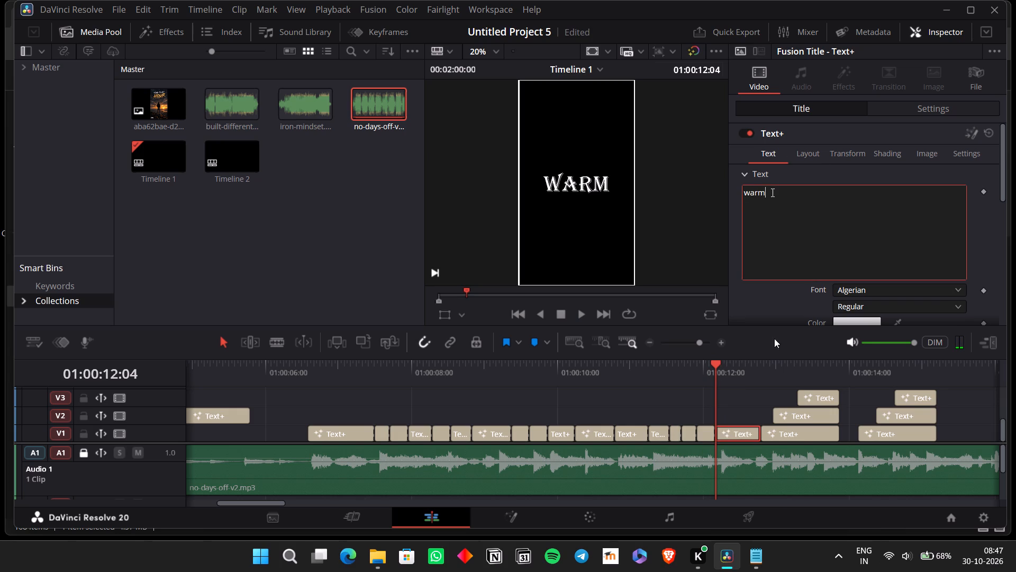
Delete all the old placeholder Text+ titles after the "warm" title on the video tracks, through the end of the timeline.
drag(765, 396, 772, 402)
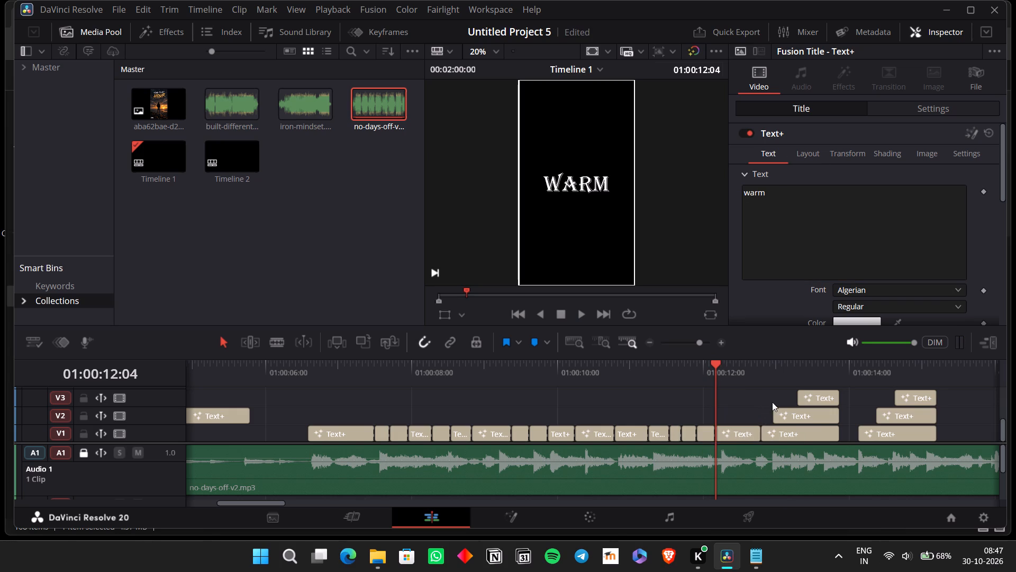
drag(772, 402, 818, 426)
key(BackSpace)
drag(816, 432, 1015, 434)
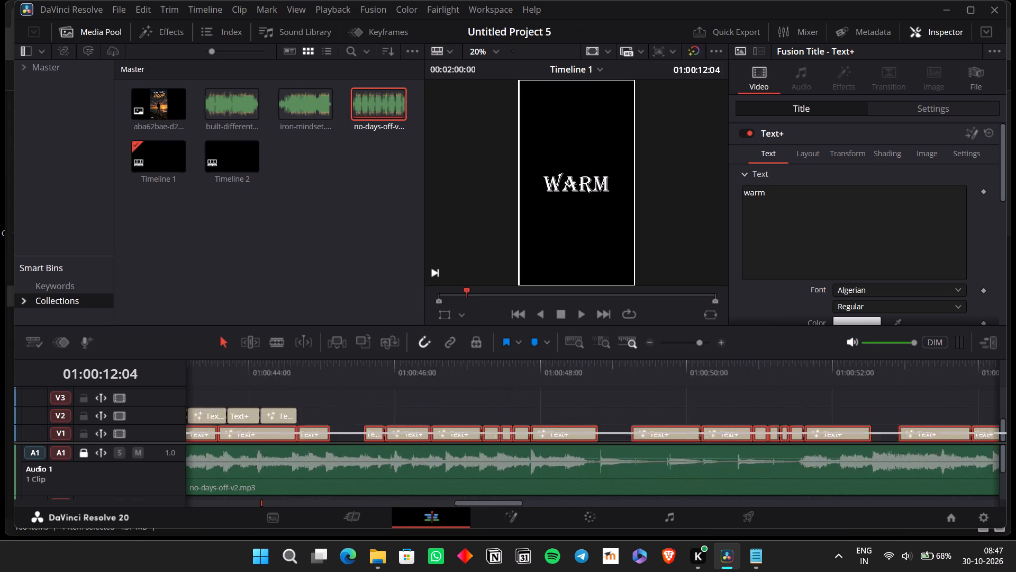
drag(1015, 434, 997, 439)
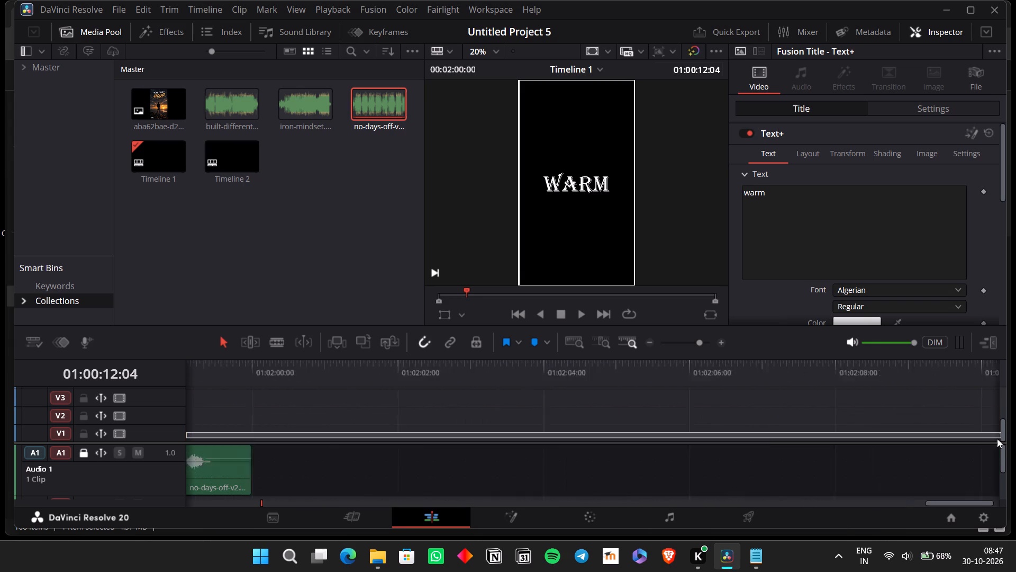
drag(997, 439, 834, 371)
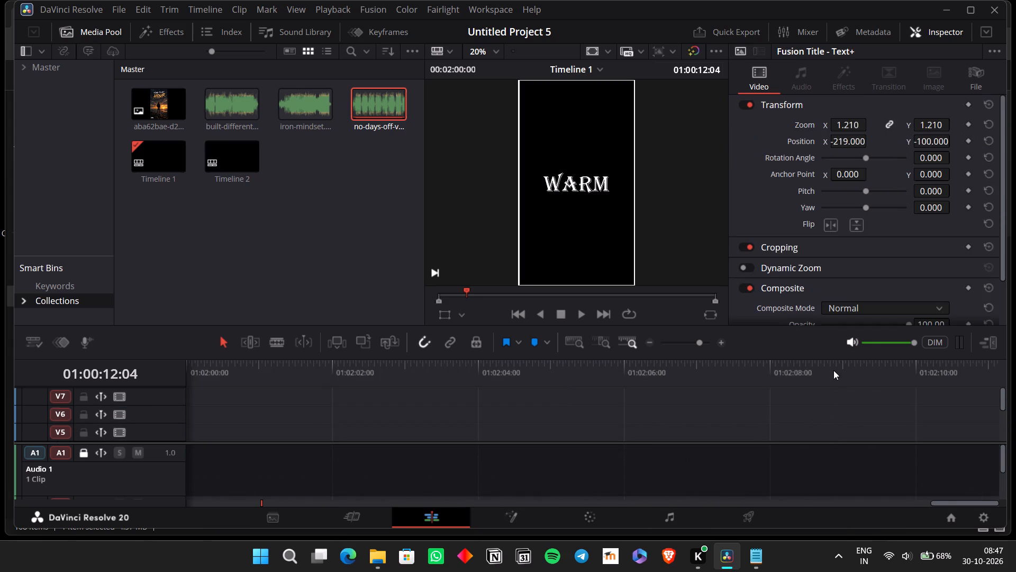
scroll(824, 404, right, 8)
scroll(781, 423, right, 2)
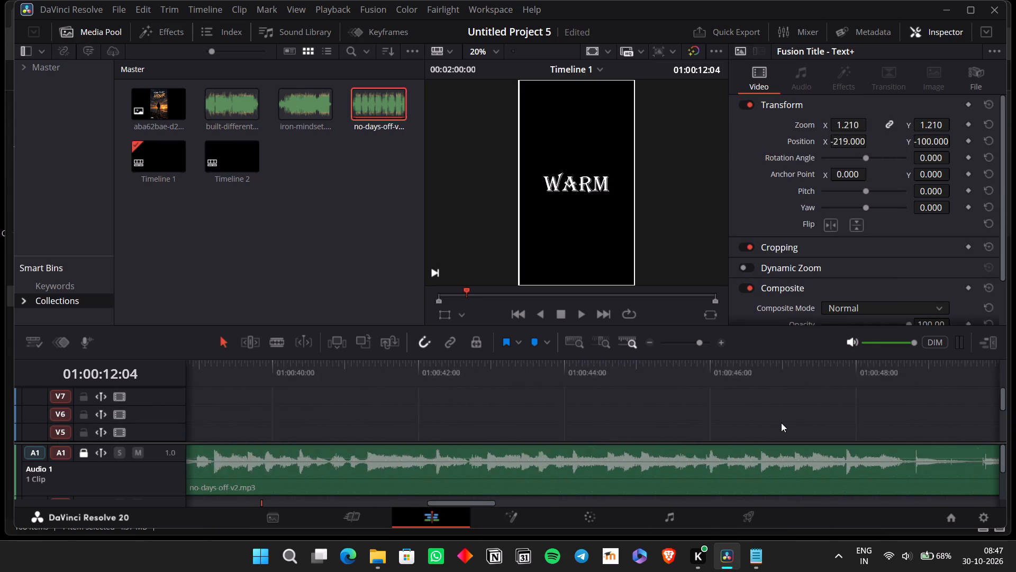
scroll(781, 423, right, 2)
scroll(781, 423, left, 2)
scroll(781, 423, down, 1)
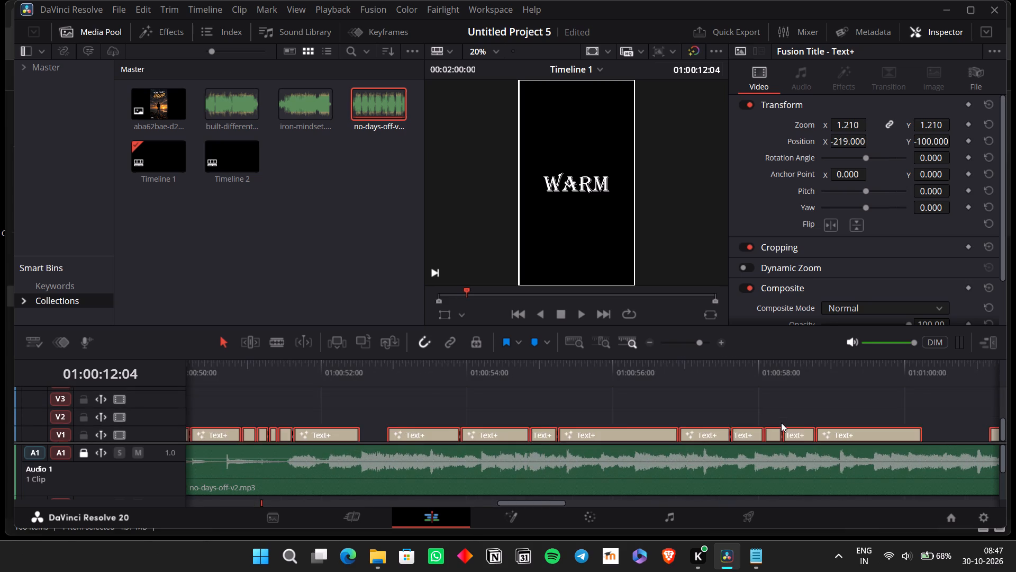
scroll(781, 423, down, 1)
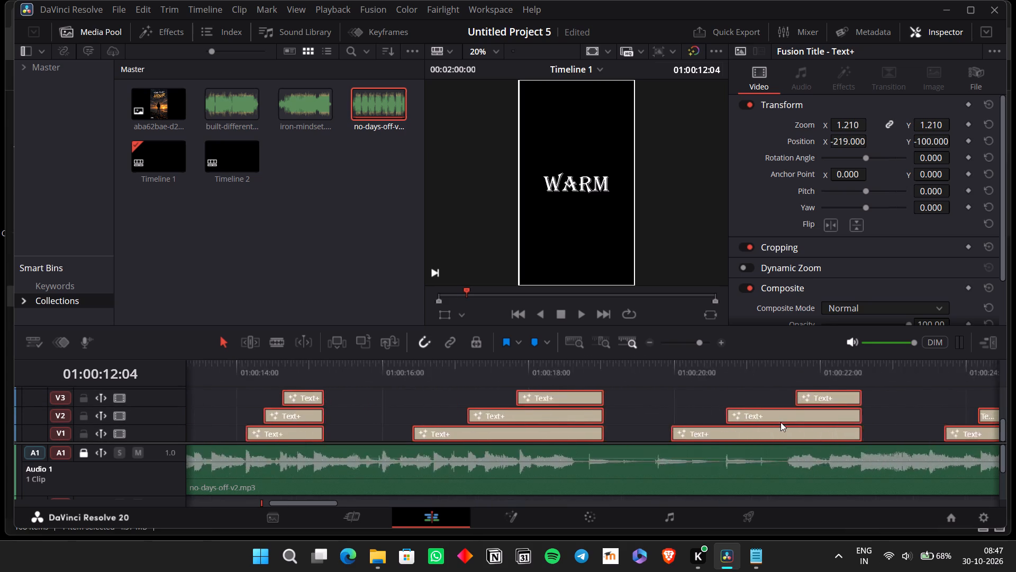
scroll(781, 422, right, 1)
key(BackSpace)
Move the full-lyrics title from V2 near the song's start to V3 at about 01:00:15:08.
key(space)
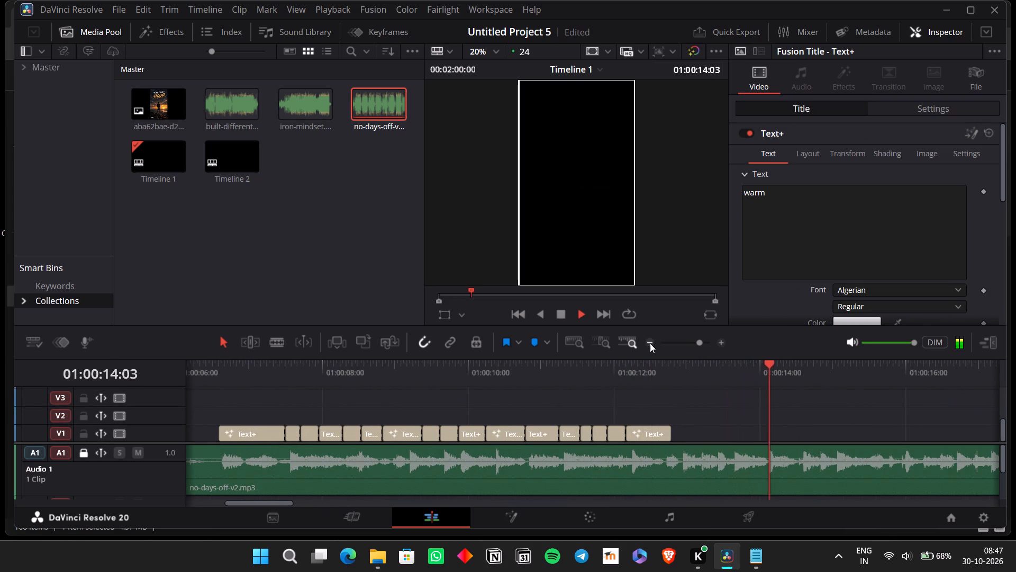
key(space)
scroll(656, 405, right, 1)
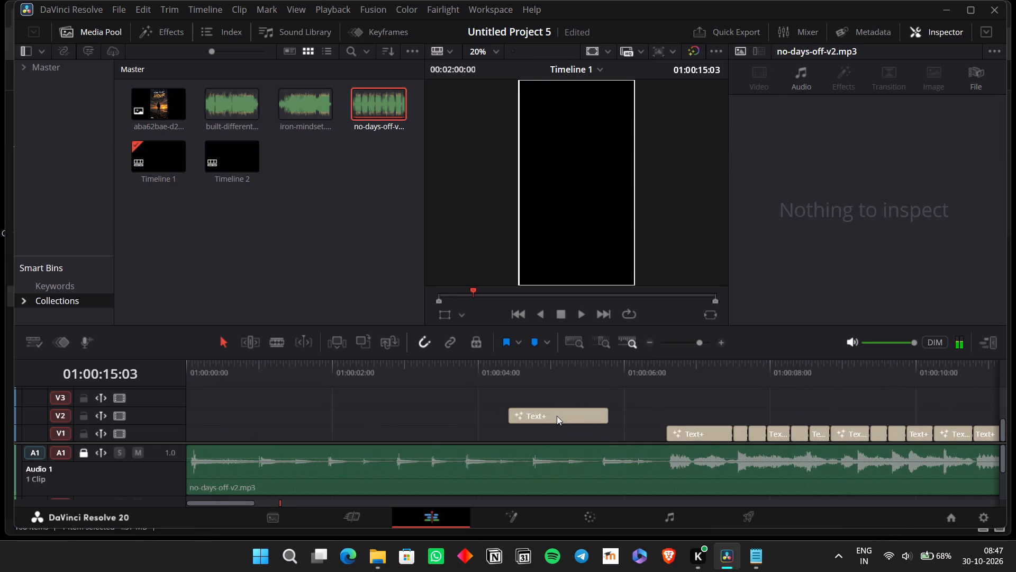
drag(557, 416, 964, 414)
scroll(963, 411, left, 2)
drag(220, 411, 388, 411)
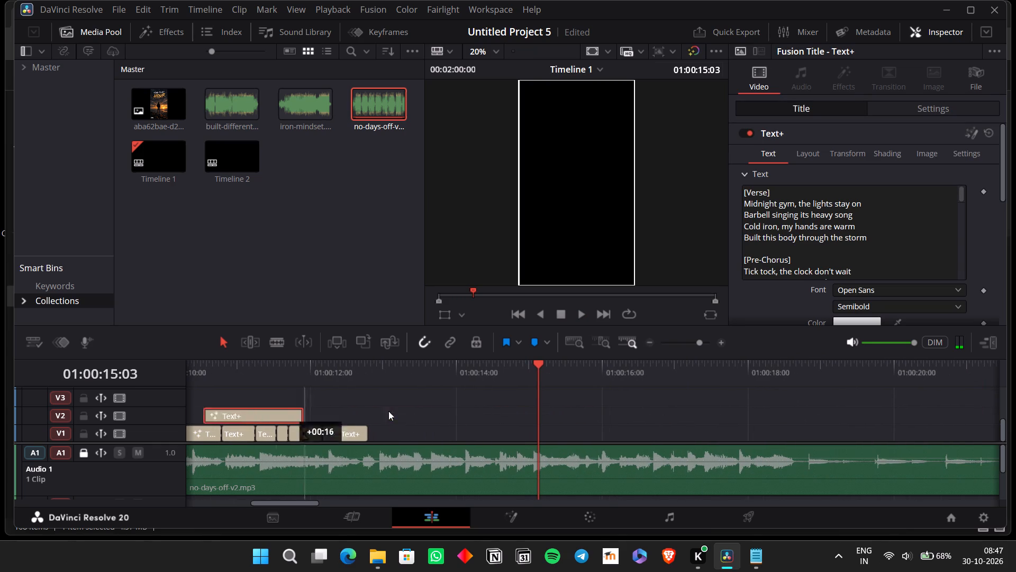
drag(388, 411, 620, 423)
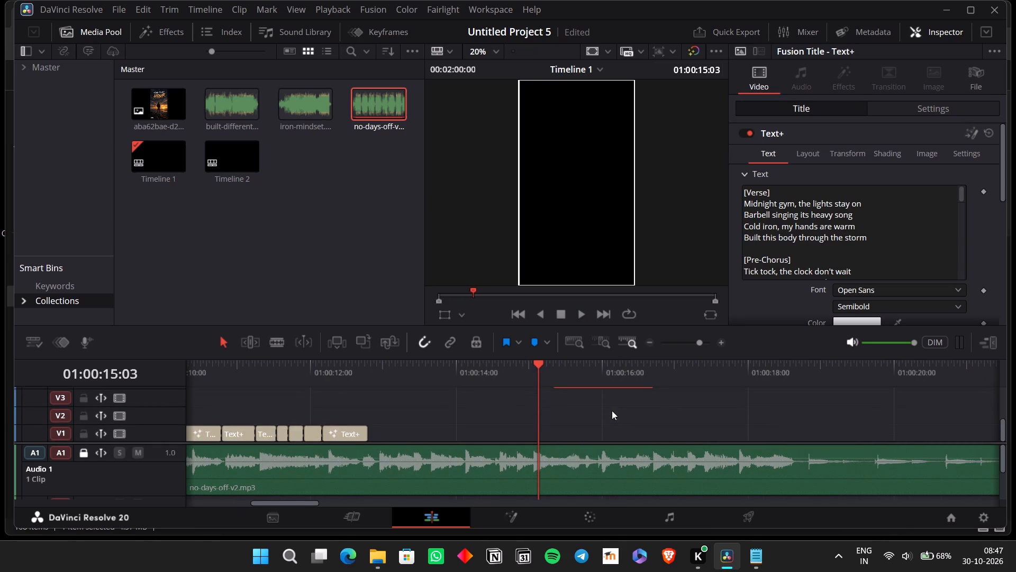
drag(600, 394, 598, 403)
click(588, 441)
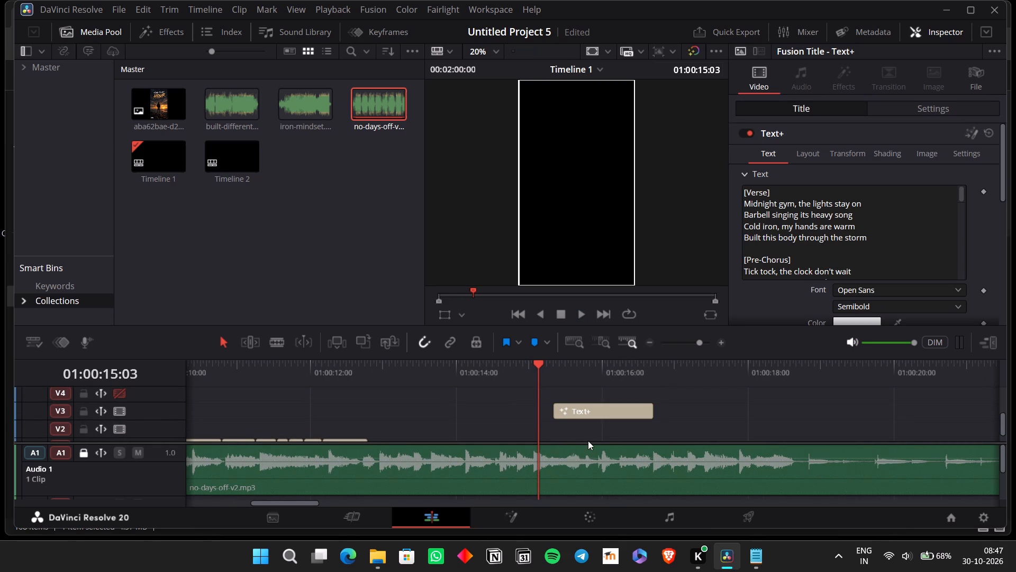
Enlarge the timeline area and increase the height of the Video 1 track.
drag(588, 443, 589, 476)
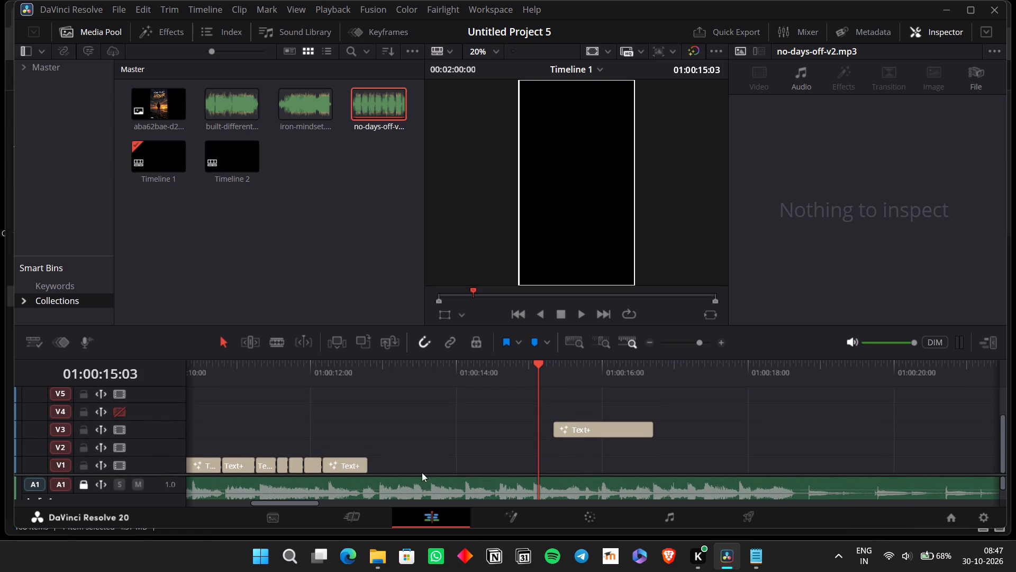
drag(397, 326, 396, 258)
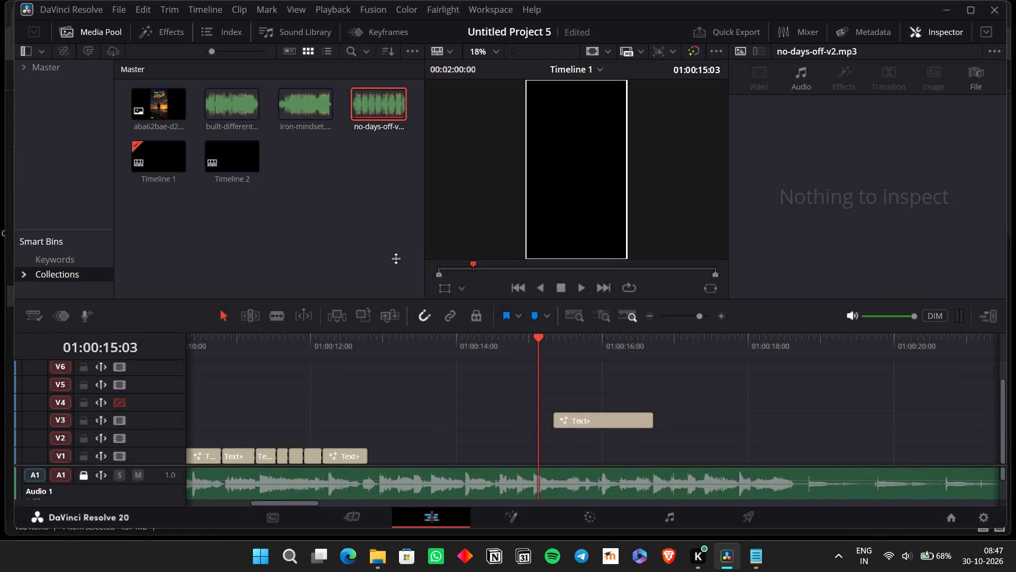
drag(396, 258, 395, 254)
click(321, 348)
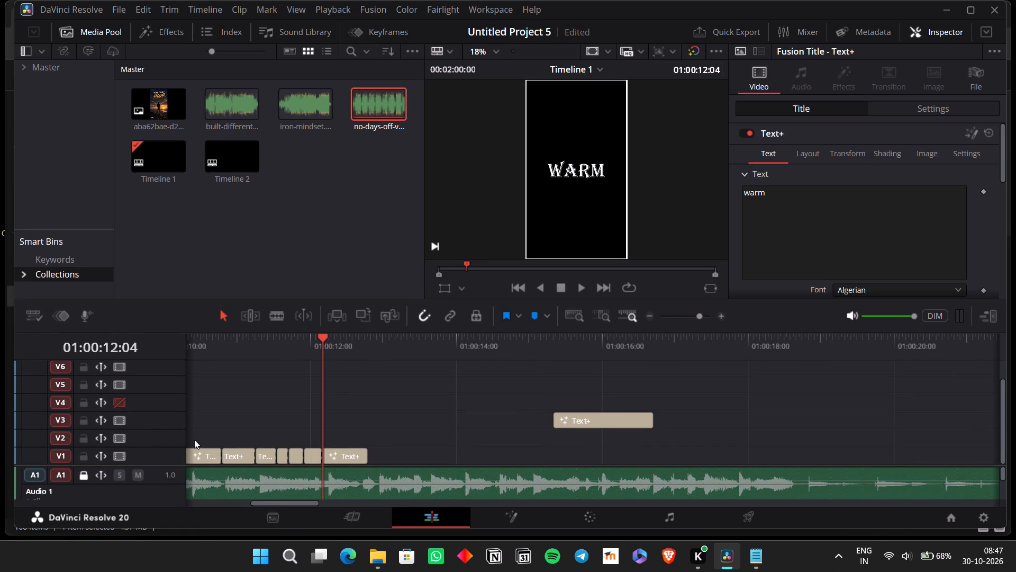
click(169, 446)
drag(177, 448, 182, 431)
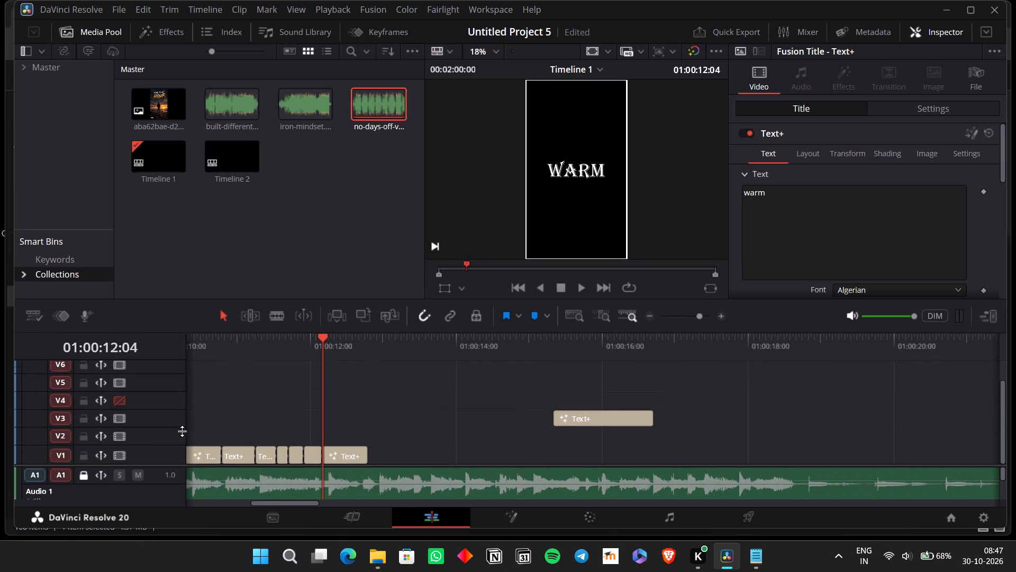
drag(182, 431, 188, 404)
Play up to the "warm" title and extend its end to about 01:00:20:00.
click(238, 353)
key(space)
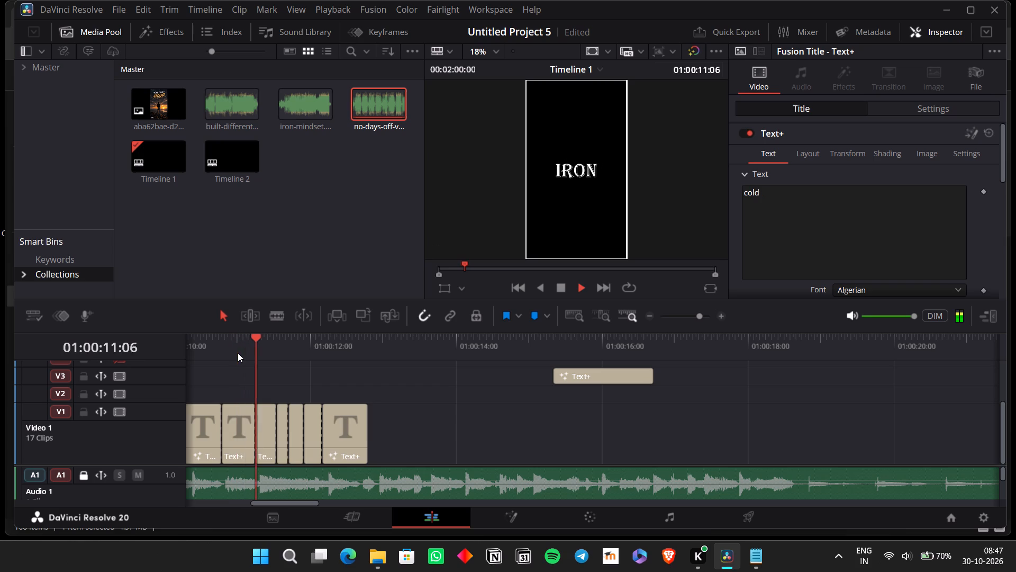
key(space)
drag(367, 428, 510, 418)
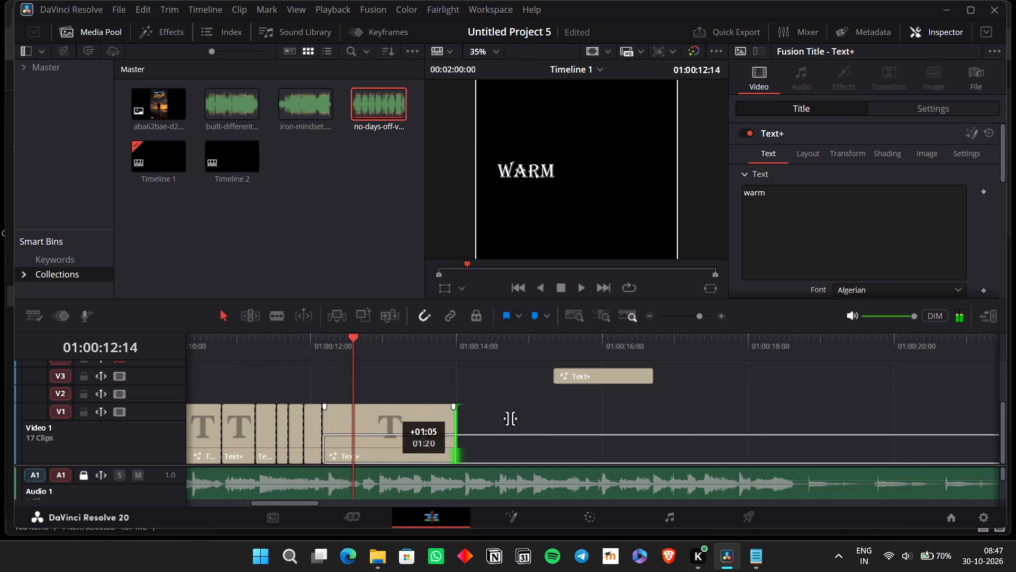
drag(510, 418, 900, 412)
Replay the end of the word "warm" and split its V1 title on the word change at 01:00:12:17.
click(377, 434)
key(space)
key(space)
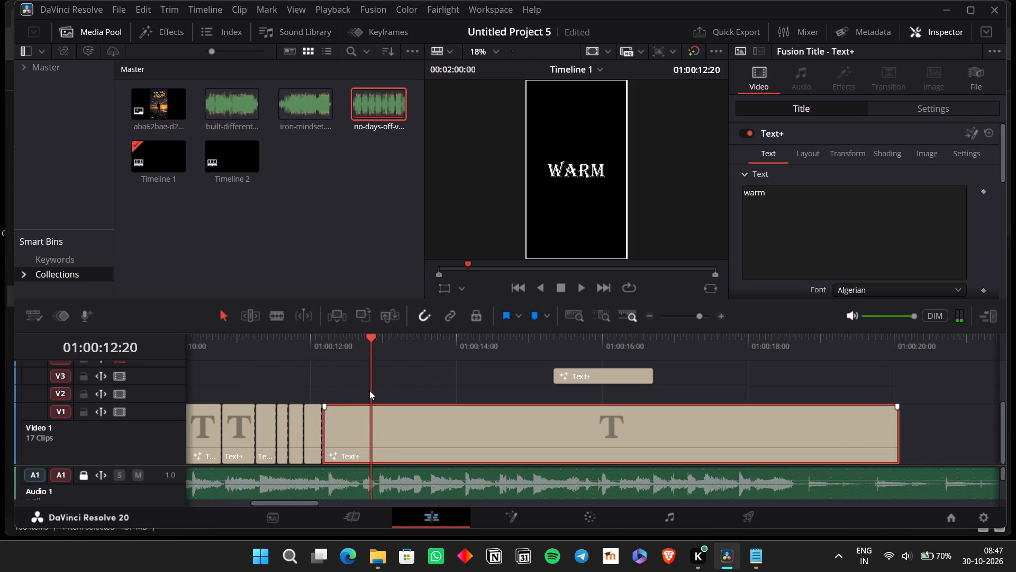
click(357, 336)
key(space)
key(space)
key(Left)
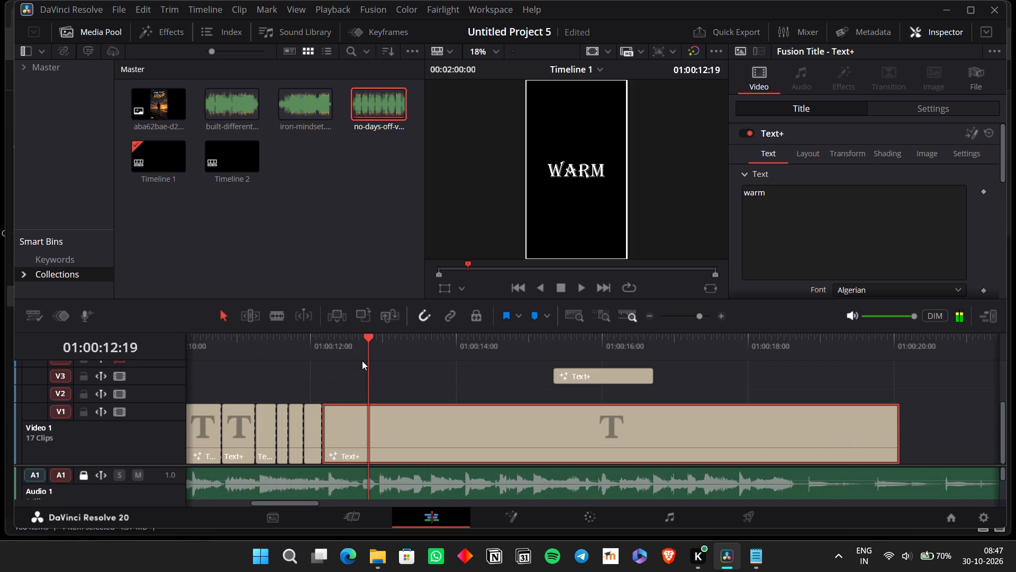
key(Left)
key(Left)
key(ctrl+b)
Play onward and split the extended V1 title on the word changes at 01:00:12:23 and 01:00:13:02.
key(space)
key(space)
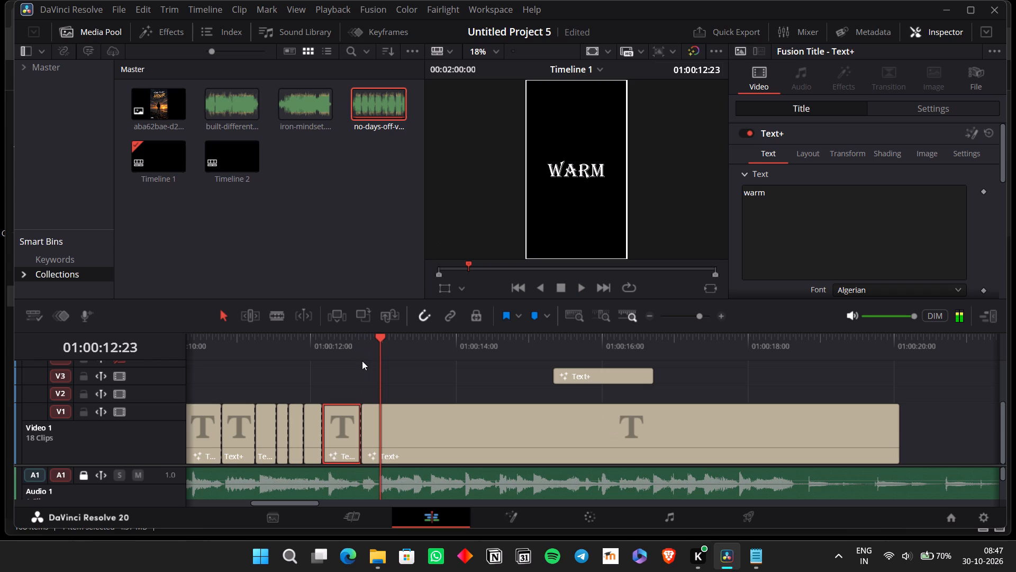
key(ctrl+b)
key(space)
key(space)
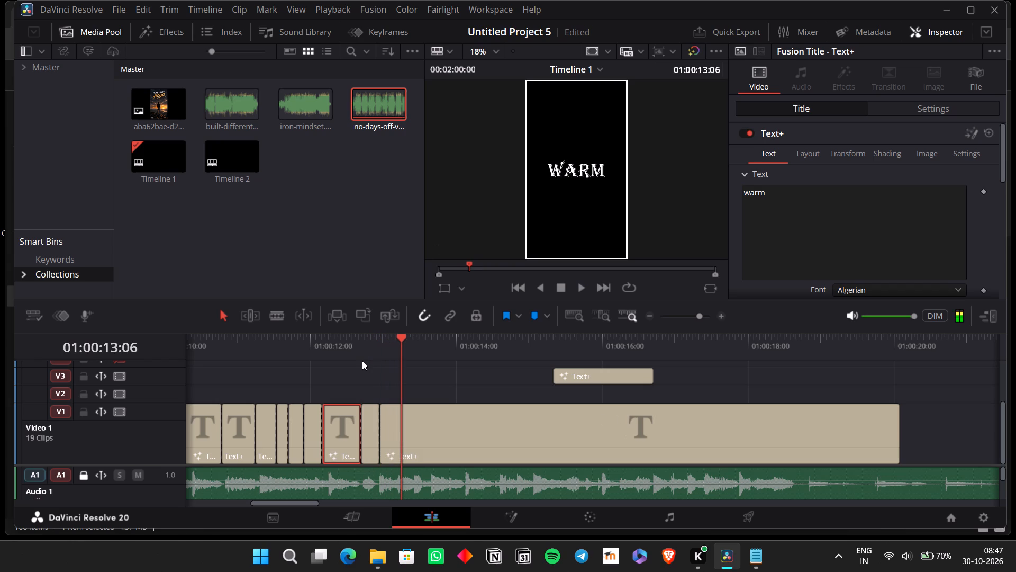
key(Left)
key(Left)
key(Left)
key(Left)
key(ctrl+b)
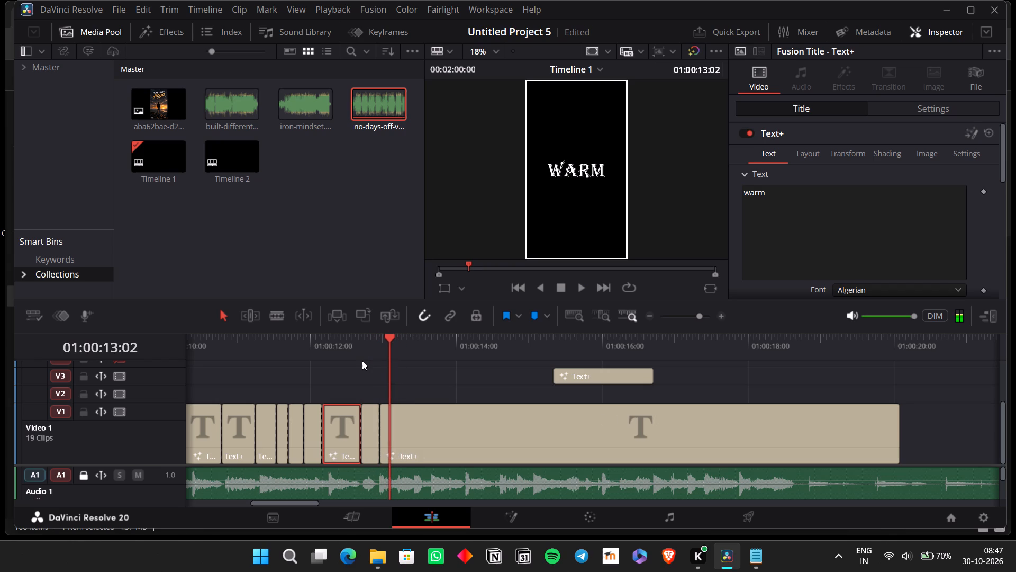
Split the remaining V1 title on the word changes at 01:00:13:15 and 01:00:13:19.
key(space)
key(space)
key(Right)
key(Right)
key(Right)
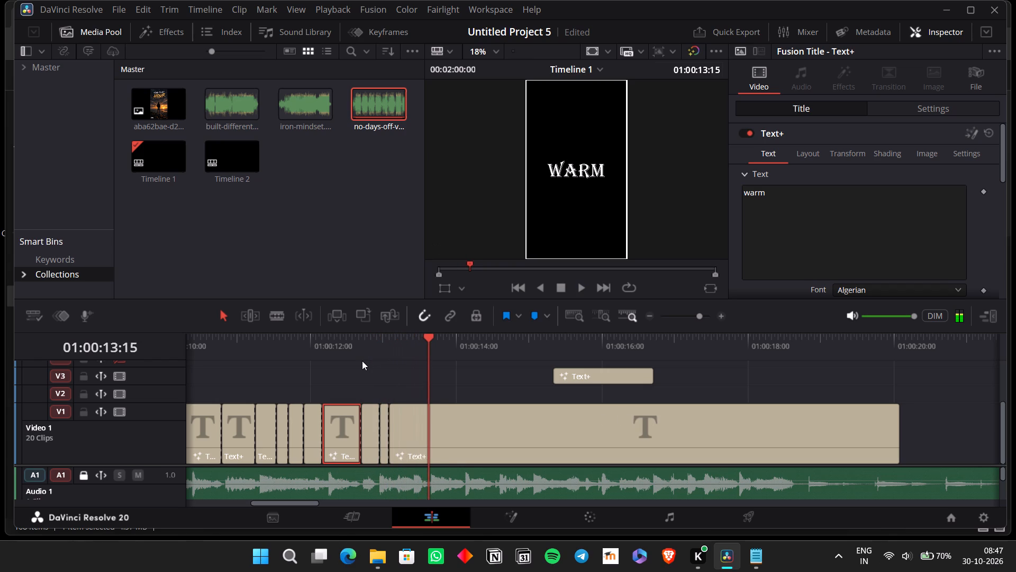
key(ctrl+b)
key(space)
key(space)
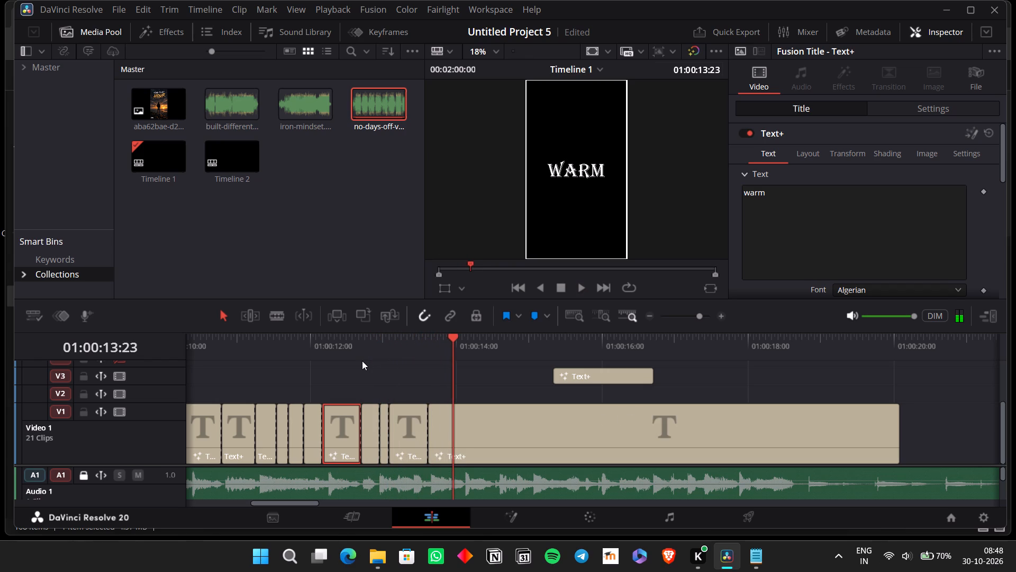
key(Left)
key(Left)
key(Left)
key(Left)
key(ctrl+b)
Split the remaining V1 title on the word changes at about 01:00:14:00 and at 01:00:14:12.
key(space)
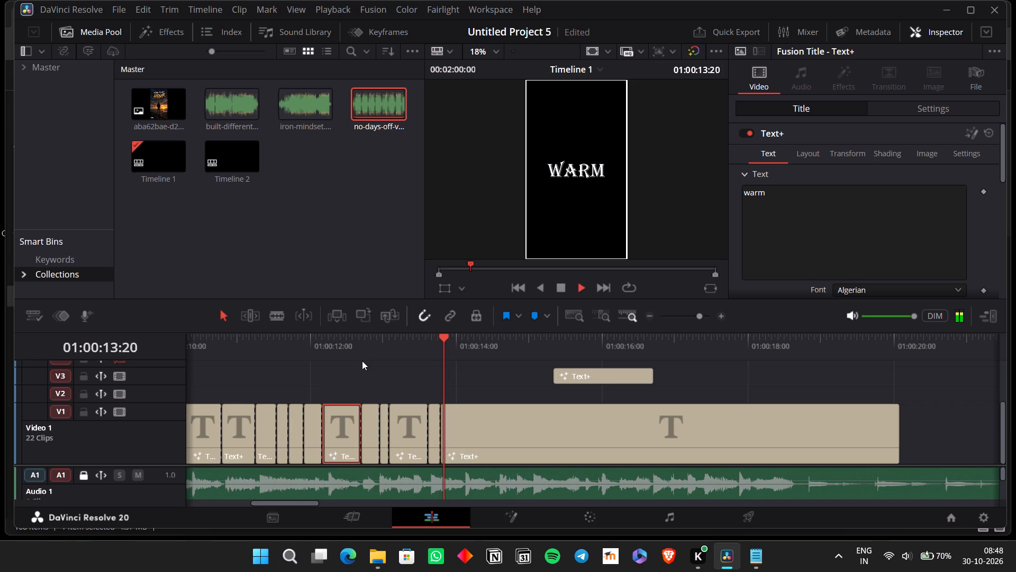
key(space)
key(ctrl+b)
key(space)
key(space)
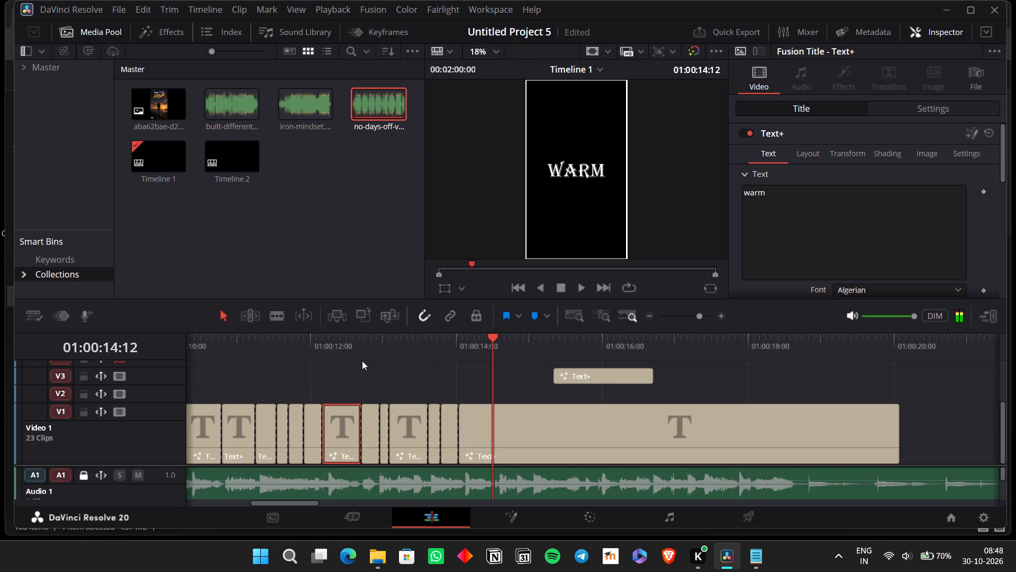
key(ctrl+b)
Listen to the vocals past 01:00:14:12, and replay from about 01:00:12:04 to check the new cuts.
key(space)
key(space)
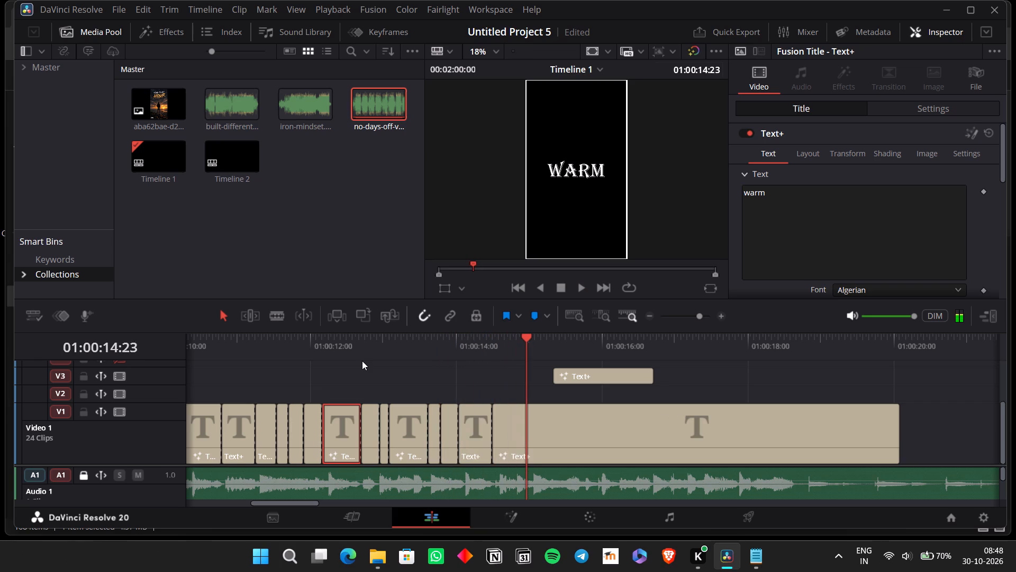
key(space)
key(space)
key(Left)
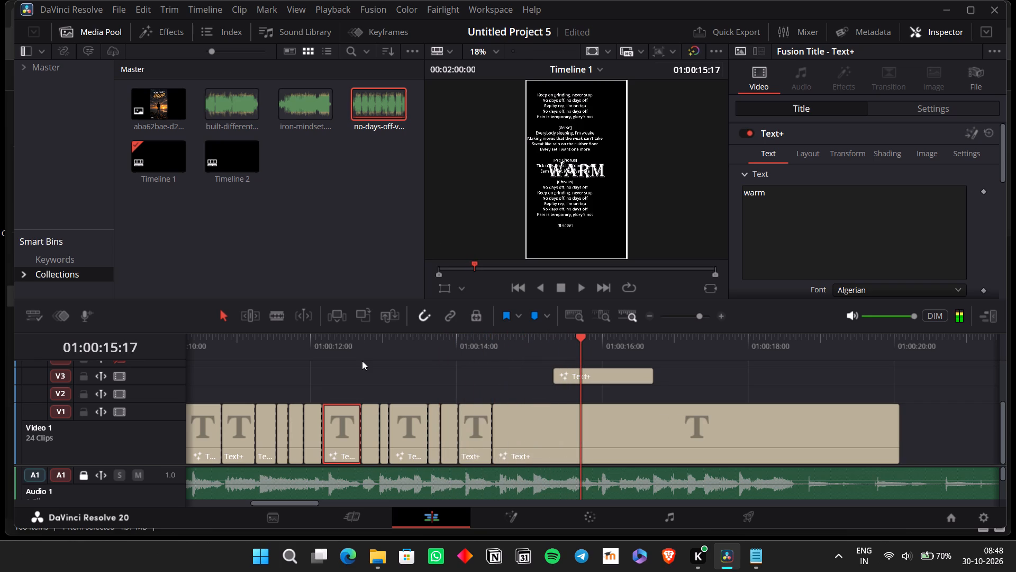
click(321, 340)
key(space)
key(space)
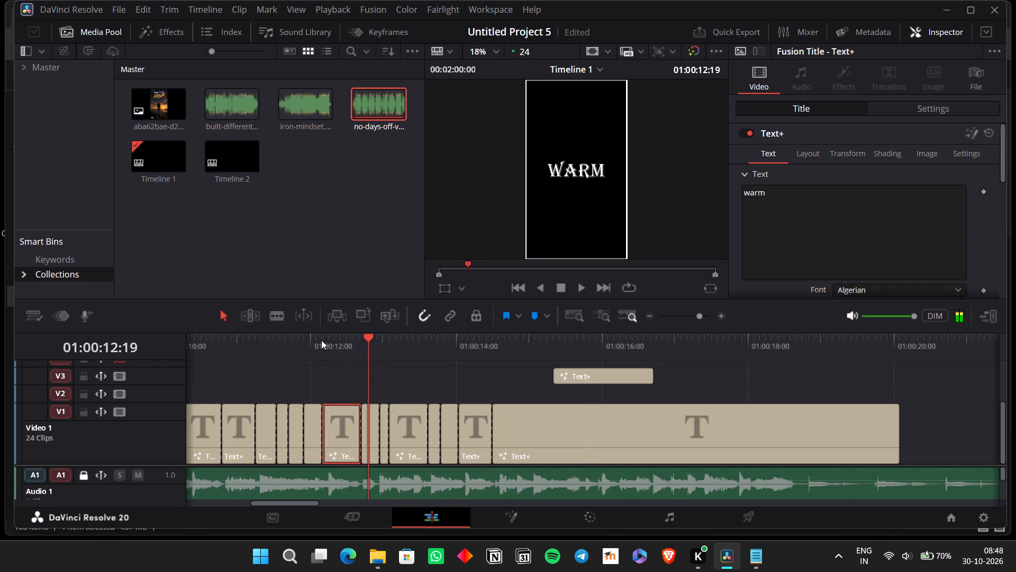
Change the V1 title segment starting at 01:00:12:17 to "built".
click(365, 443)
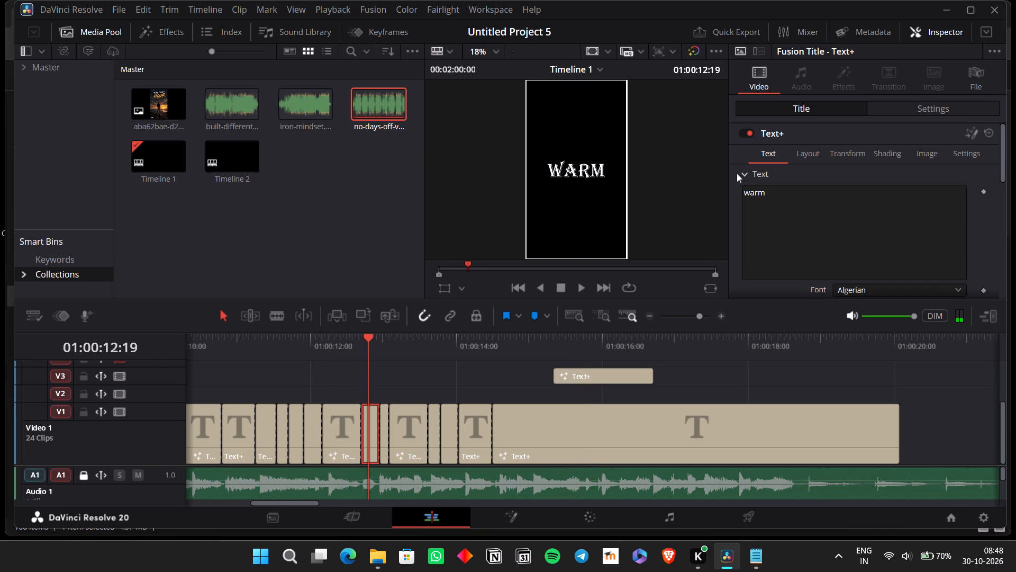
double_click(748, 209)
text(bui)
text(lt)
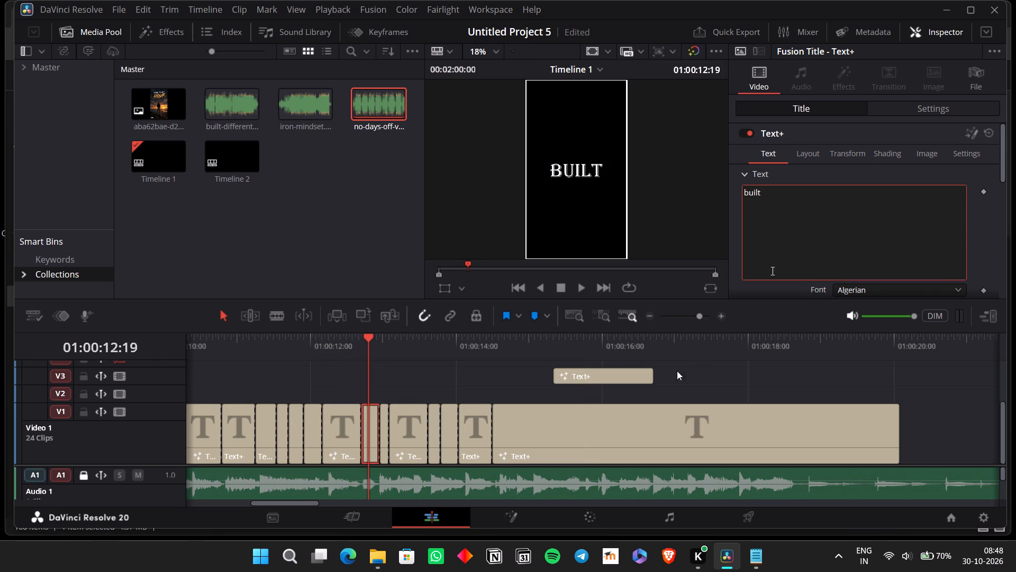
Change the V1 title segment after "built", at about 01:00:12:23, to "this" and the following one to "body".
click(616, 368)
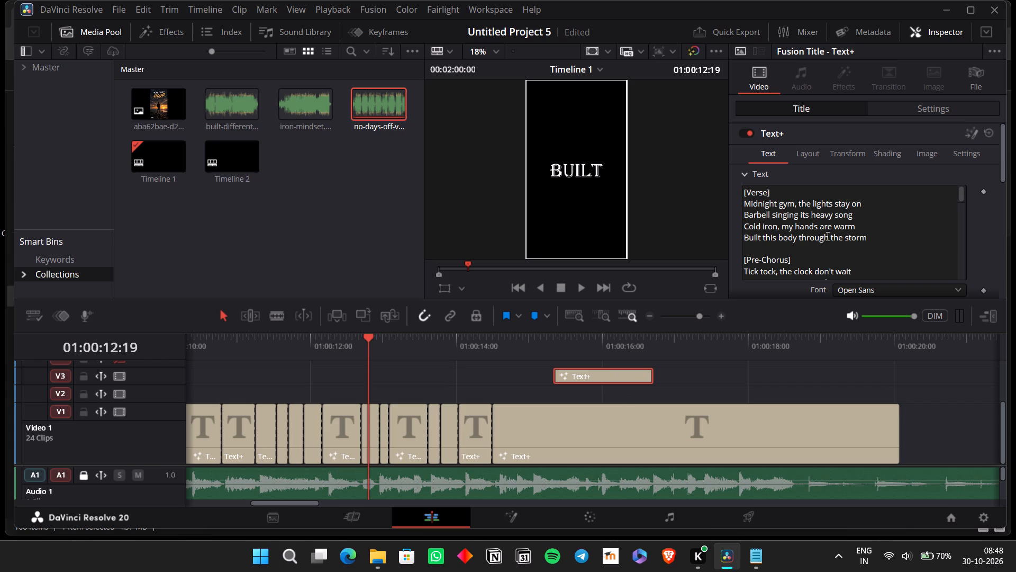
click(374, 441)
click(381, 443)
double_click(786, 245)
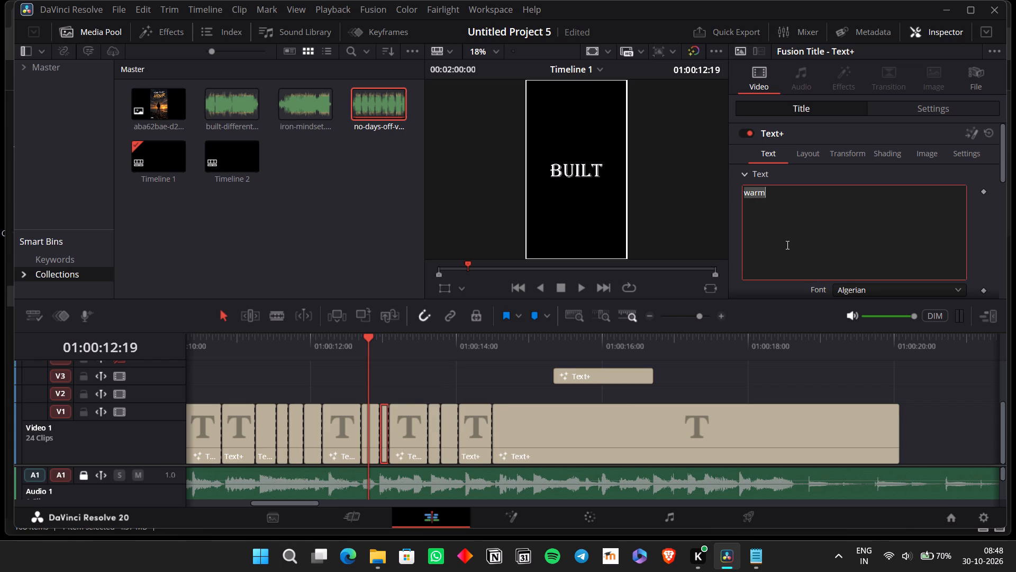
text(this)
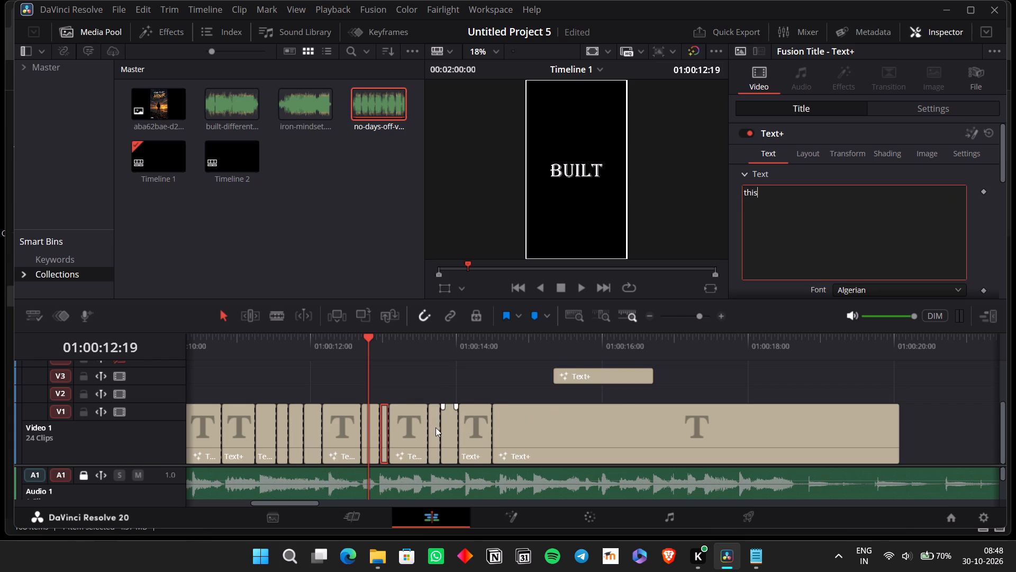
click(412, 434)
double_click(791, 194)
text(body)
Change the V1 title segment starting at 01:00:13:15 to "through" and the one at 01:00:13:19 to "the".
click(434, 420)
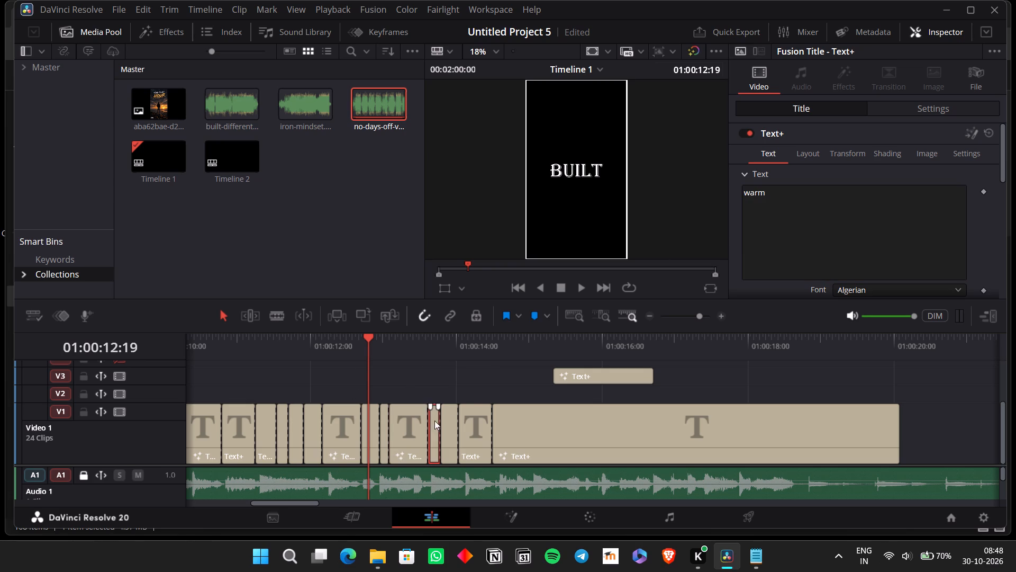
double_click(795, 233)
text(tho)
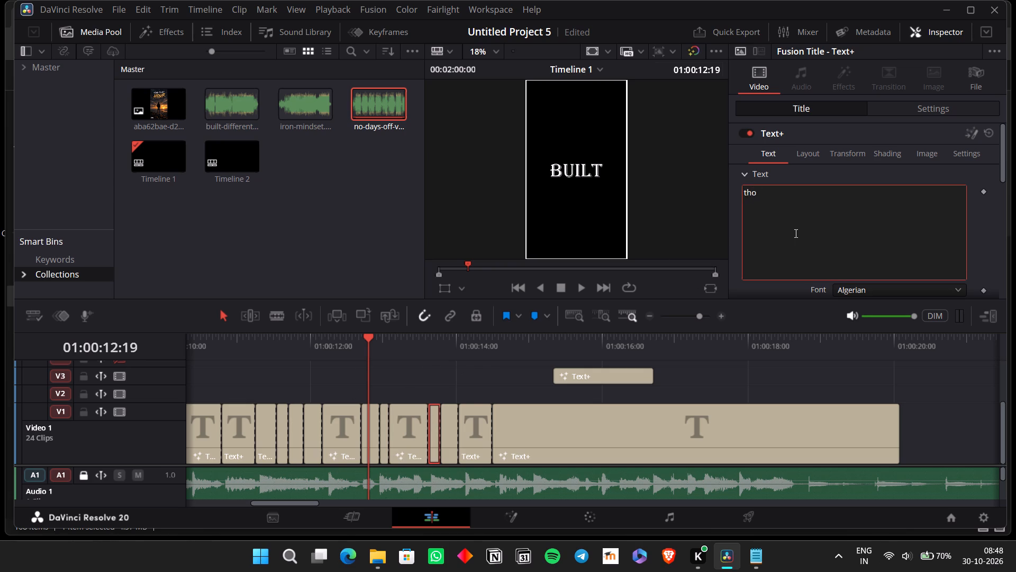
key(BackSpace)
text(rough)
click(452, 459)
double_click(806, 256)
text(the)
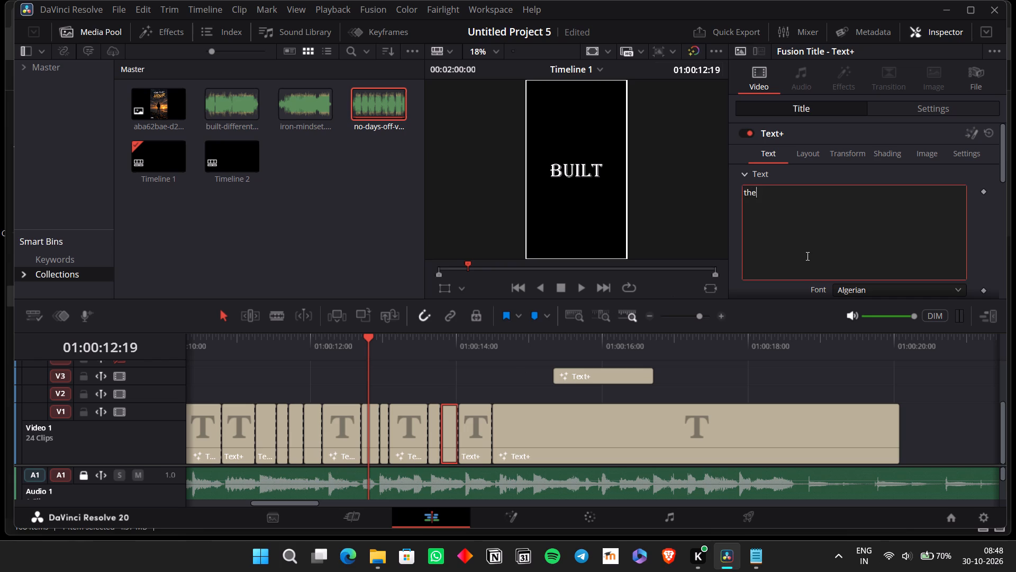
Check the lyrics in the V3 title and change the V1 segment starting at about 01:00:14:00 to "strom".
click(571, 382)
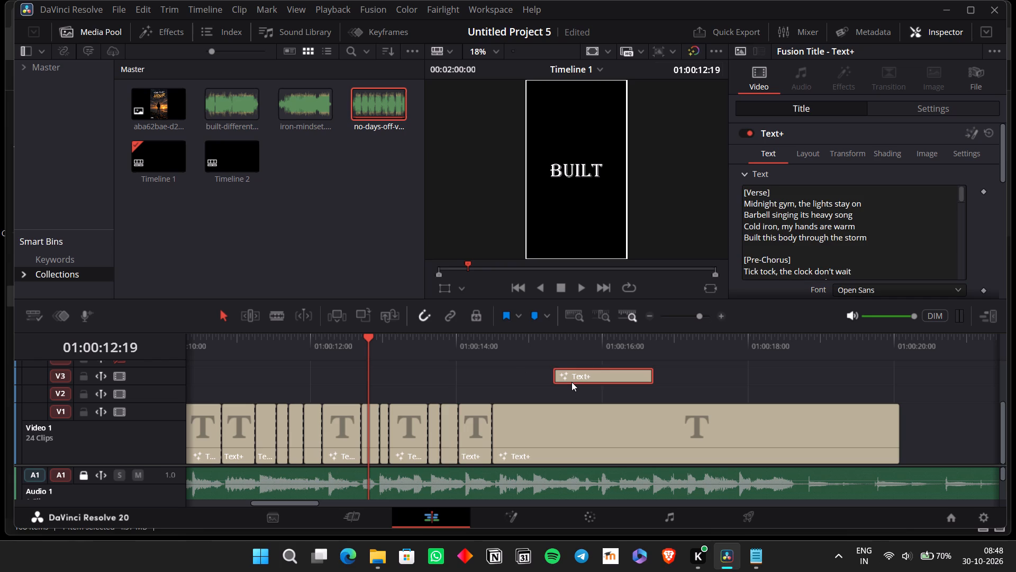
click(491, 435)
click(456, 438)
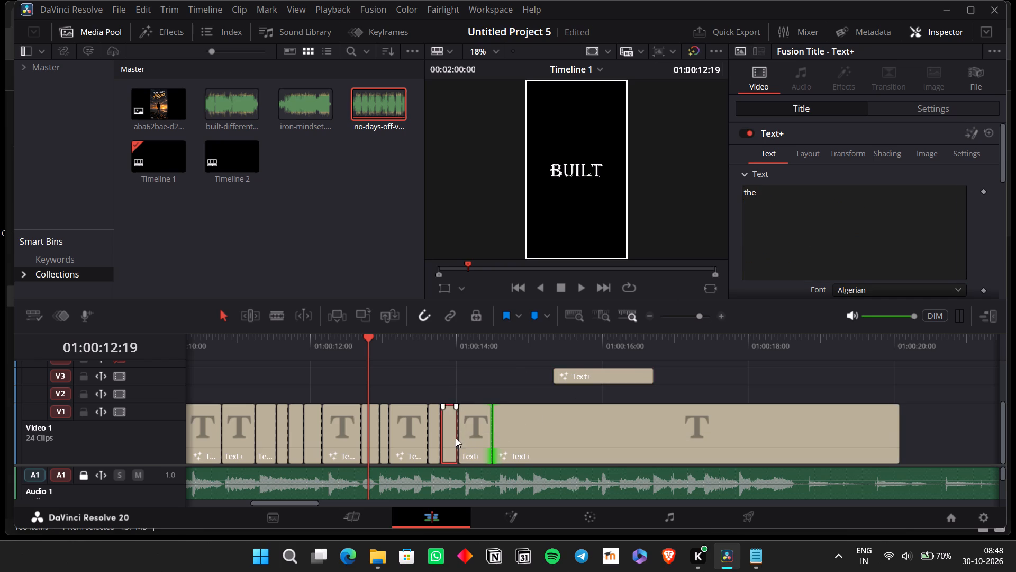
click(454, 443)
click(473, 441)
double_click(779, 267)
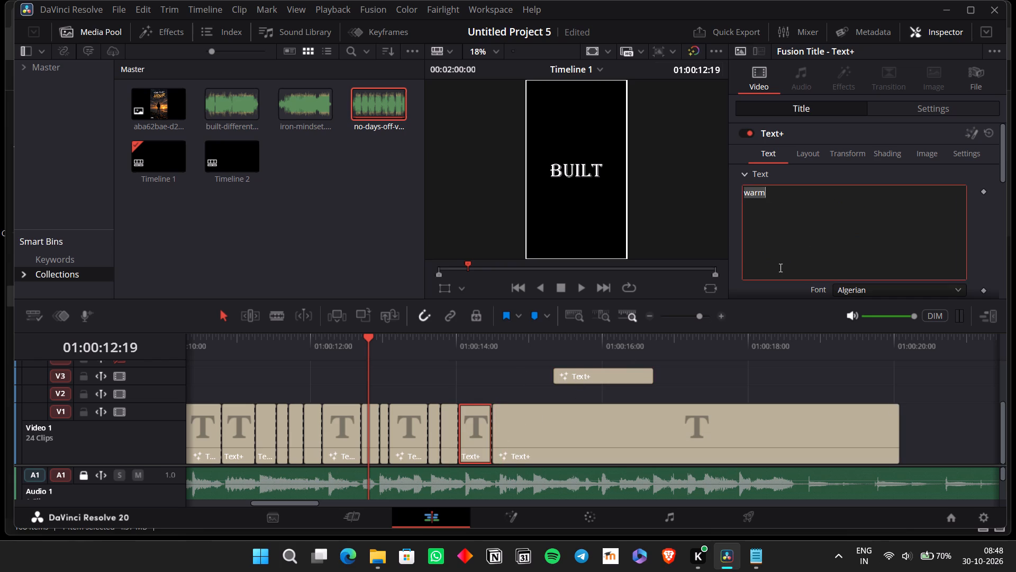
text(strom)
Replay the word titles from about 01:00:11:16 and listen past 01:00:14:12 for where the next line begins.
click(288, 346)
key(space)
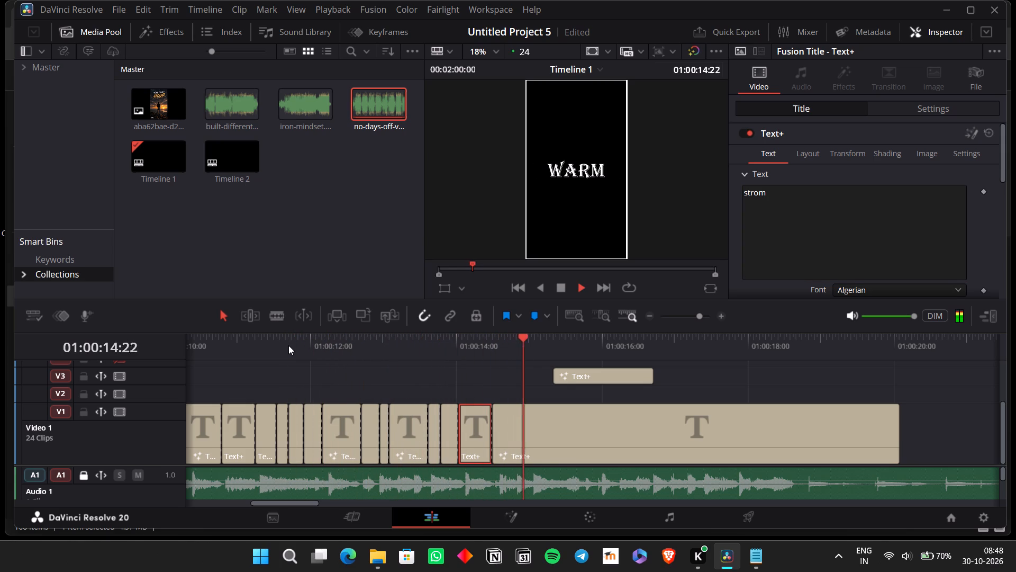
key(space)
click(475, 347)
key(space)
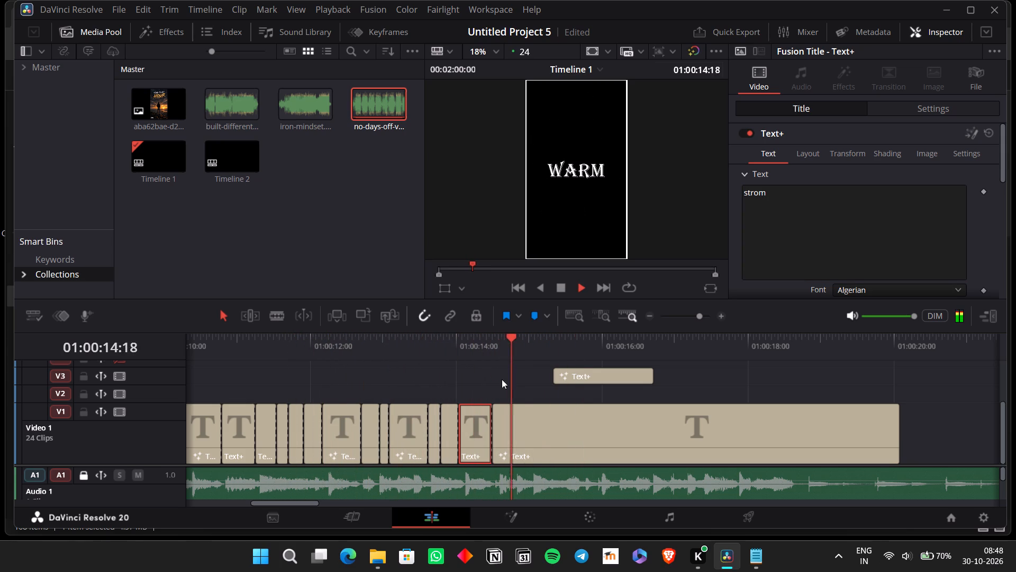
key(space)
scroll(545, 408, left, 1)
key(space)
key(space)
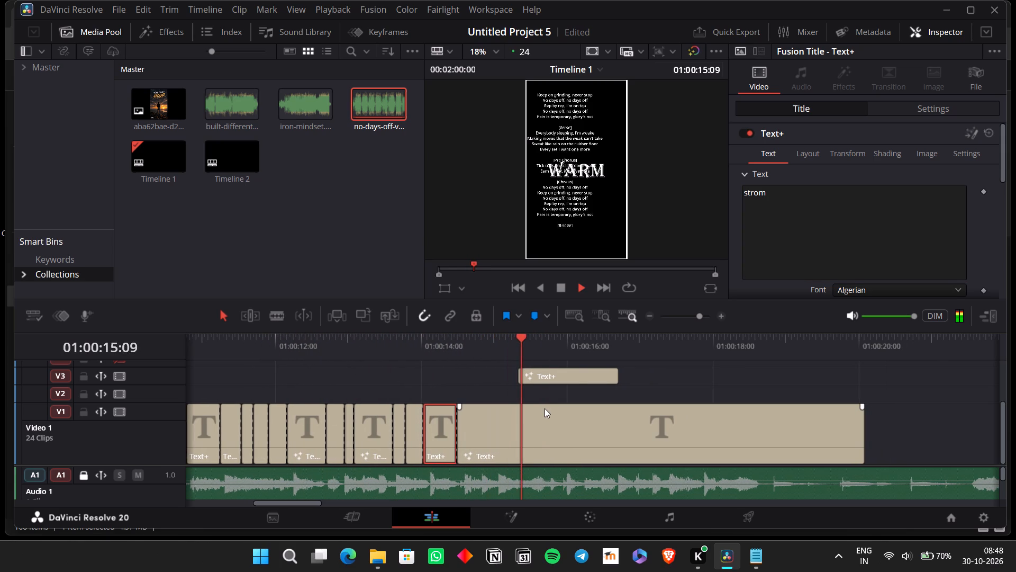
Move the remaining V1 title about 13 frames later, to start at about 01:00:15:01.
drag(539, 425, 583, 428)
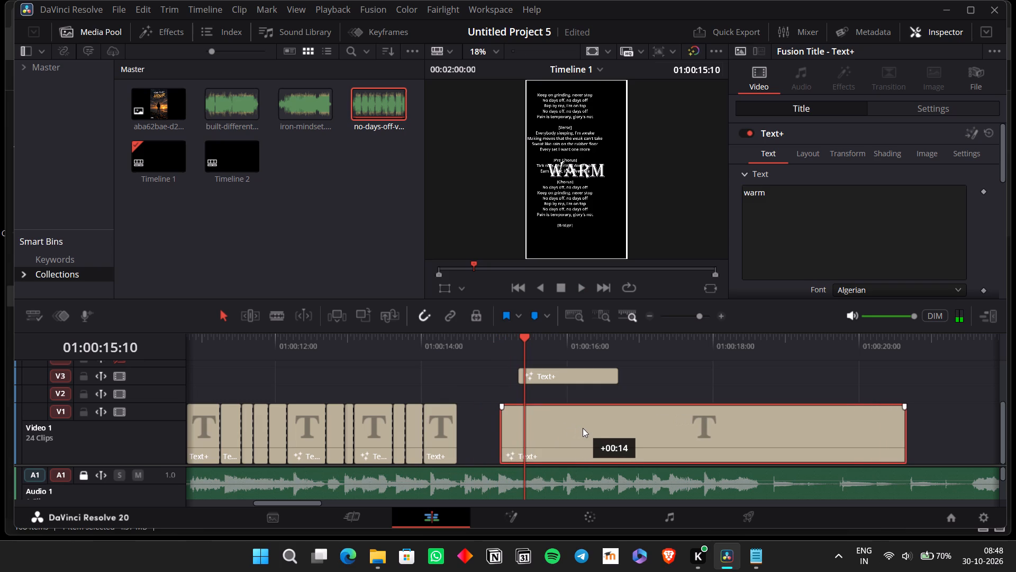
drag(583, 428, 579, 424)
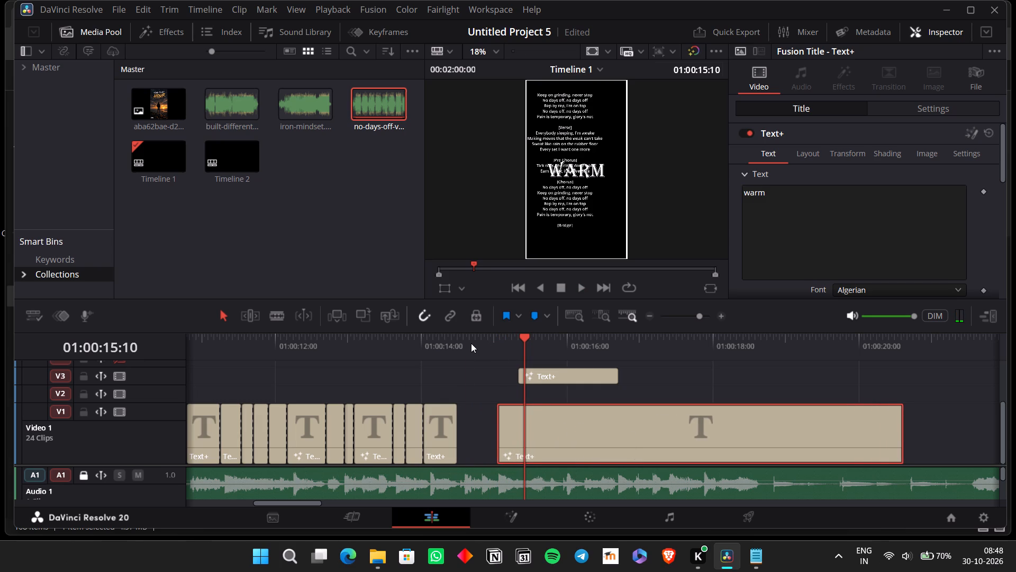
Move the V3 lyrics title back to start at about 01:00:14:05, disable the V3 video track and enable V4.
click(471, 343)
key(space)
key(space)
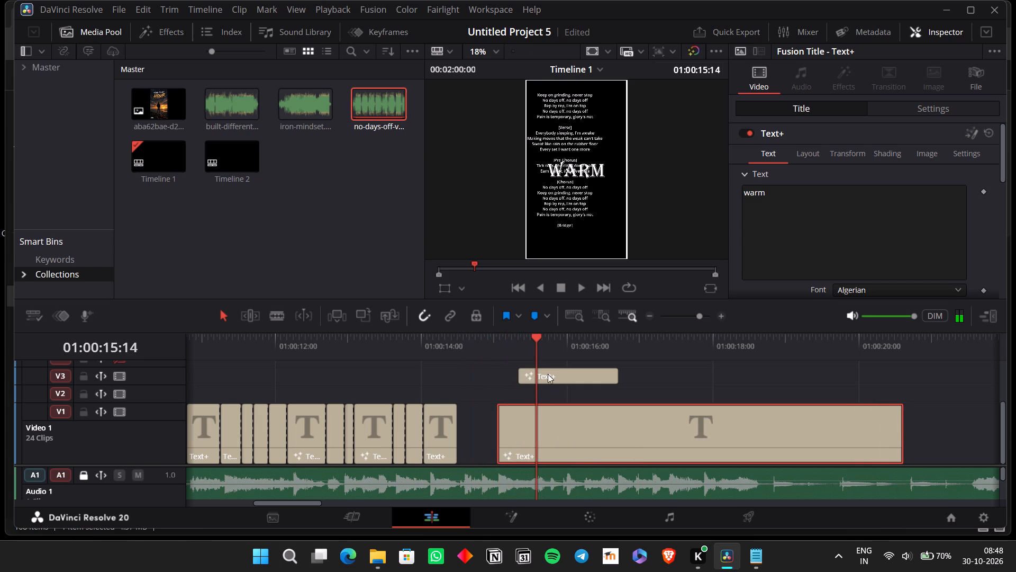
drag(549, 376, 464, 403)
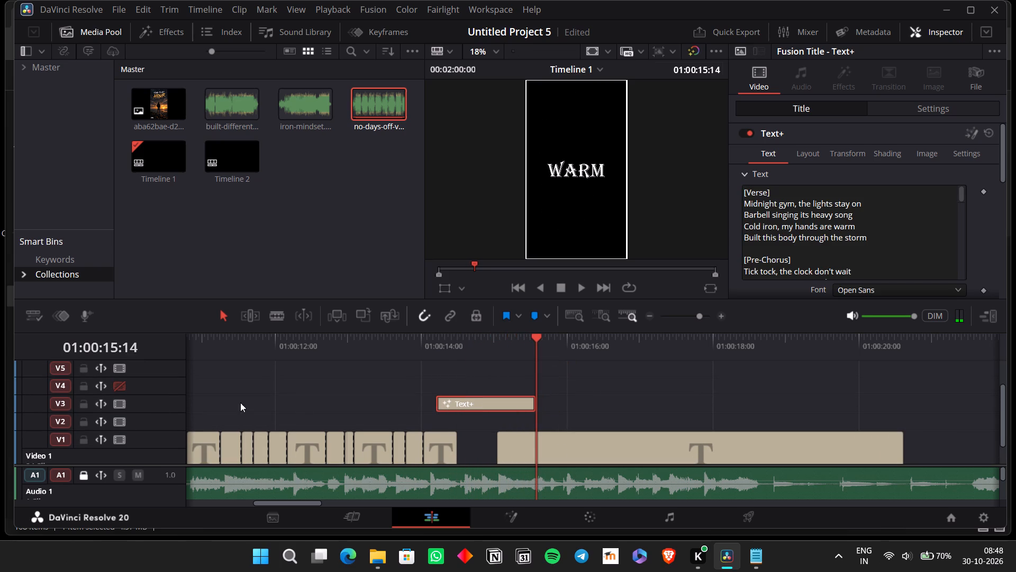
click(117, 407)
click(124, 392)
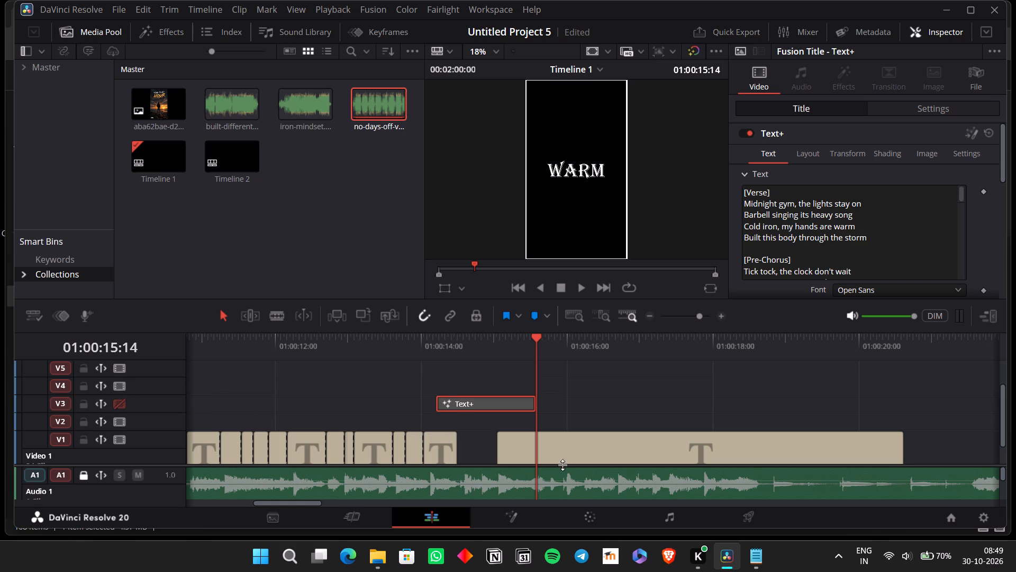
Listen to the next line's vocals from about 01:00:14:18, and replay its beginning to check the moved title's start.
scroll(563, 464, down, 1)
click(477, 353)
key(space)
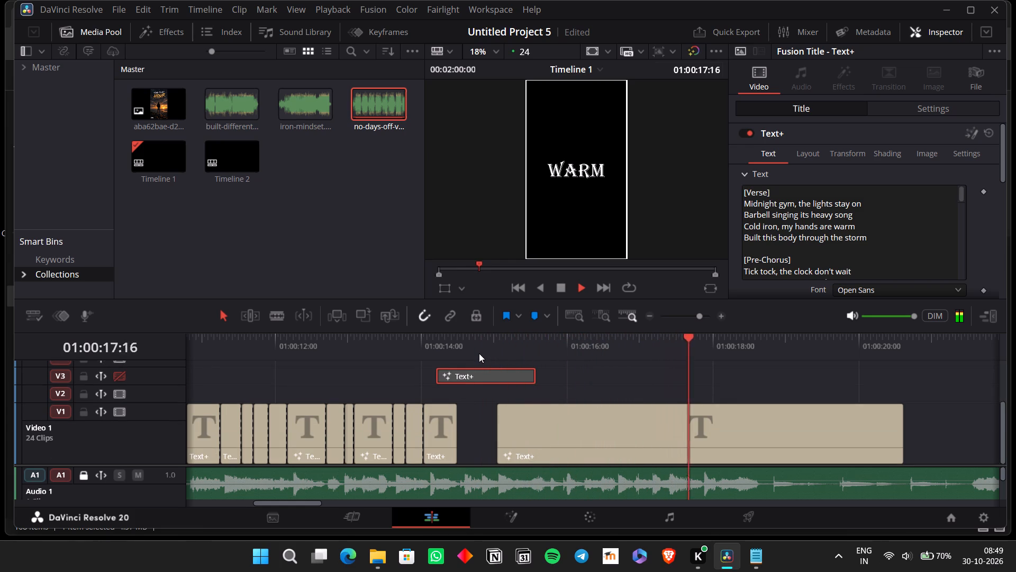
key(space)
click(482, 354)
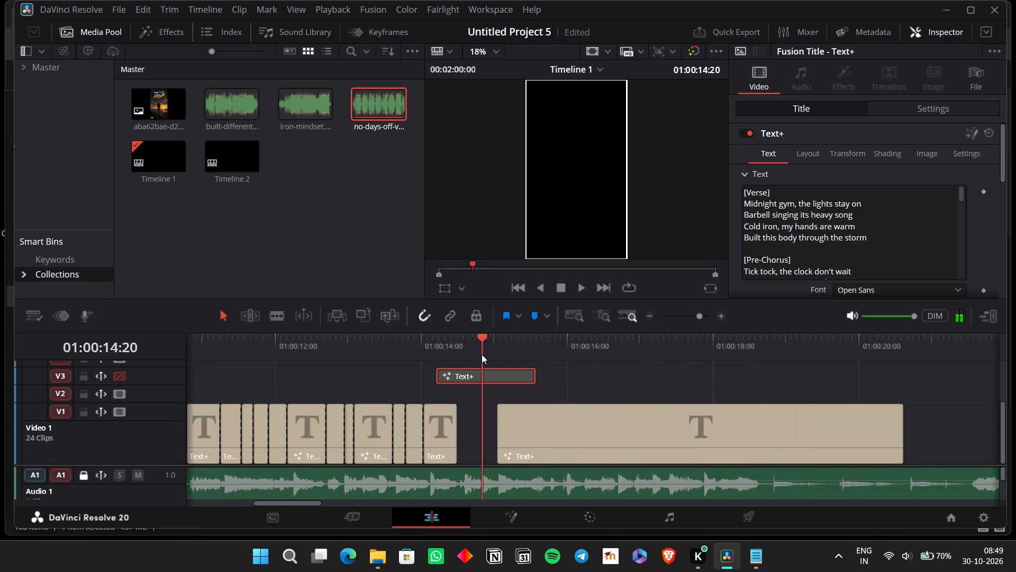
key(space)
key(space)
From 01:00:15:01, split the remaining V1 title on the word changes at about 01:00:15:07 and at 01:00:15:20.
click(493, 350)
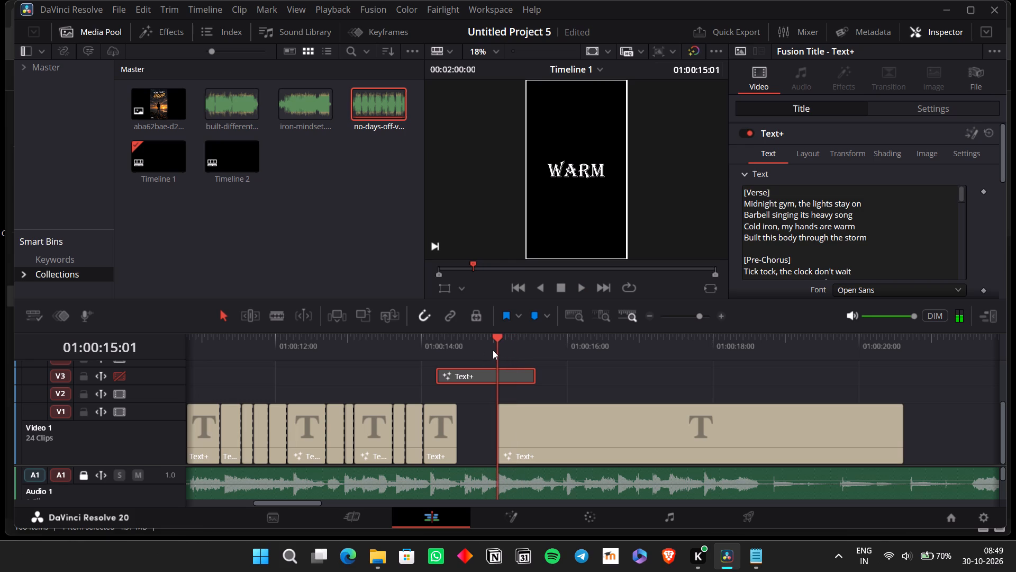
click(533, 416)
key(space)
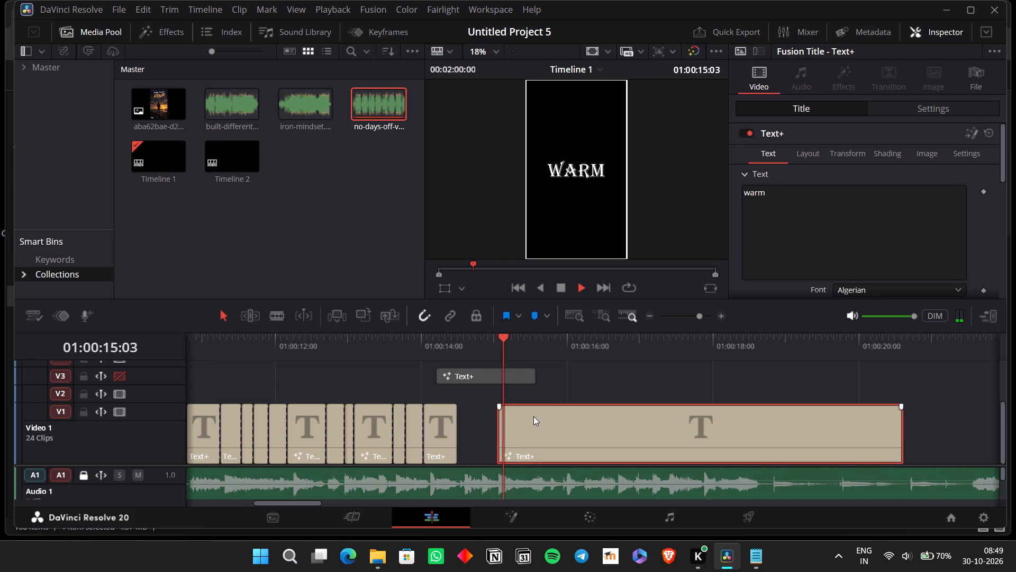
key(space)
key(ctrl+b)
key(space)
key(space)
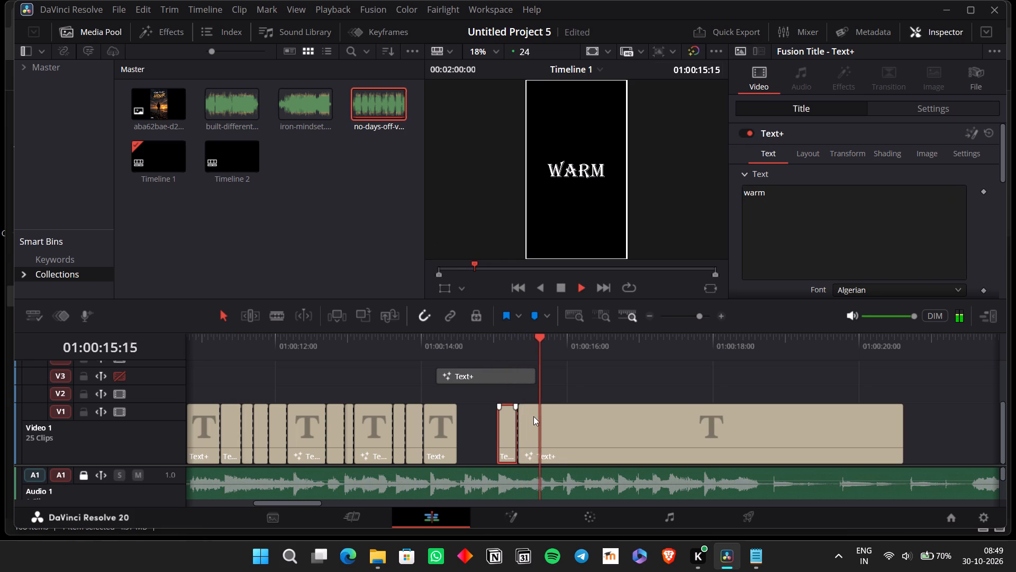
key(space)
key(space)
key(Left)
key(ctrl+b)
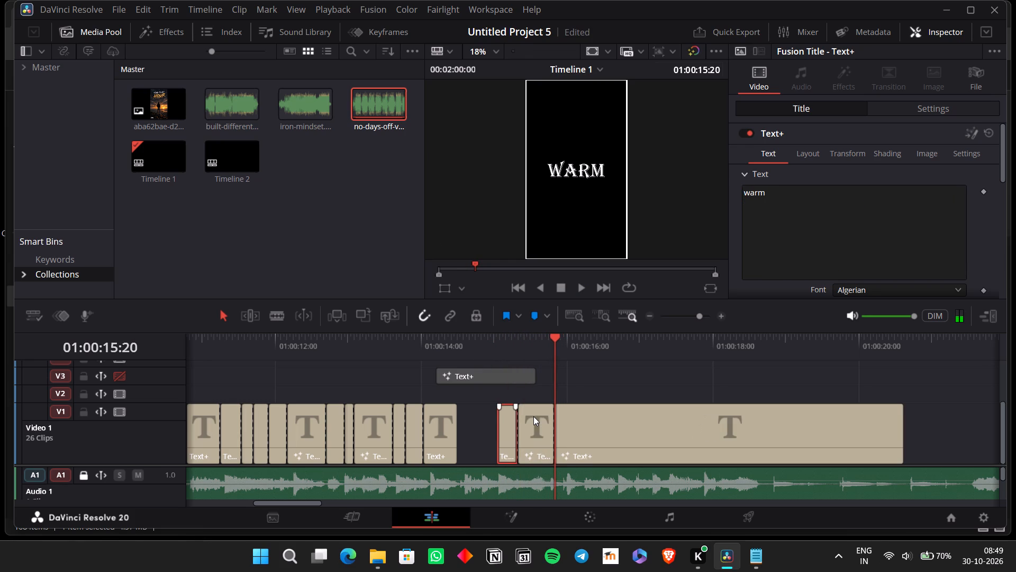
Split the remaining V1 title on the word change at about 01:00:16:05.
click(685, 460)
key(space)
key(space)
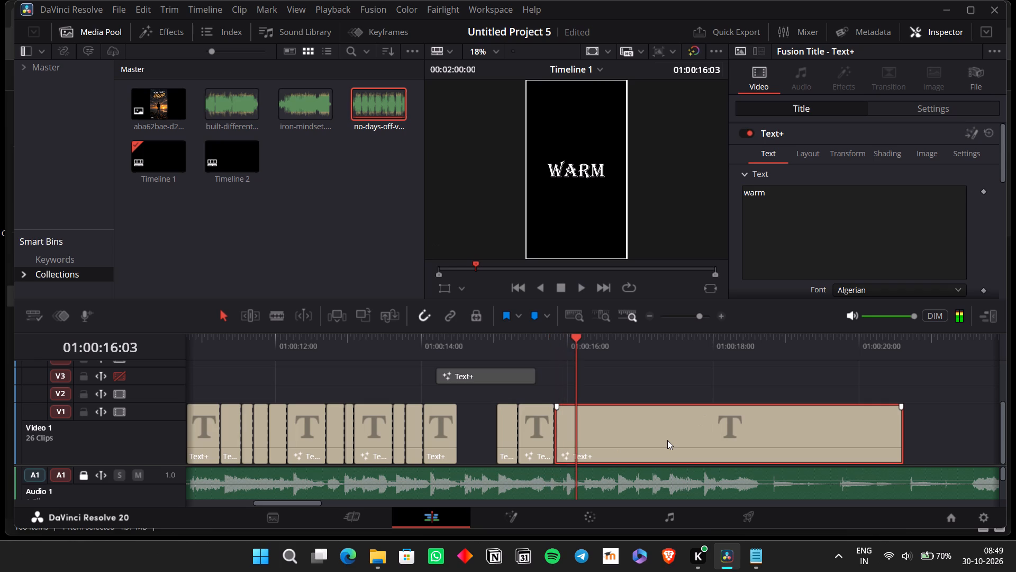
key(space)
key(space)
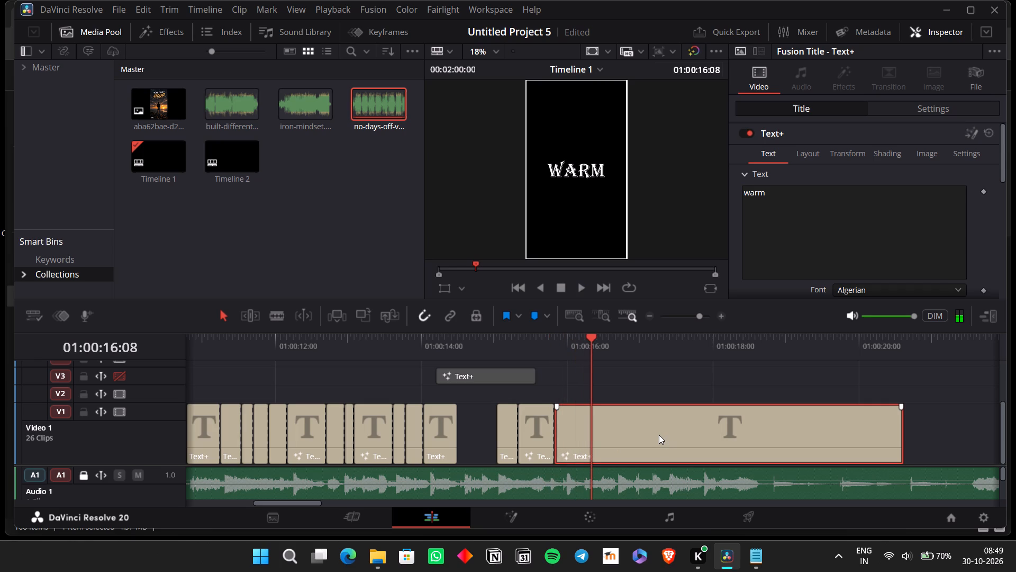
key(Left)
key(Left)
key(Left)
key(ctrl+b)
Split the remaining V1 title on the word changes at about 01:00:16:10 and 01:00:16:17.
key(space)
key(space)
key(Left)
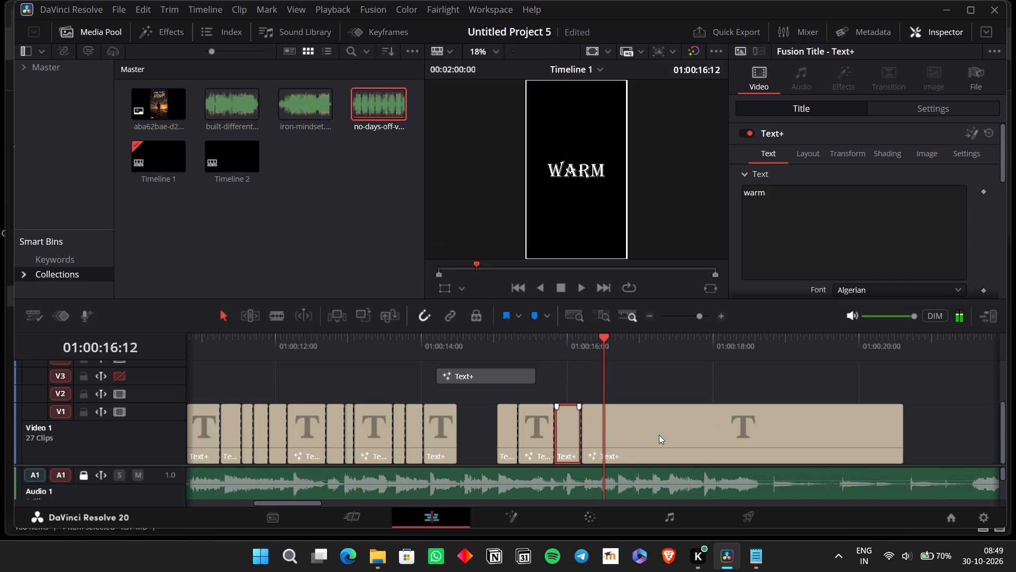
key(Left)
key(ctrl+b)
key(space)
key(space)
key(Left)
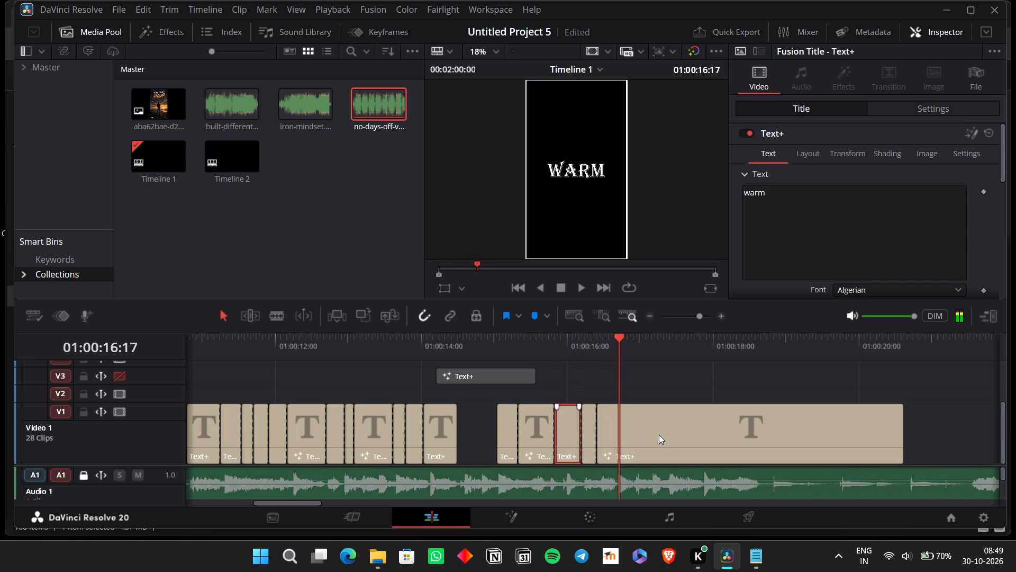
key(ctrl+b)
Split the remaining V1 title on the word changes at 01:00:17:04 and about 01:00:17:09.
key(space)
key(space)
key(ctrl+b)
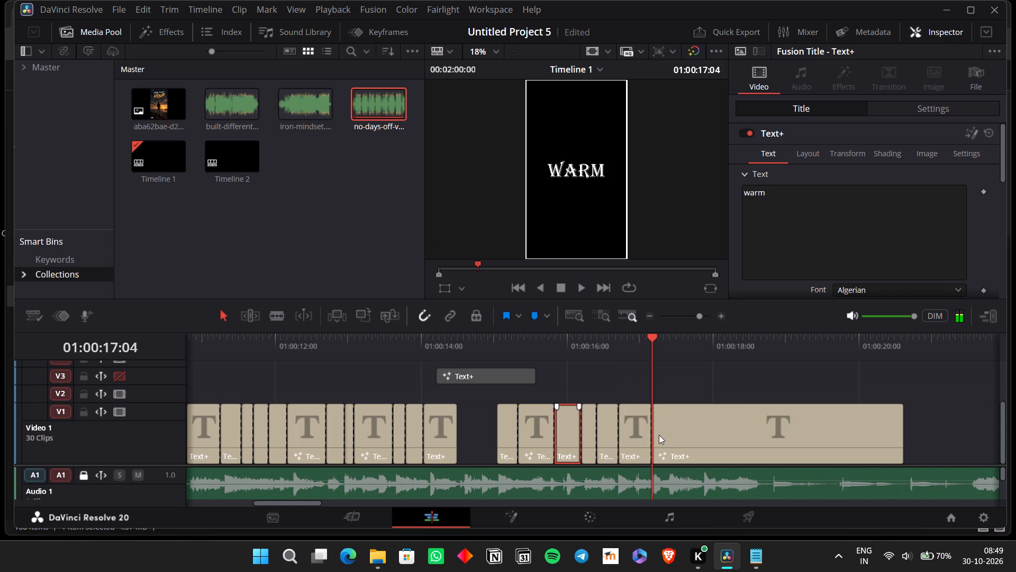
key(space)
key(space)
key(Left)
key(ctrl+b)
Split the remaining V1 title on the word change at 01:00:17:14.
key(space)
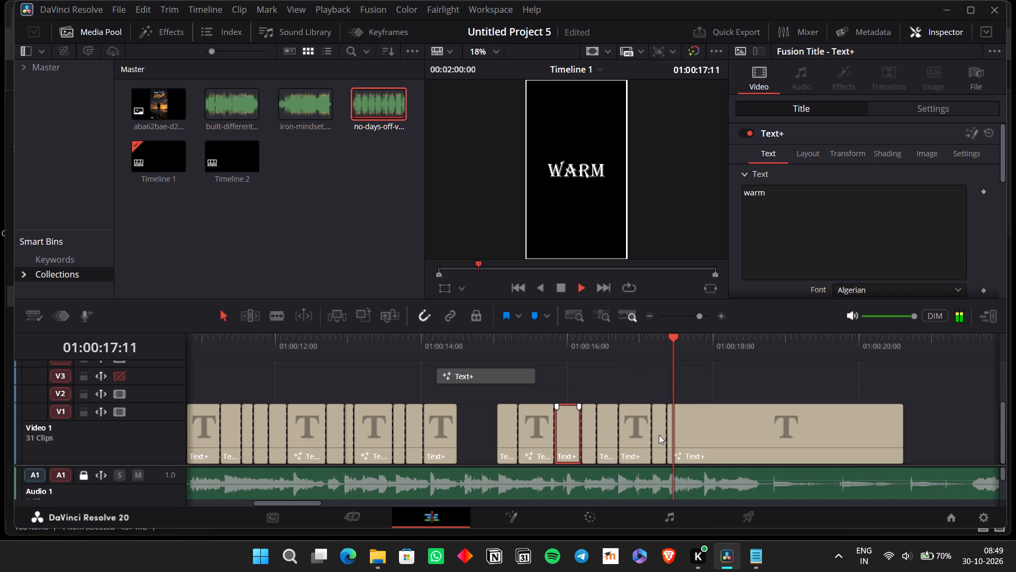
key(space)
key(space)
key(space)
key(Left)
key(Left)
key(Left)
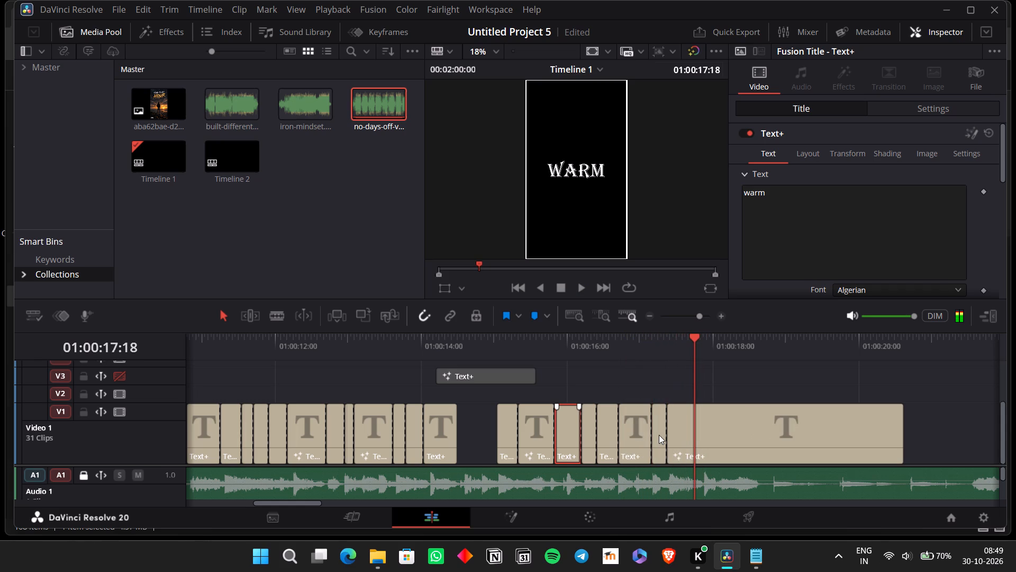
key(Left)
key(Left)
key(Left)
key(Left)
key(Left)
key(Right)
key(ctrl+b)
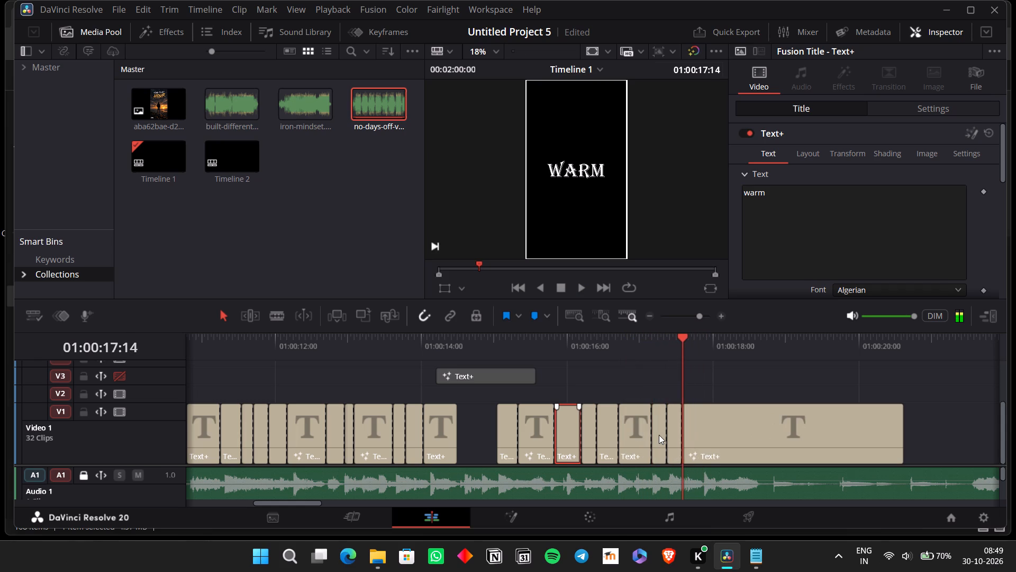
Split the remaining V1 title on the word changes at about 01:00:17:20 and 01:00:18:02.
key(space)
key(space)
key(ctrl+b)
key(space)
key(space)
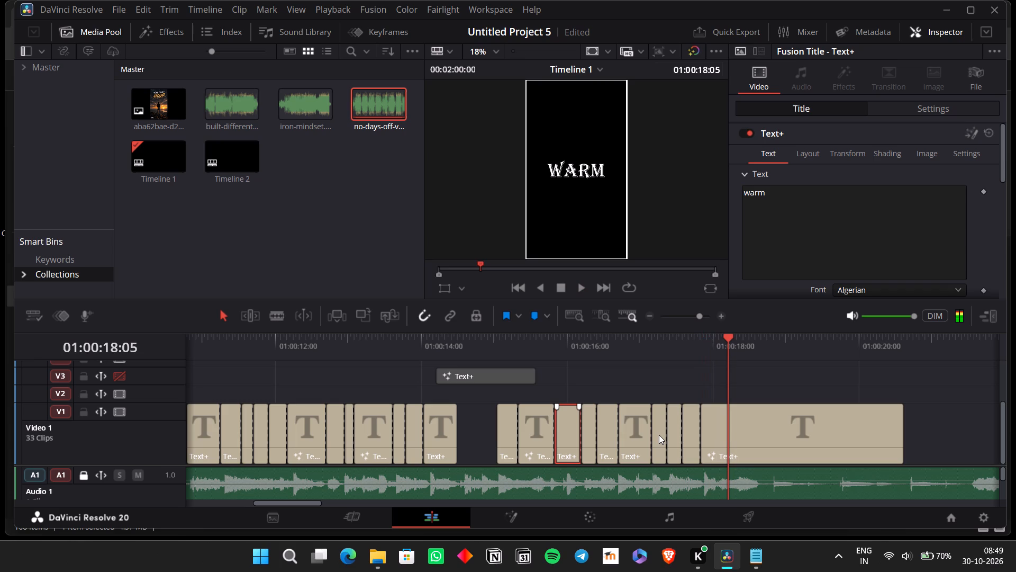
key(Left)
key(Left)
key(Left)
key(ctrl+b)
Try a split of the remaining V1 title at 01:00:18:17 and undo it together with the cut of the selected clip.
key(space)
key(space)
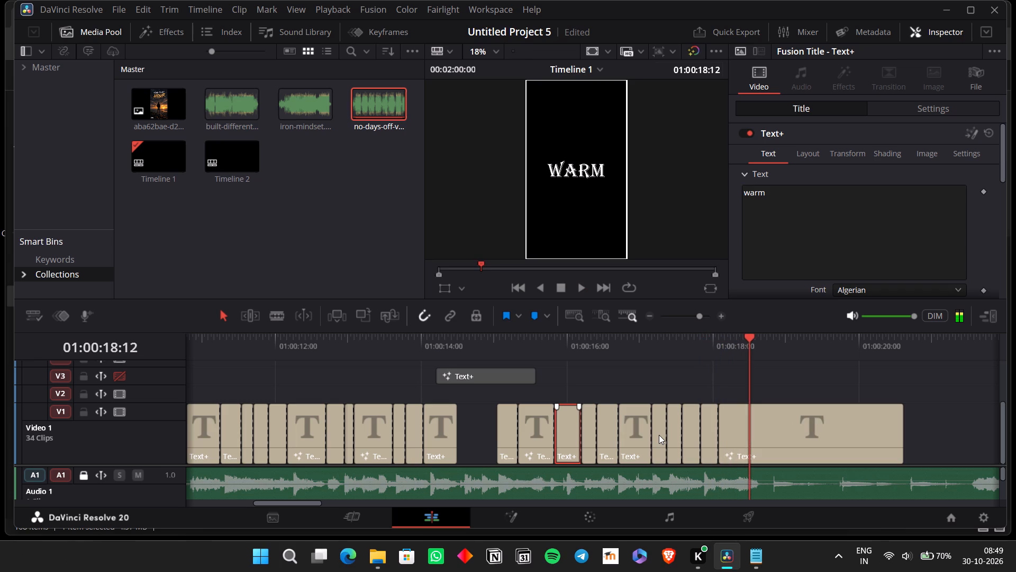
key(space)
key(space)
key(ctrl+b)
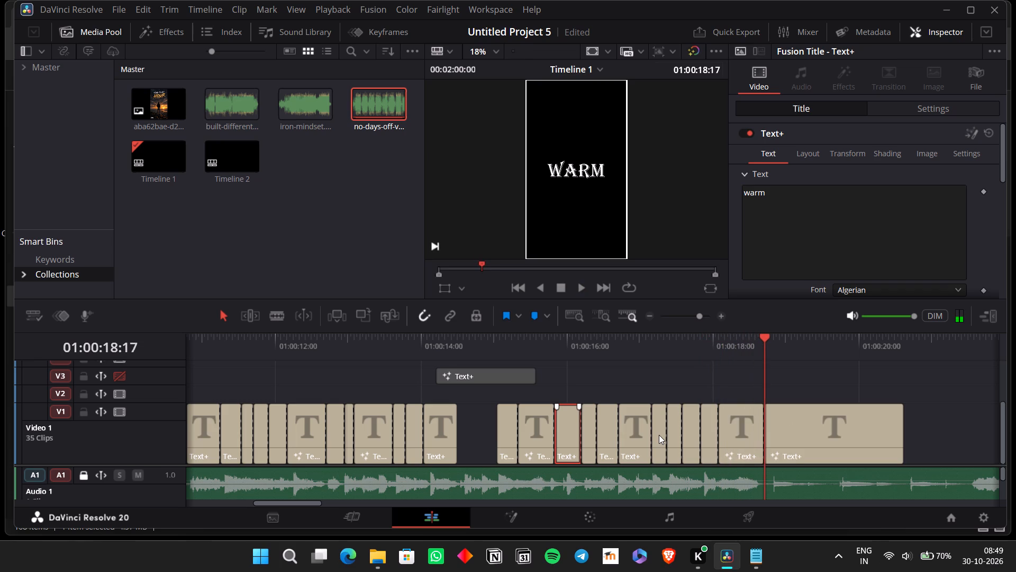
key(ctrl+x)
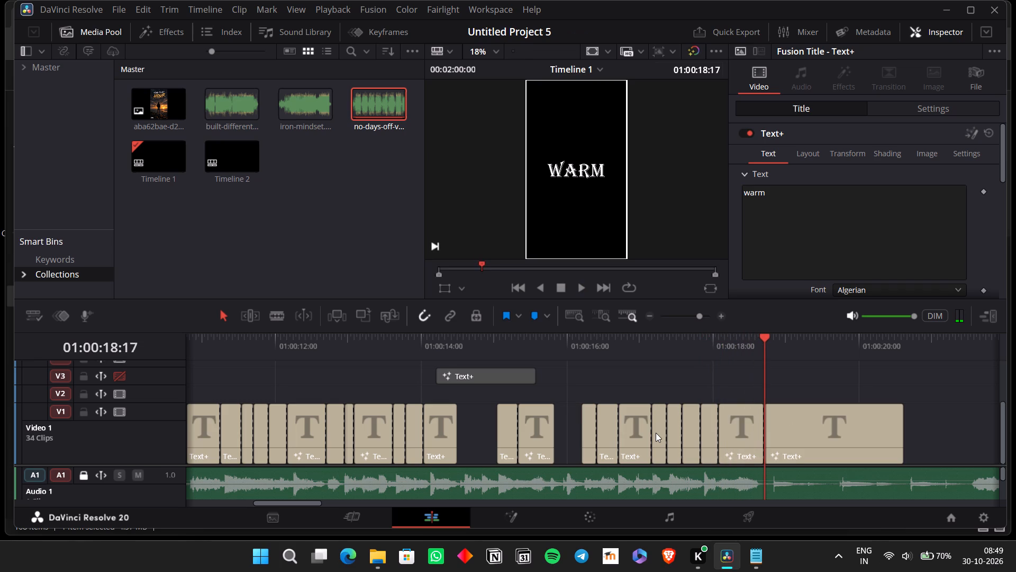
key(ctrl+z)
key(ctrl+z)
Split the remaining V1 title on the word change at 01:00:18:19.
key(Right)
key(Right)
key(Right)
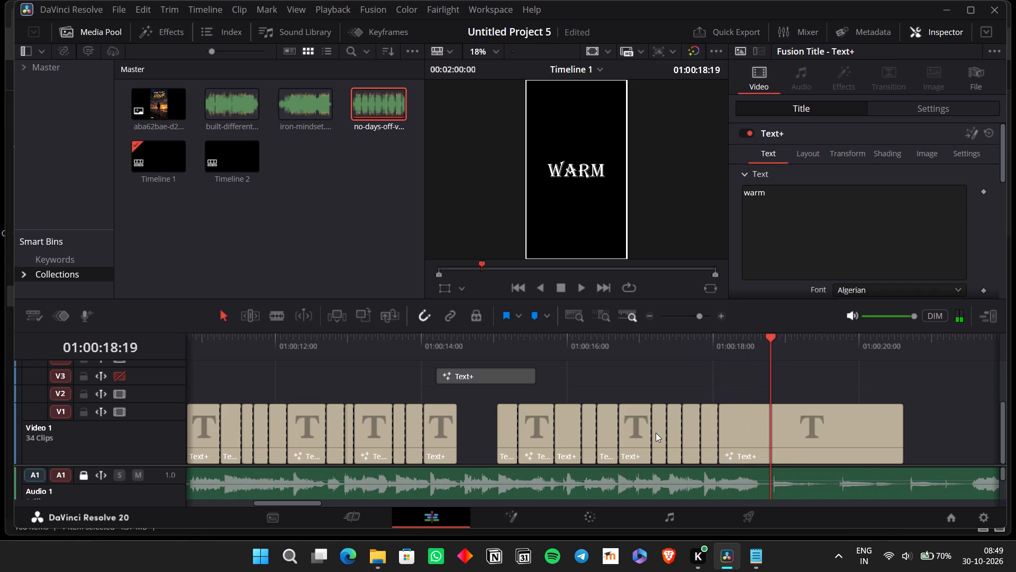
key(Left)
key(ctrl+b)
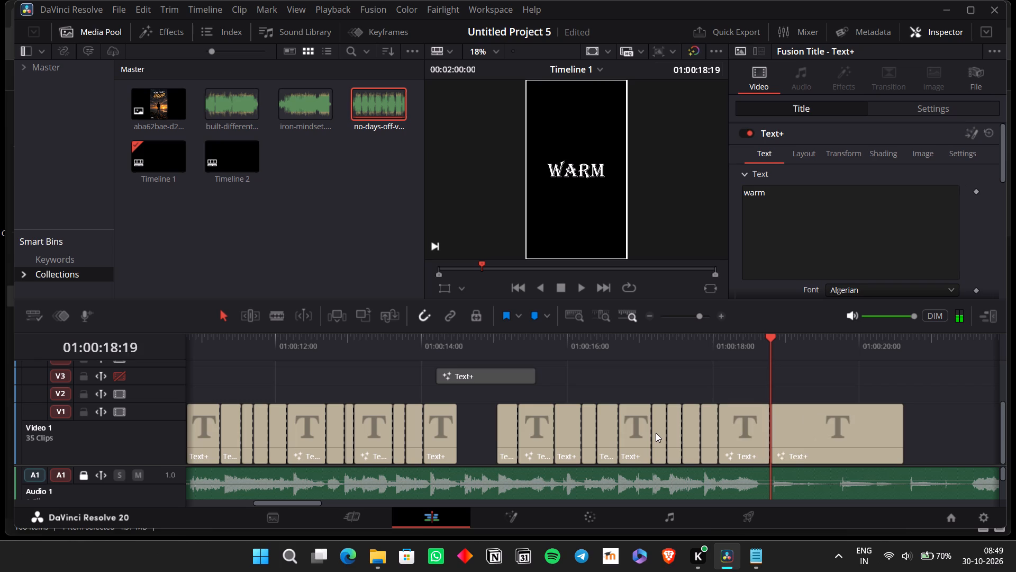
Set the text of the first two V1 clips after the gap to "tick" and "tok".
click(512, 430)
double_click(761, 239)
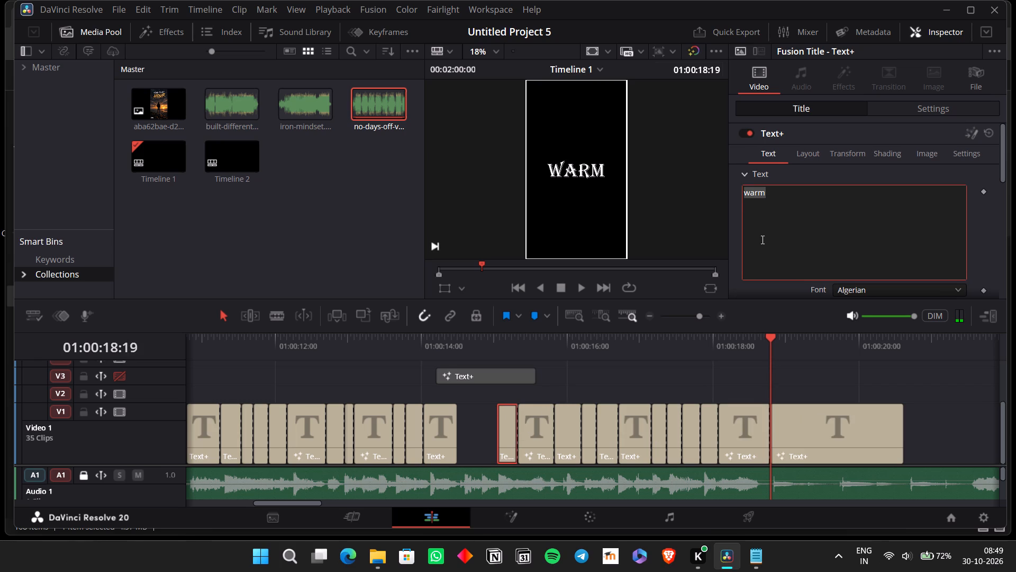
key(t)
text(ick)
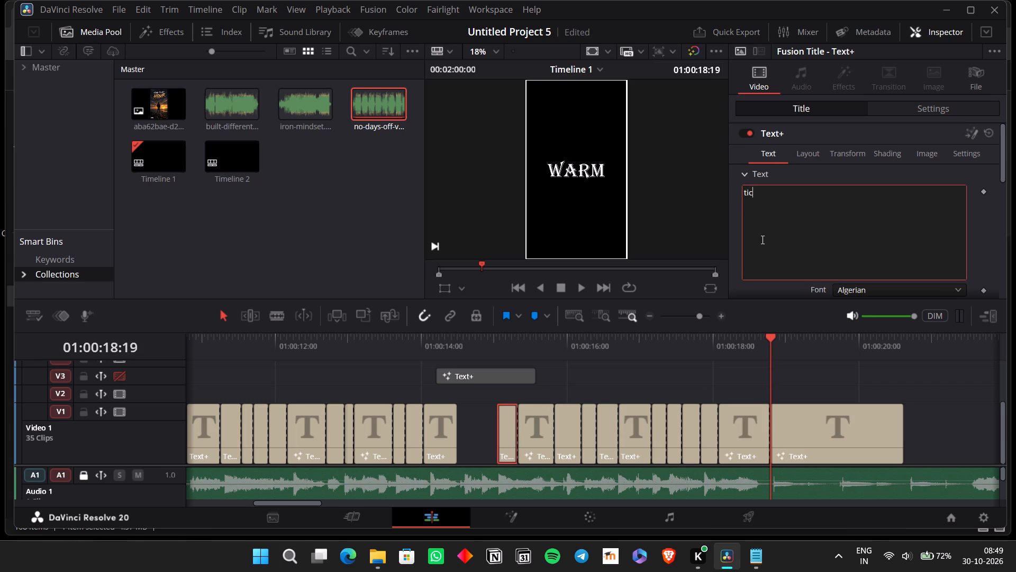
key(ctrl+Right)
click(528, 446)
double_click(759, 239)
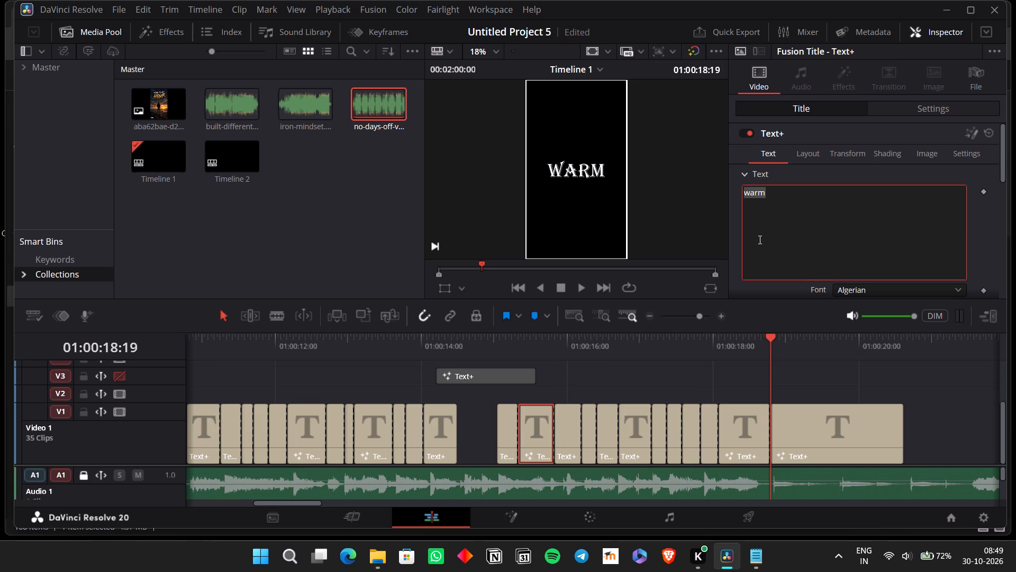
text(tok)
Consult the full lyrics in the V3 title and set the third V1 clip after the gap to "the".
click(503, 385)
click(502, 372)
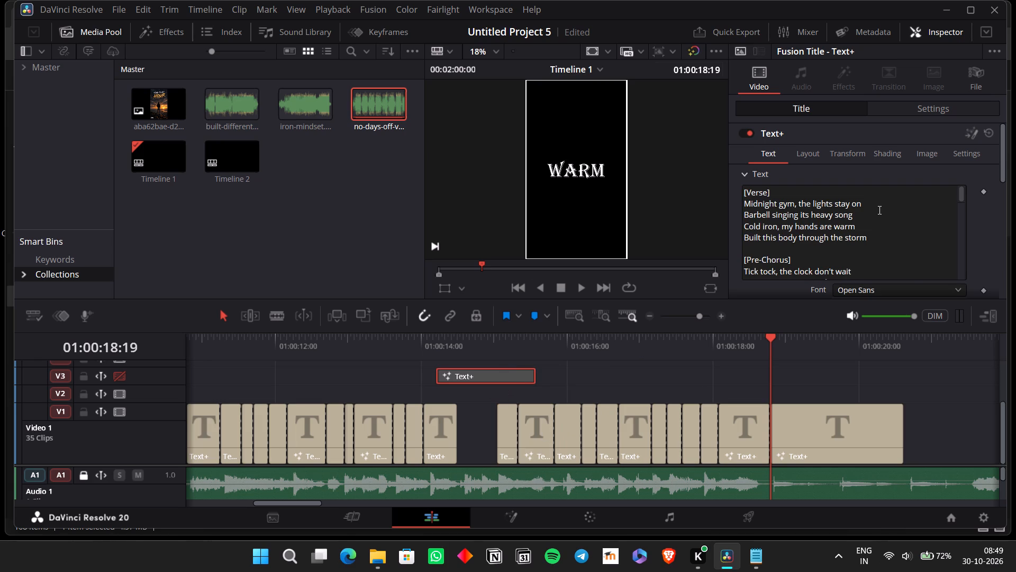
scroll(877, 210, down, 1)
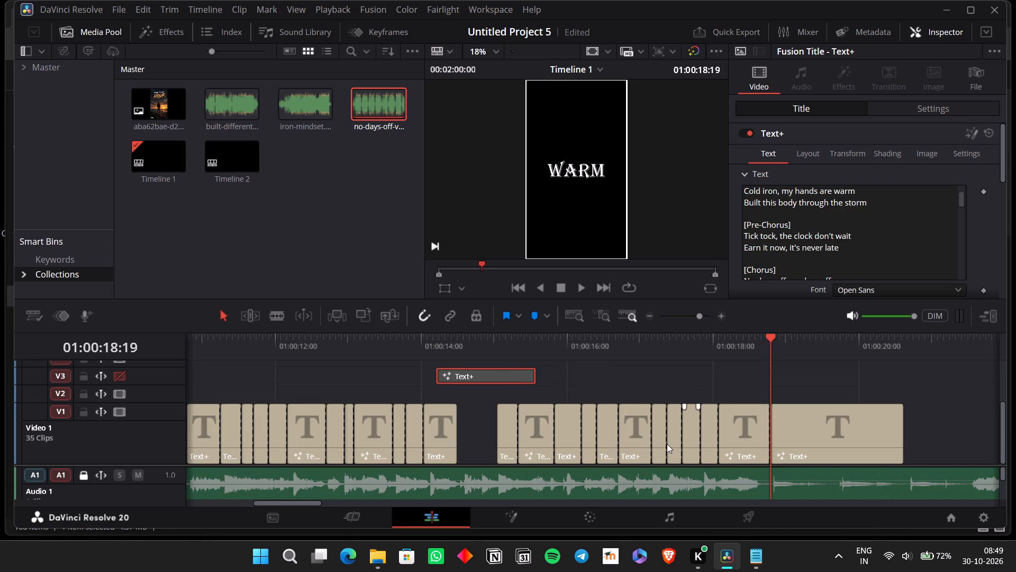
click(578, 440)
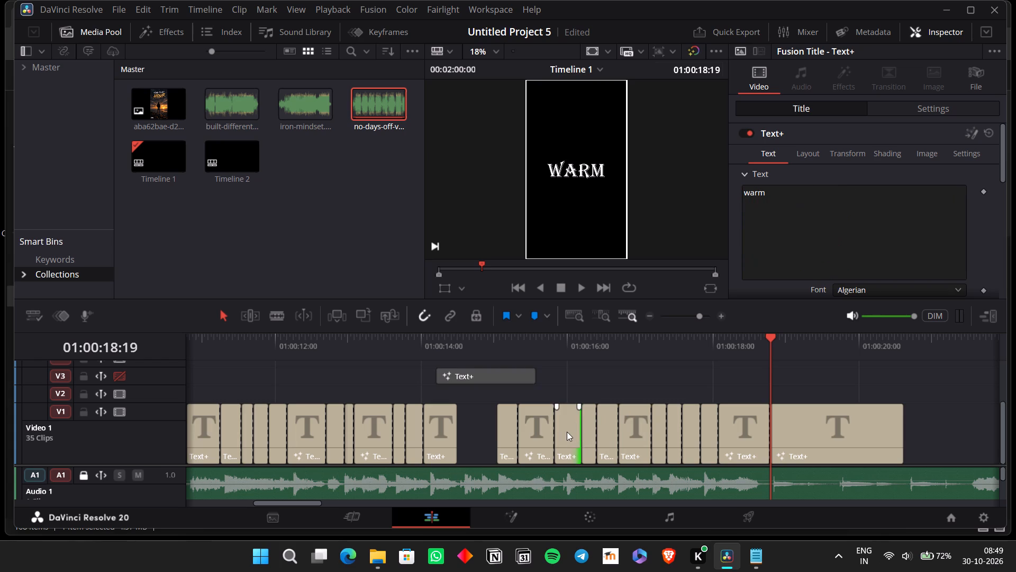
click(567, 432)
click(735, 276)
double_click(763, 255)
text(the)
Set the text of the fourth V1 clip after the gap, at about 01:00:16:05, to "clock".
click(588, 425)
double_click(771, 242)
text(lv)
key(BackSpace)
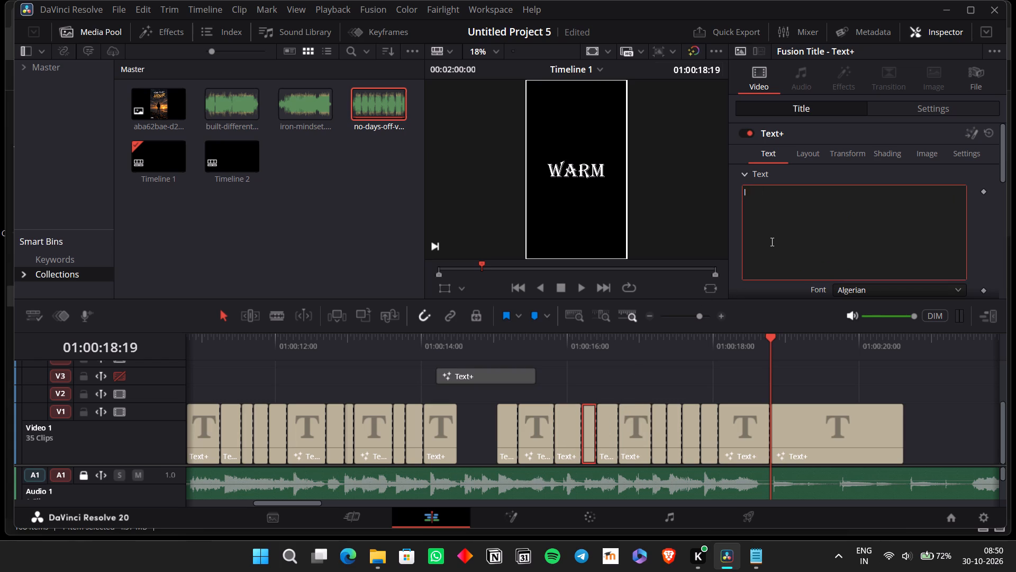
key(BackSpace)
text(clock)
Set the text of the next two V1 clips, starting at about 01:00:16:10, to "don't" and "wait".
click(616, 447)
click(603, 431)
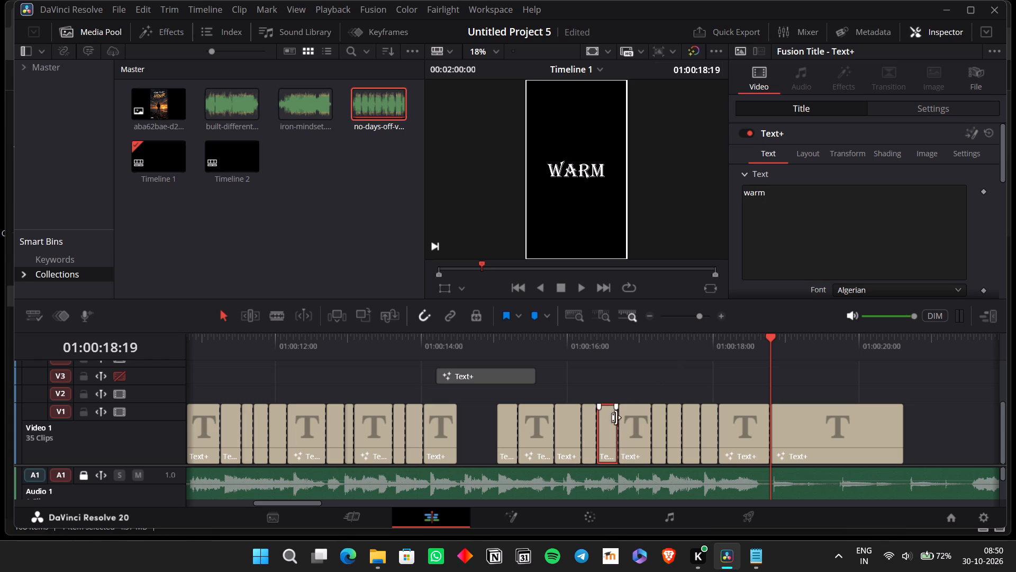
double_click(765, 246)
text(don)
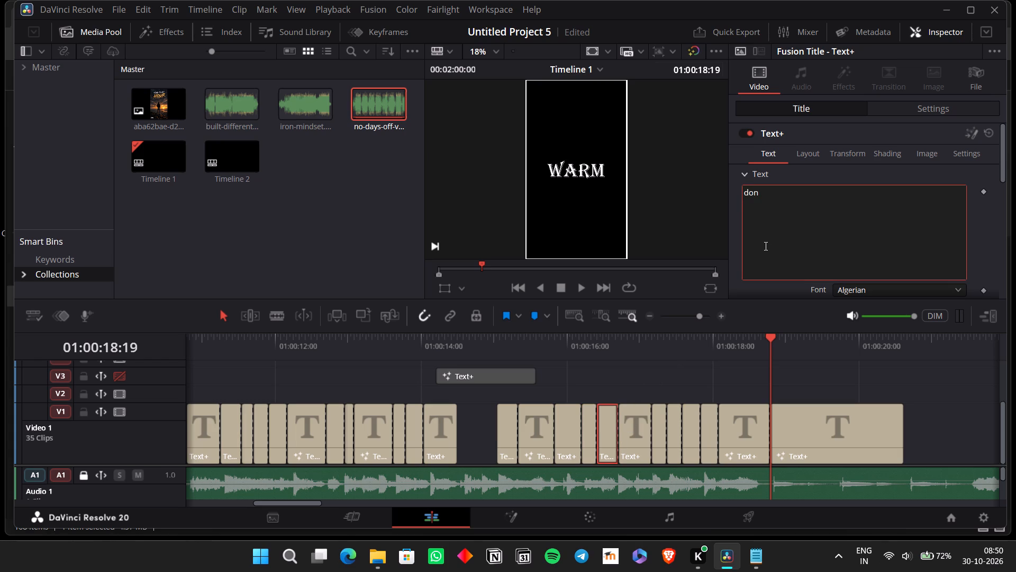
text('t)
click(634, 454)
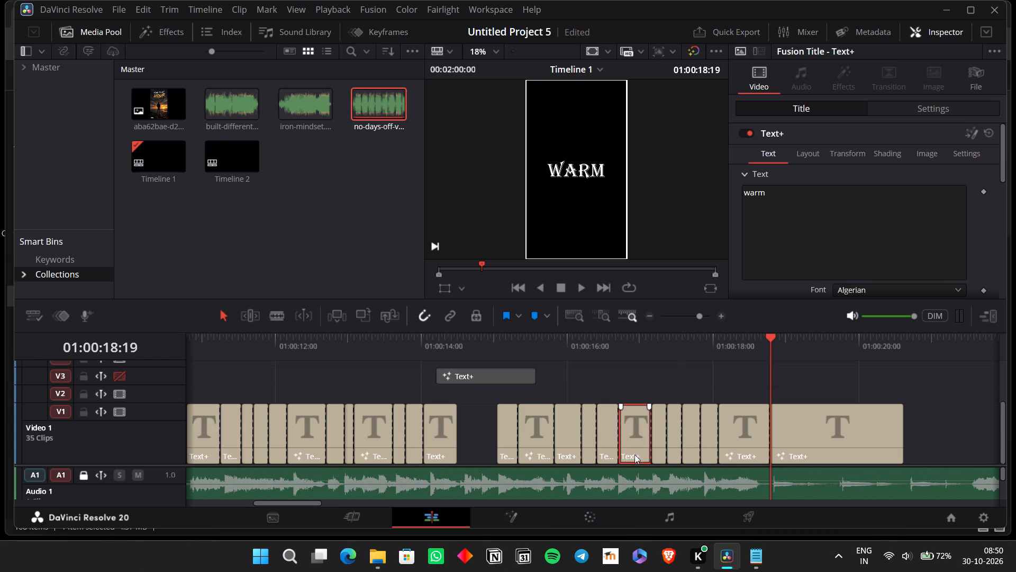
double_click(777, 215)
key(w)
text(air)
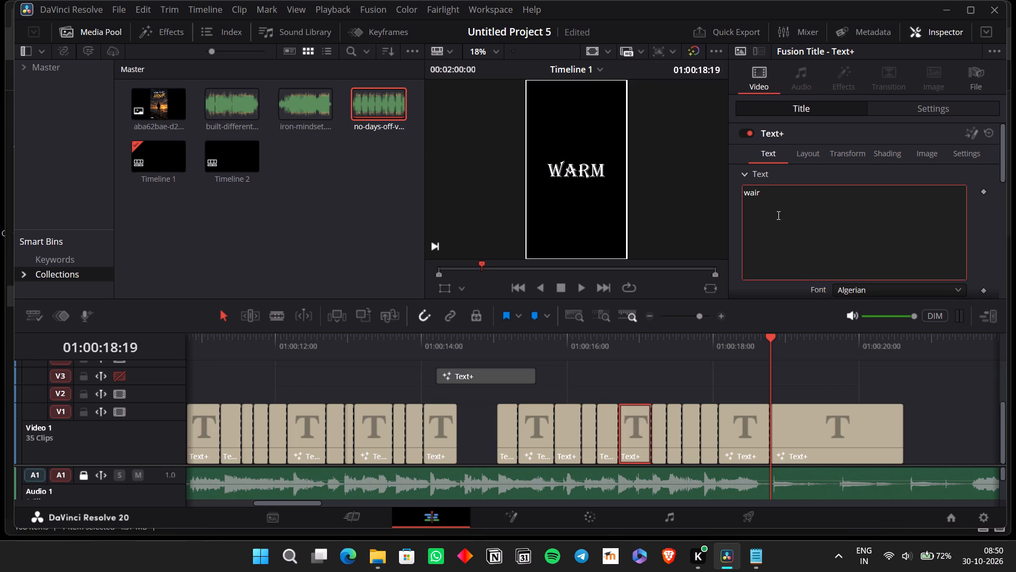
key(BackSpace)
key(t)
Consult the lyrics in the V3 title and enter "earn", "it" and "now" in the three V1 clips following "wait".
click(498, 374)
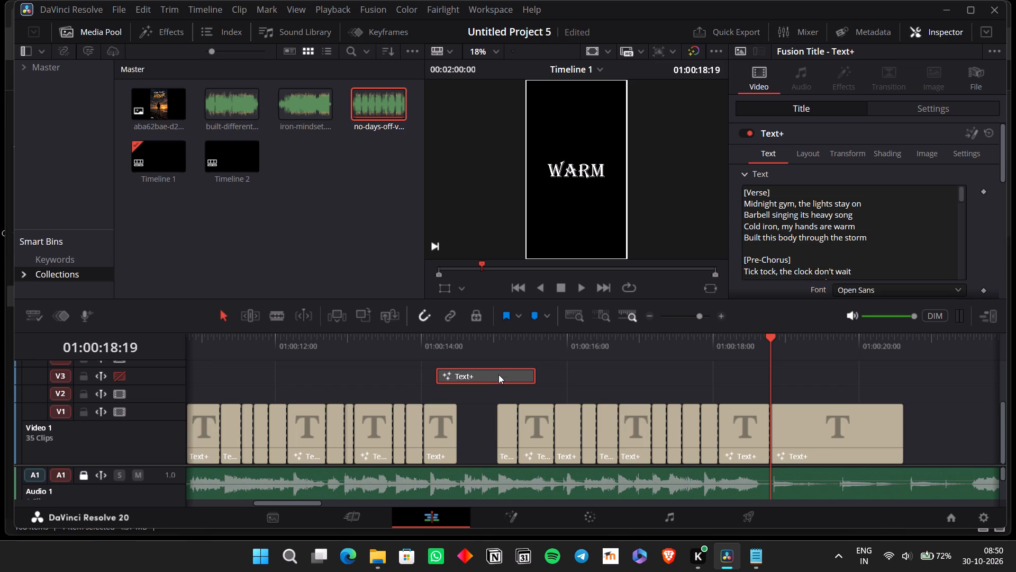
scroll(836, 249, down, 1)
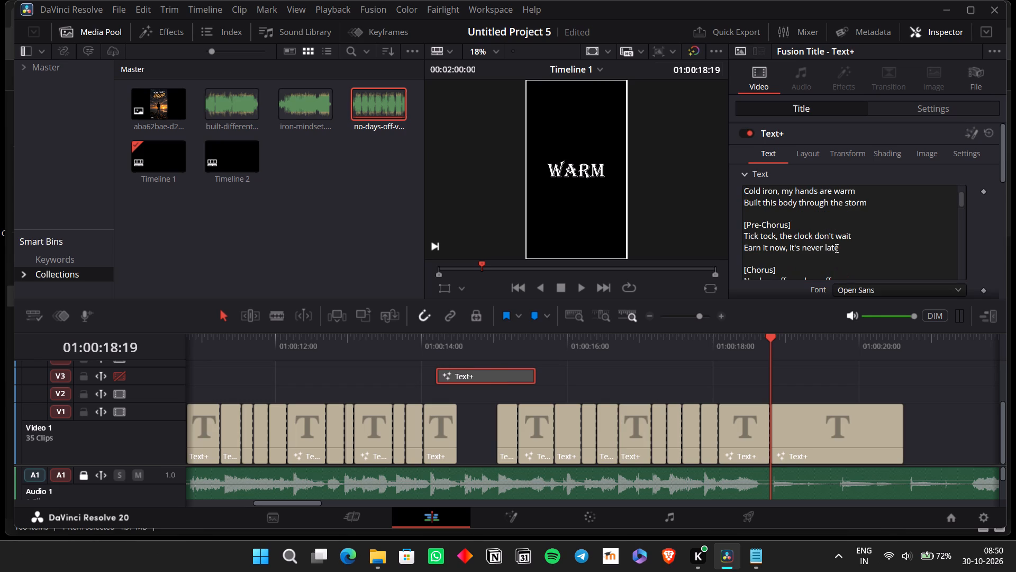
click(643, 439)
click(659, 434)
double_click(784, 252)
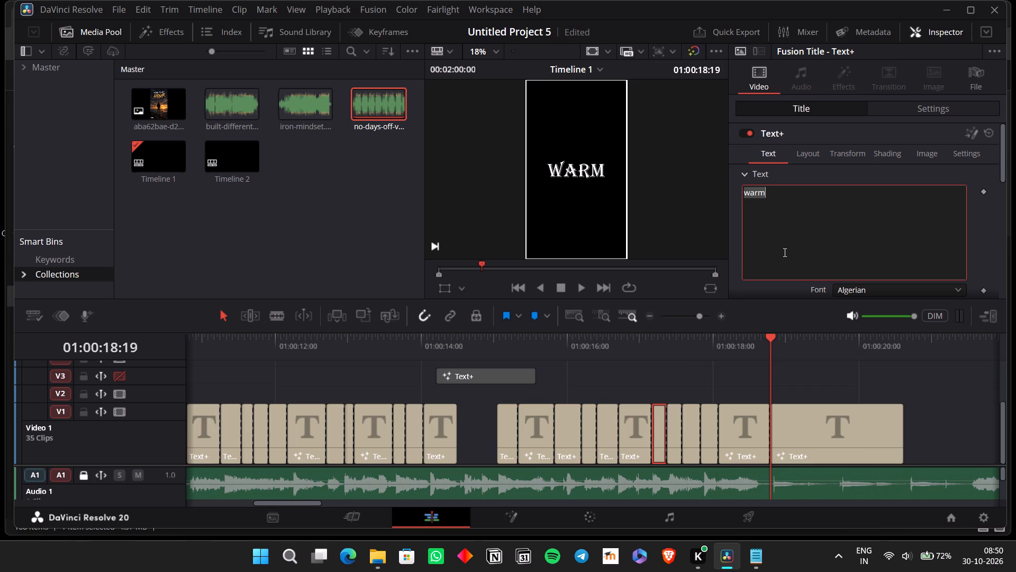
text(earn)
click(676, 430)
double_click(793, 271)
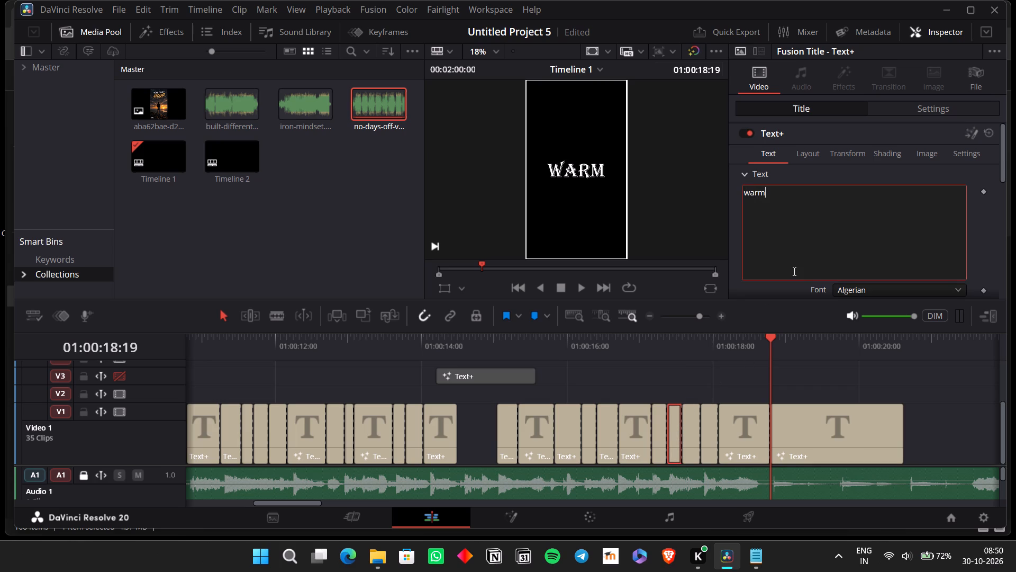
text(it)
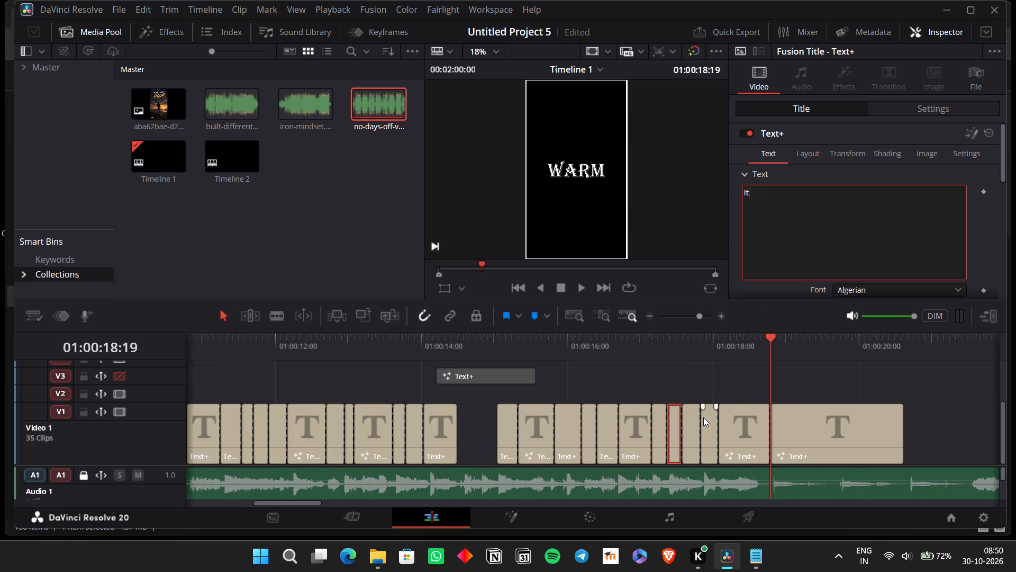
click(689, 426)
double_click(803, 225)
text(now)
Replace the text of the V1 clip following "now" with "it's".
click(709, 426)
click(804, 205)
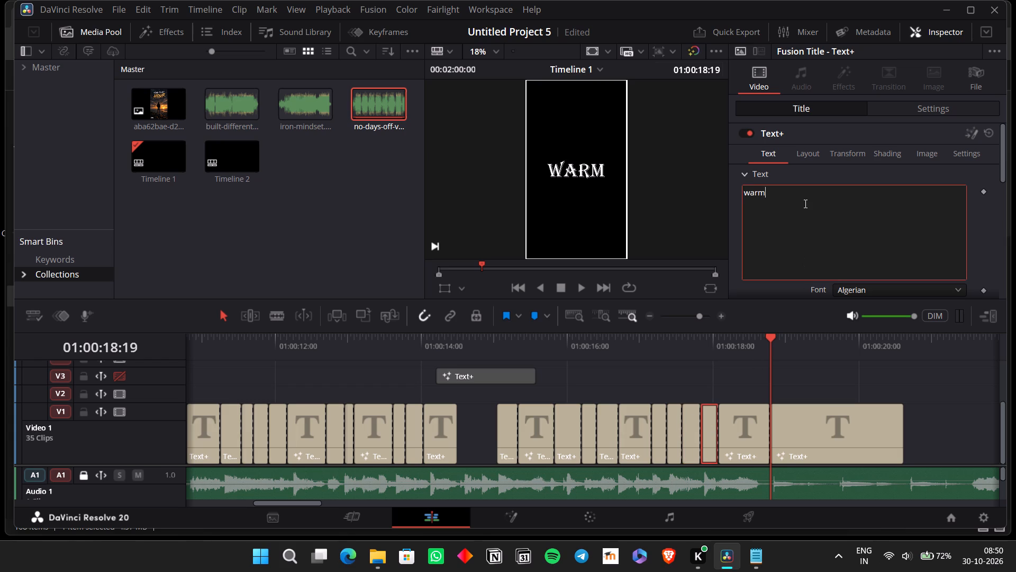
key(BackSpace)
key(BackSpace)
key(BackSpace)
key(BackSpace)
key(BackSpace)
key(BackSpace)
key(BackSpace)
key(BackSpace)
key(BackSpace)
key(BackSpace)
key(BackSpace)
key(BackSpace)
key(BackSpace)
key(BackSpace)
text(it's)
Replace the text of the V1 clip starting at about 01:00:18:02 with "never".
click(752, 458)
click(794, 262)
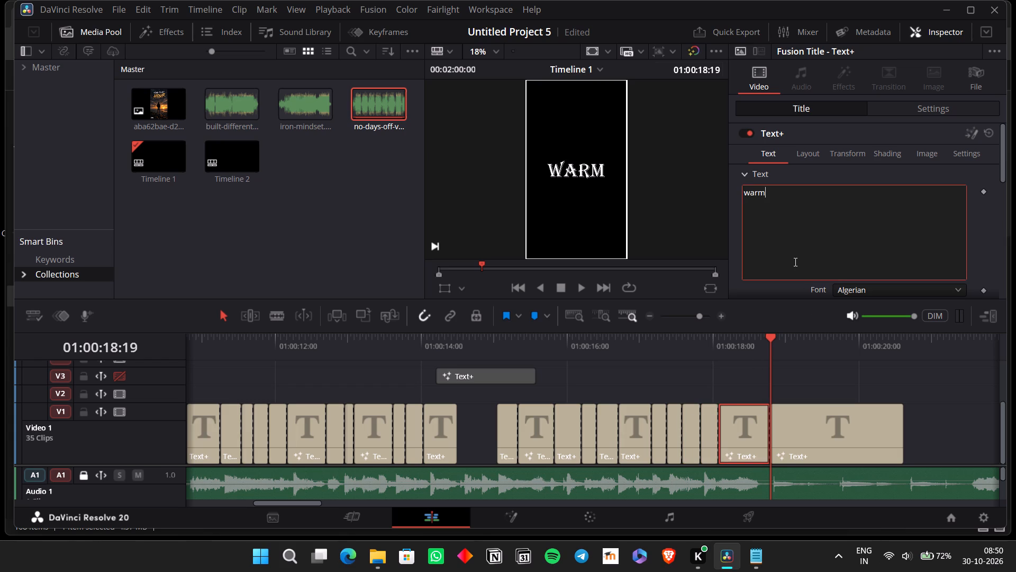
key(BackSpace)
key(BackSpace)
key(BackSpace)
key(BackSpace)
key(BackSpace)
key(BackSpace)
key(BackSpace)
key(BackSpace)
key(BackSpace)
key(BackSpace)
key(BackSpace)
key(BackSpace)
key(BackSpace)
key(BackSpace)
key(BackSpace)
key(BackSpace)
text(never)
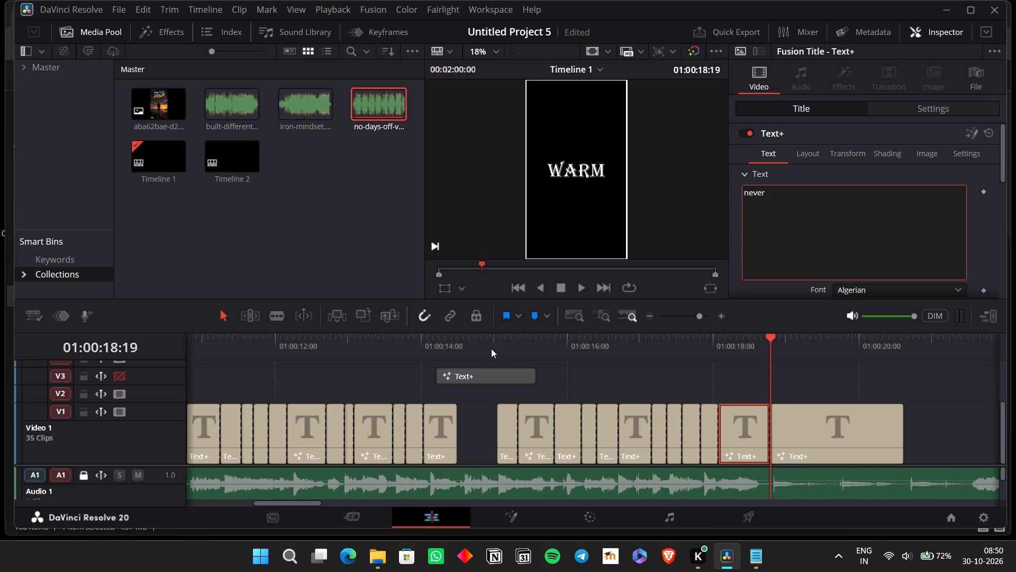
Play back the titles from about 01:00:15:00 to check their timing, and set the third V1 clip after the gap to "clock".
click(496, 342)
key(space)
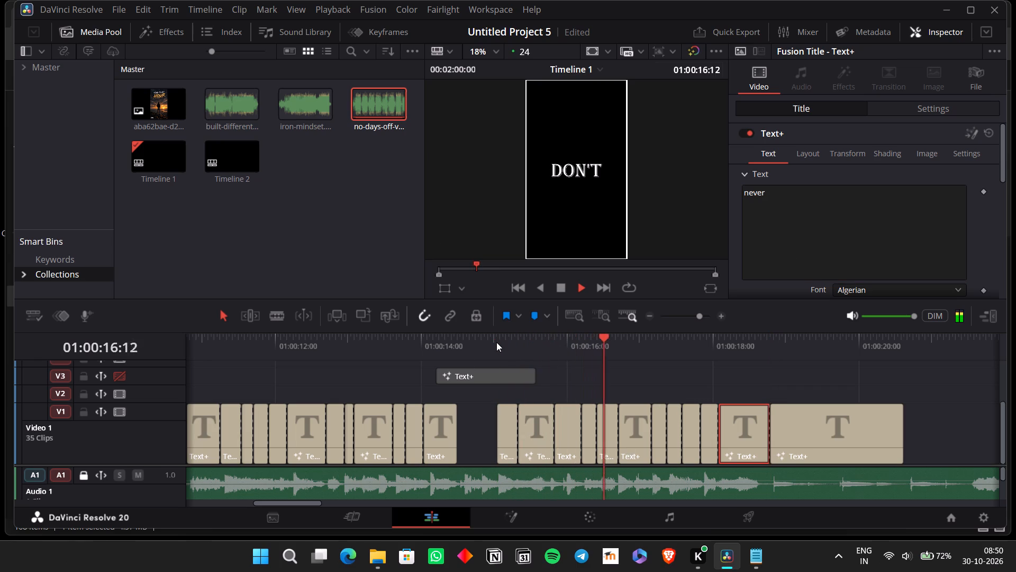
key(space)
click(516, 350)
key(space)
key(space)
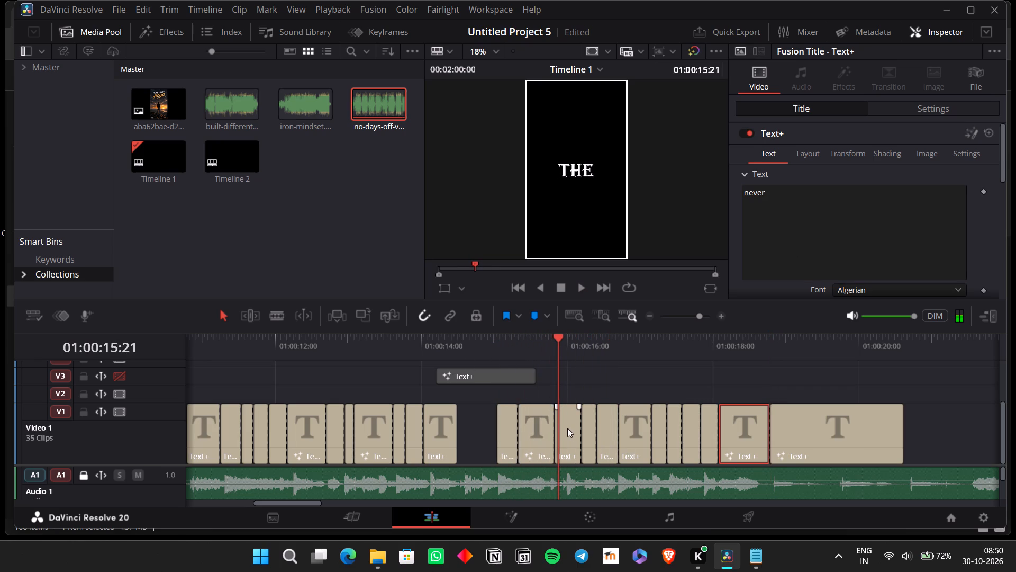
key(space)
key(space)
click(572, 431)
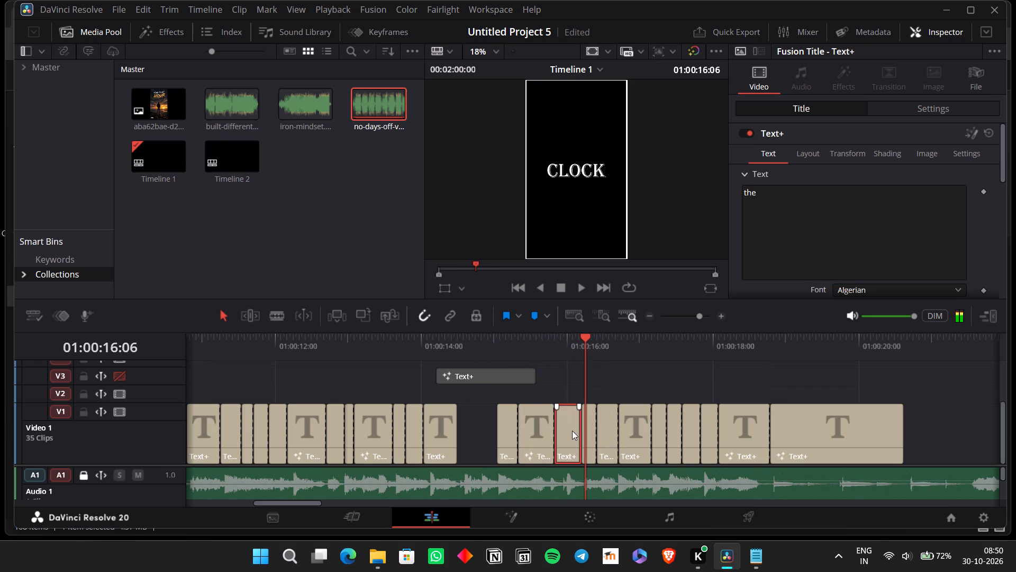
double_click(805, 222)
text(clock)
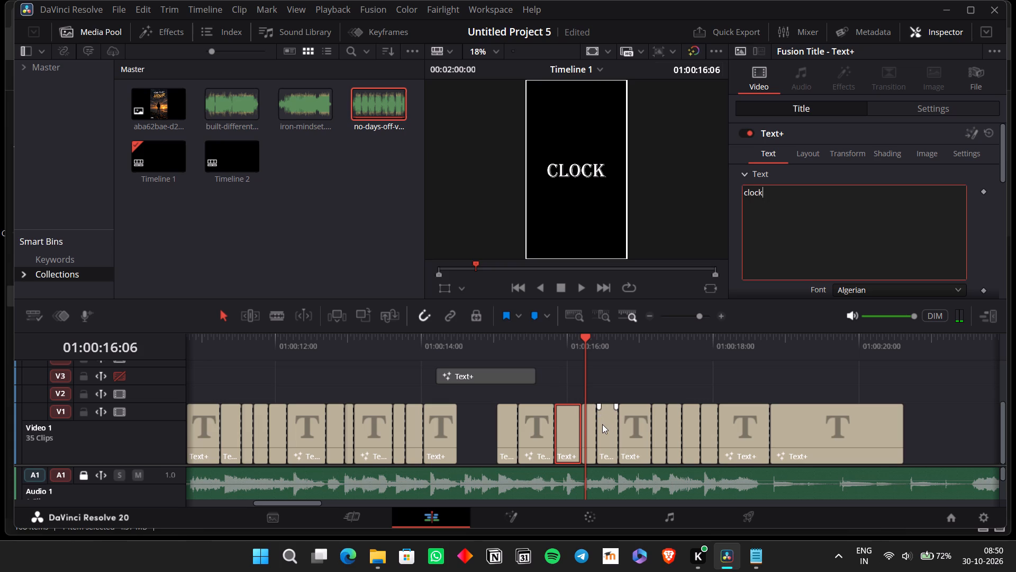
Move the V1 "don't" clip earlier to sit against "clock", and trim its end by a few frames.
drag(603, 425, 589, 419)
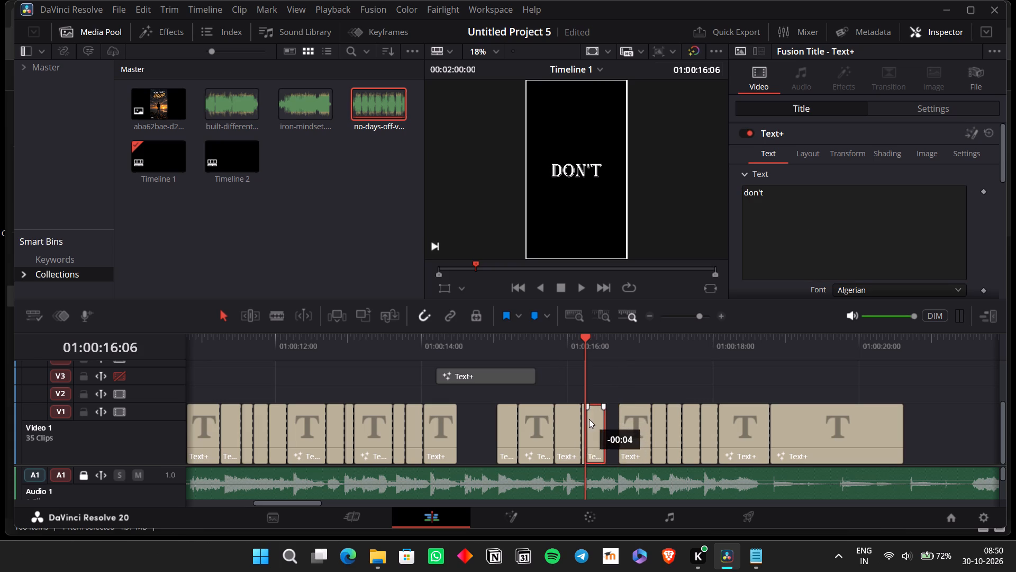
drag(589, 419, 586, 419)
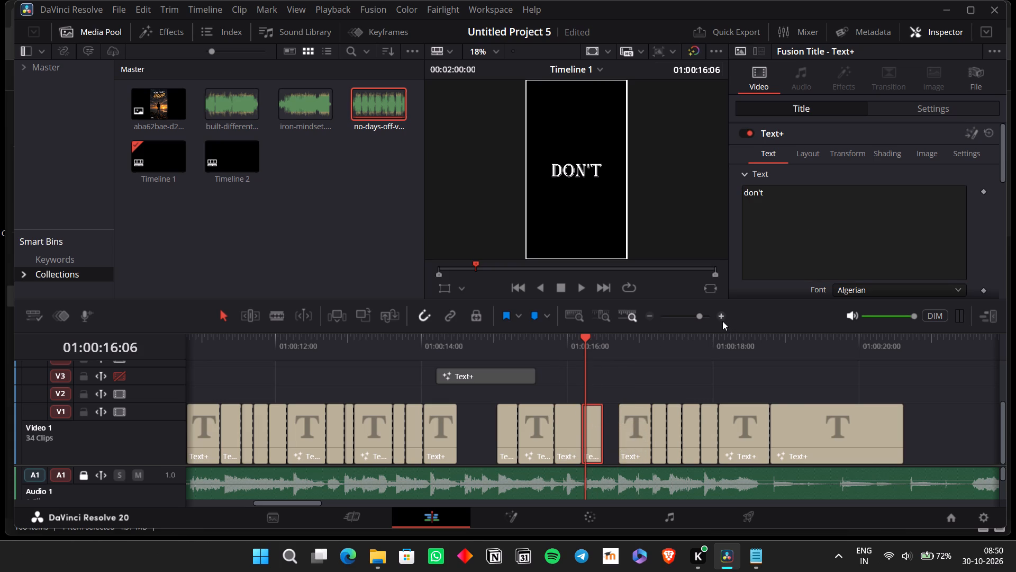
click(722, 321)
drag(627, 444, 619, 449)
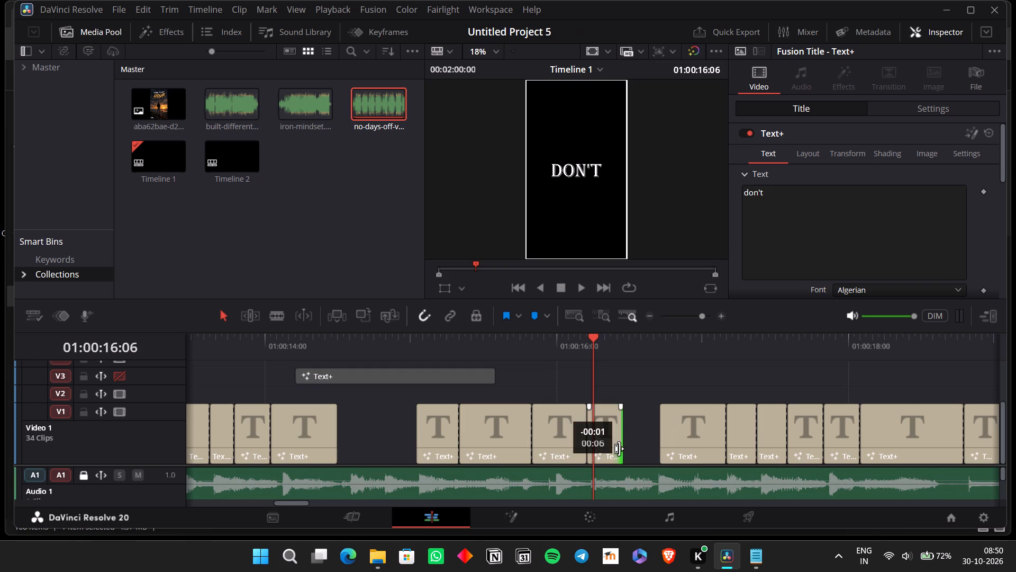
drag(619, 449, 614, 451)
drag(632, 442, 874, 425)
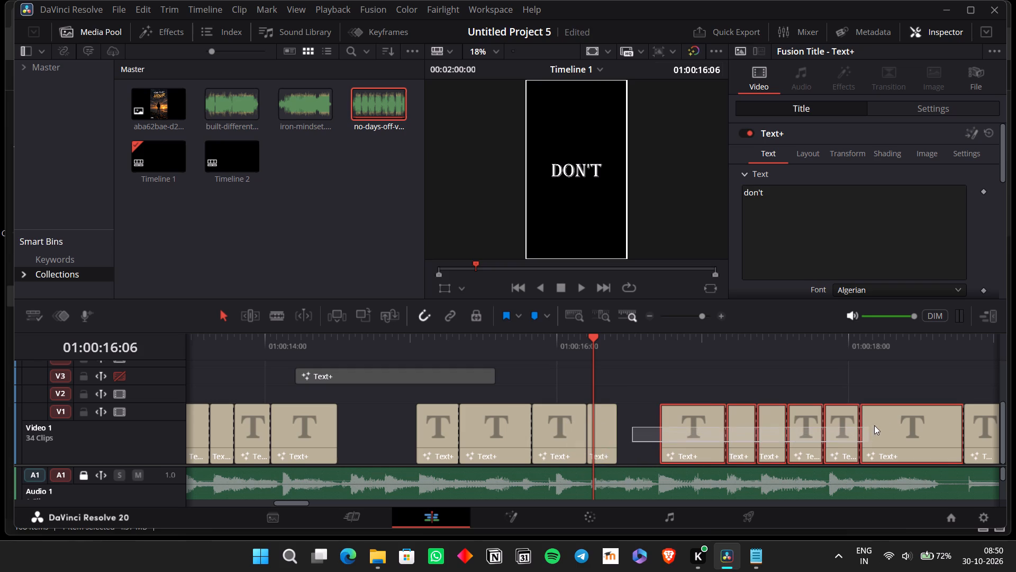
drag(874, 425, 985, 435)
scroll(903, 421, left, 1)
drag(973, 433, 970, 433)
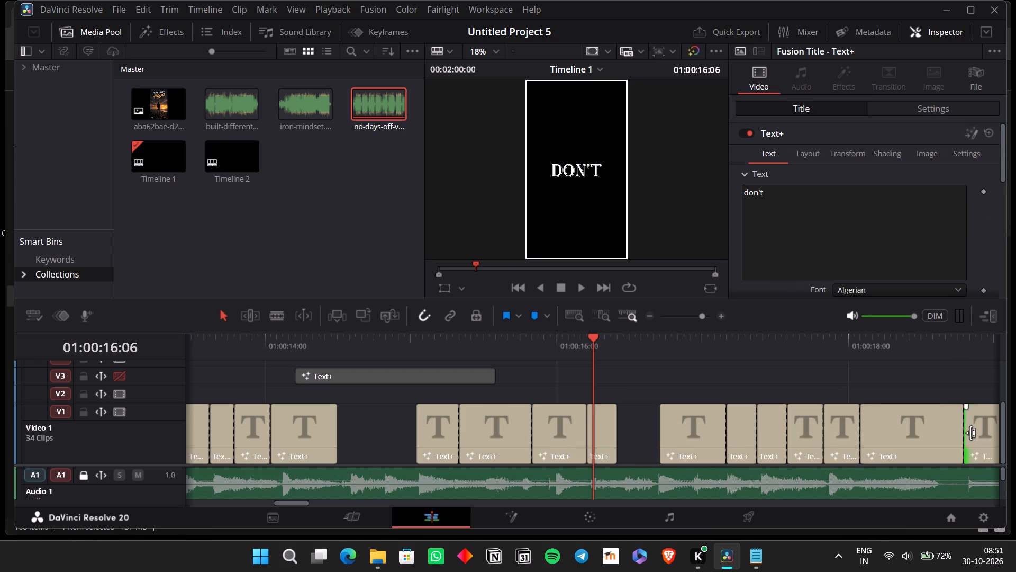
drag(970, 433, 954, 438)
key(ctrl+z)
Shift all V1 clips from "wait" onward earlier so they directly follow the "don't" clip.
drag(703, 379, 801, 392)
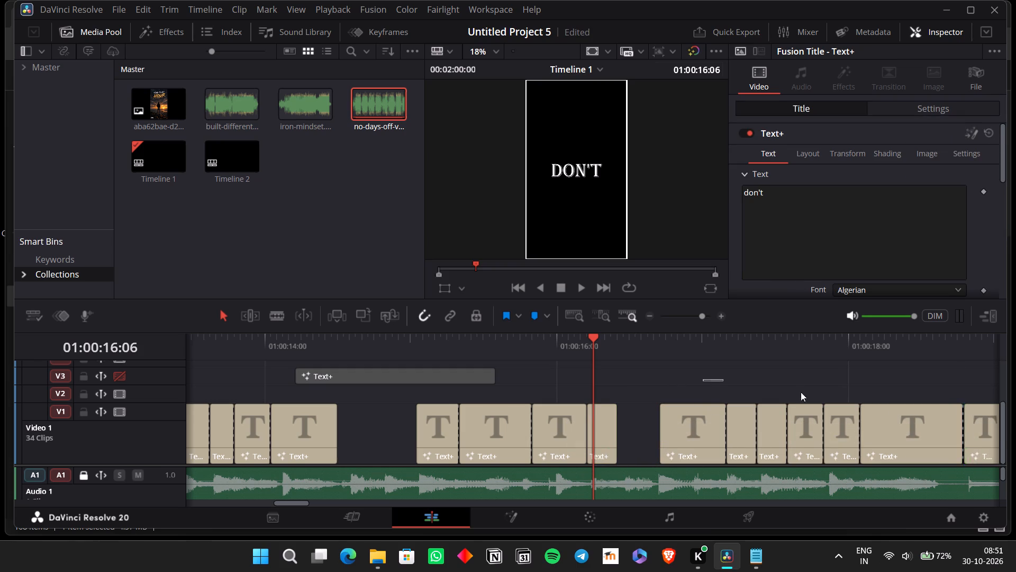
drag(801, 392, 908, 446)
scroll(900, 445, right, 4)
scroll(896, 443, left, 1)
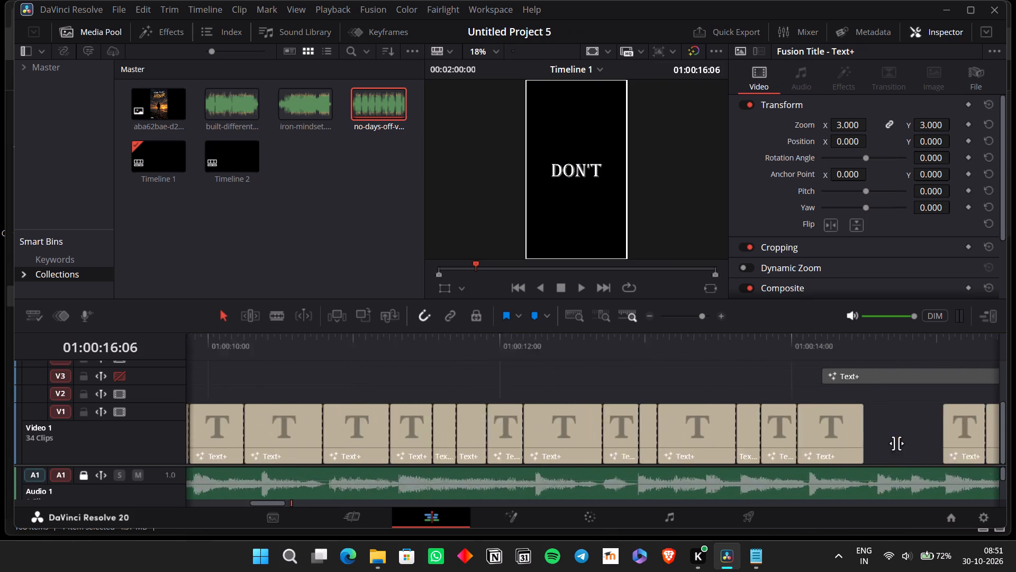
scroll(896, 443, left, 2)
drag(815, 426, 804, 430)
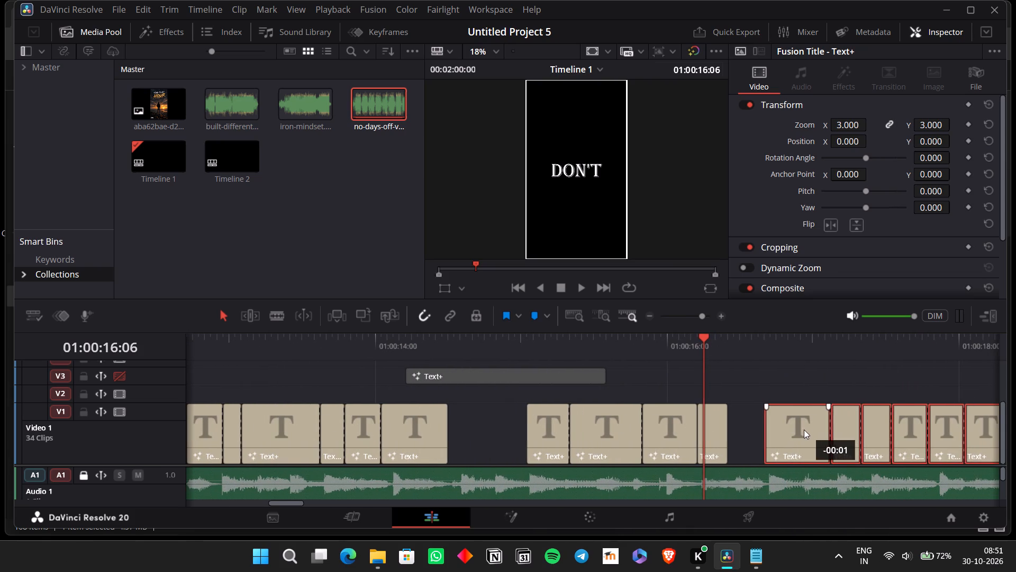
drag(804, 430, 777, 433)
Play back the titles from about 01:00:15:00 to check the timing of the shifted clips against the vocals.
click(524, 335)
key(space)
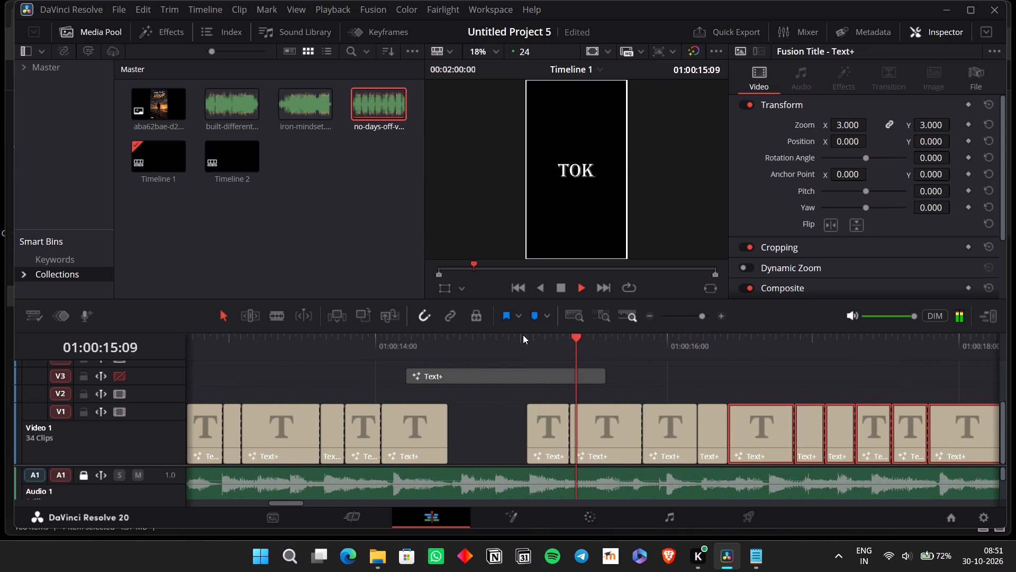
key(space)
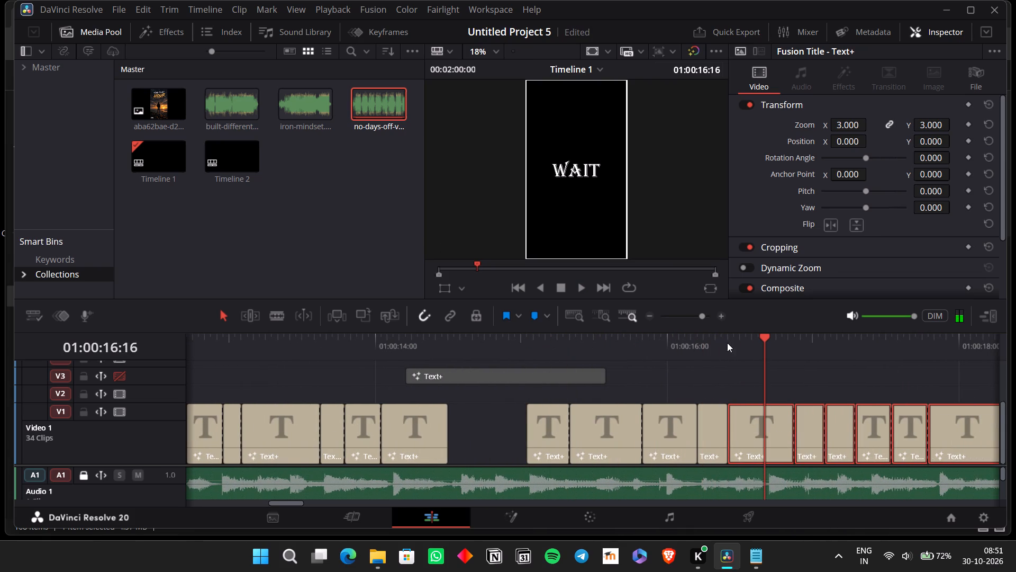
click(702, 341)
key(space)
key(space)
key(space)
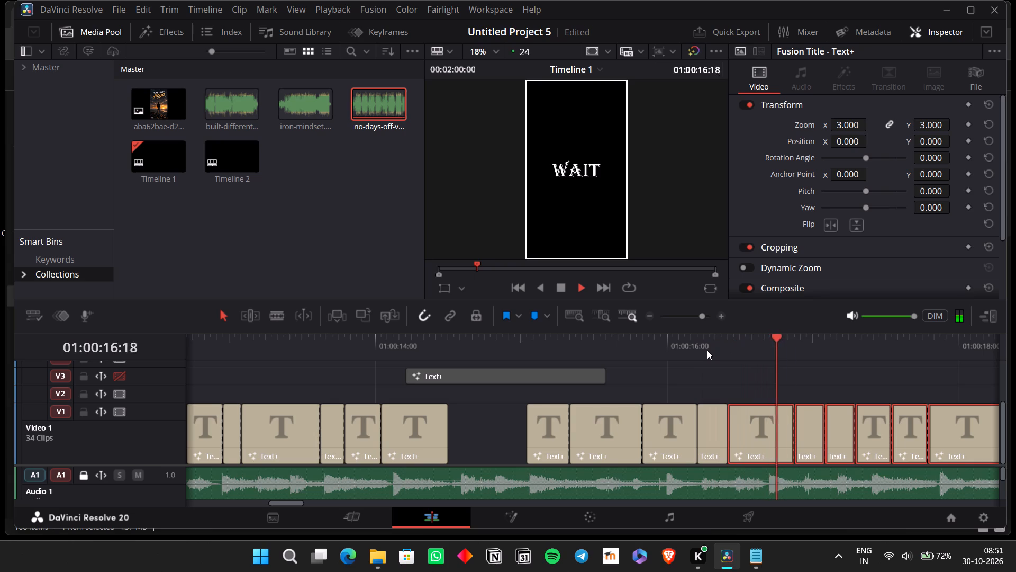
scroll(709, 353, left, 1)
key(space)
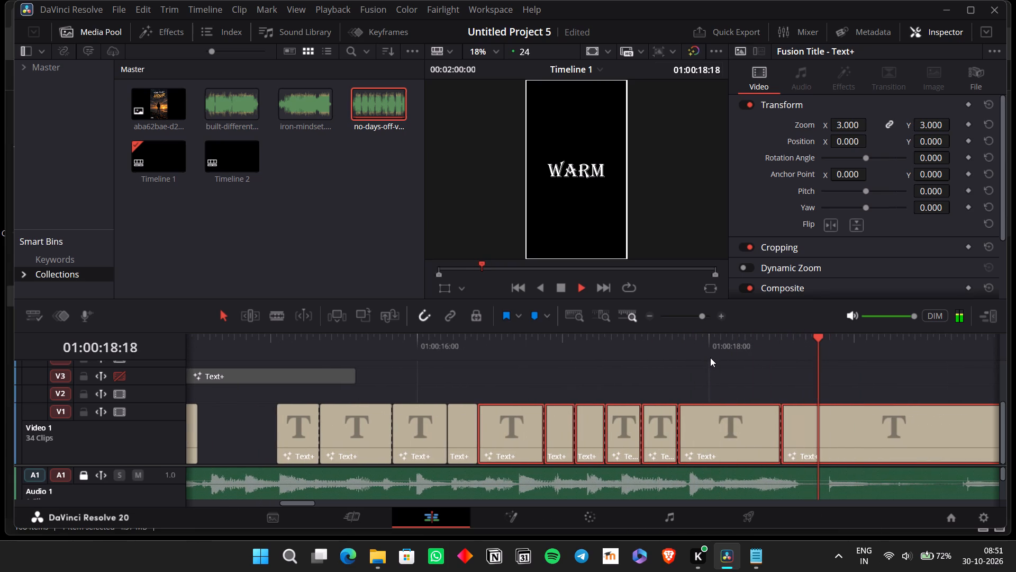
Split the V1 "never" clip at 01:00:18:04 and set the second part's text to "late".
click(672, 358)
key(space)
key(space)
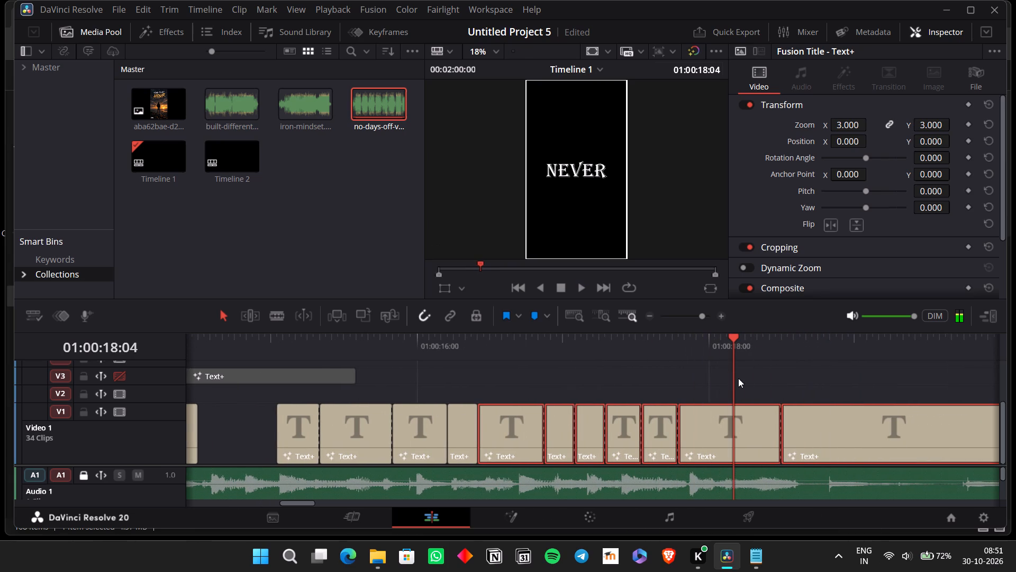
click(753, 386)
key(ctrl+b)
click(756, 405)
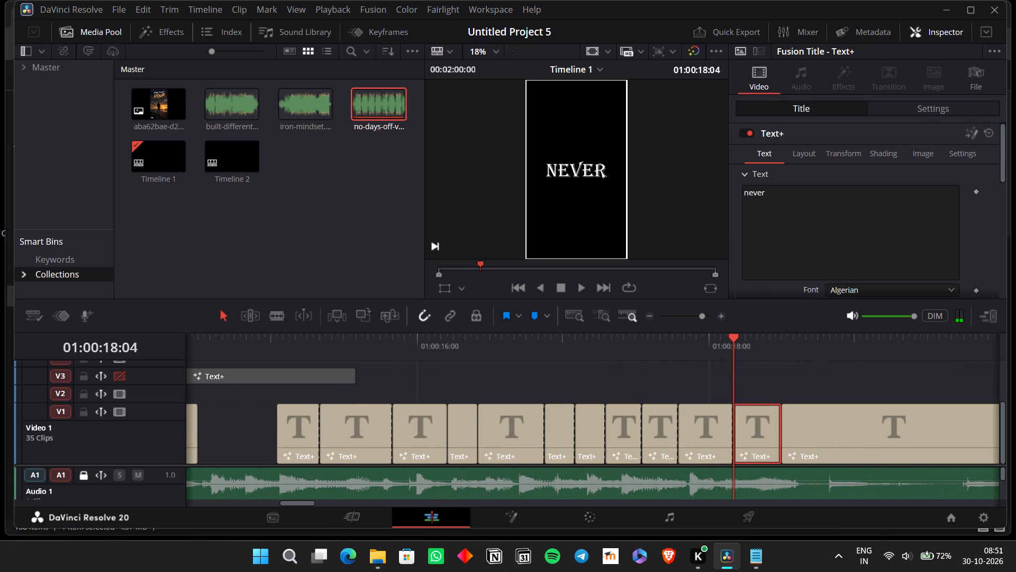
double_click(760, 209)
text(late)
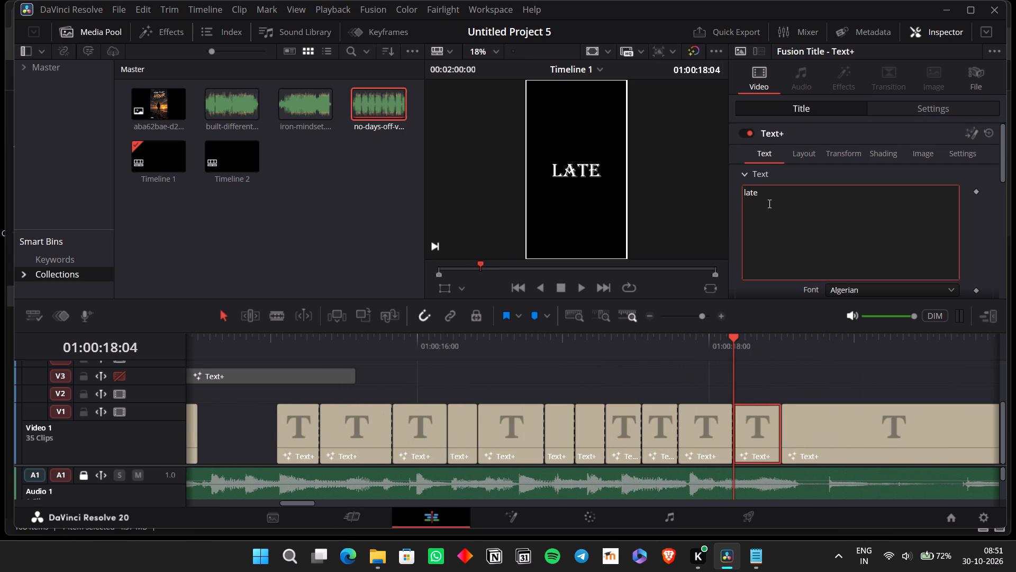
key(space)
key(BackSpace)
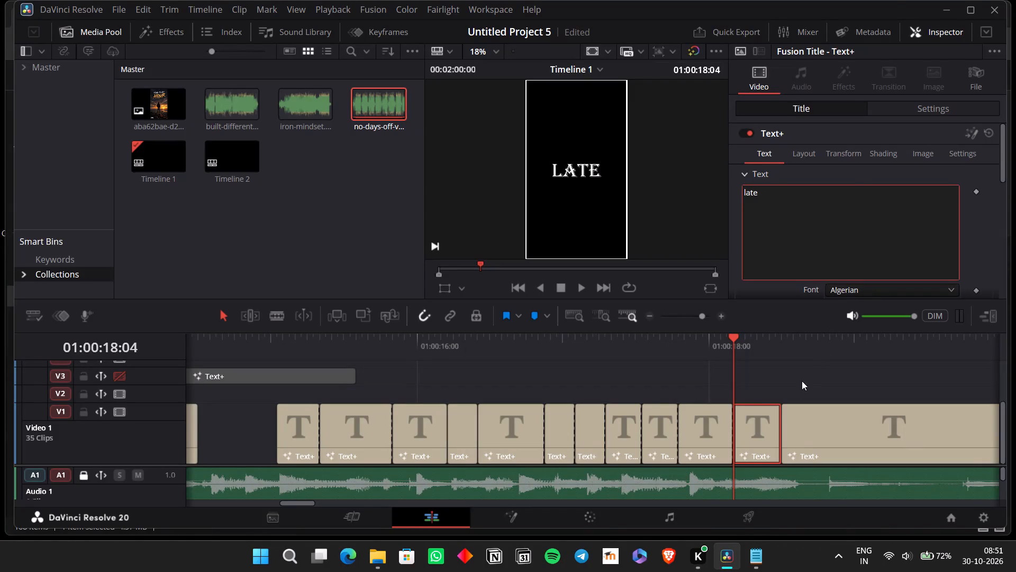
Play back the end of the line and roll the cut between "late" and "warm" to about 01:00:18:20.
click(796, 387)
key(space)
key(space)
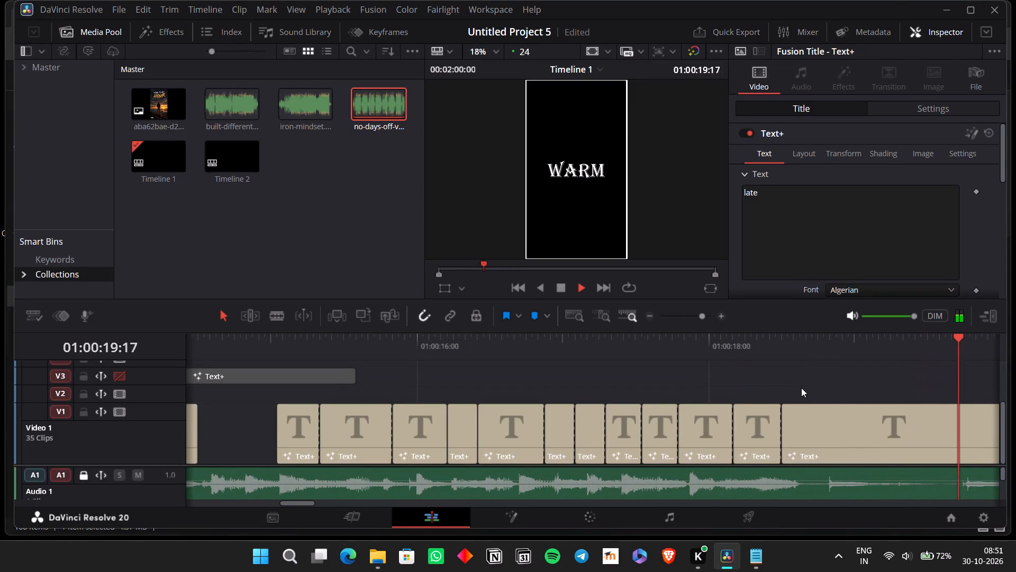
drag(781, 437, 828, 435)
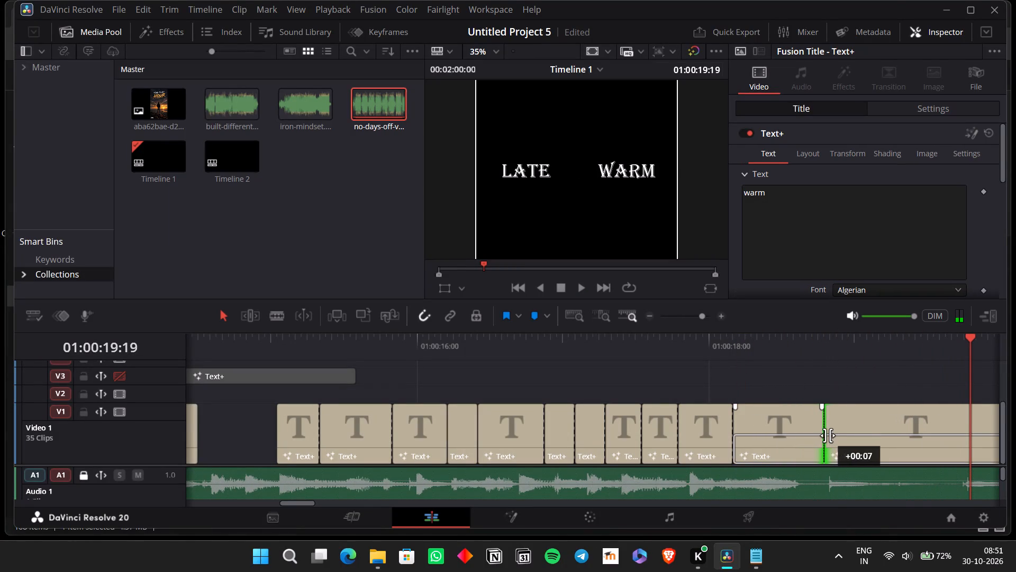
drag(828, 435, 830, 434)
Move the final V1 "warm" clip to start at about 01:00:21:14.
click(875, 434)
scroll(853, 430, down, 1)
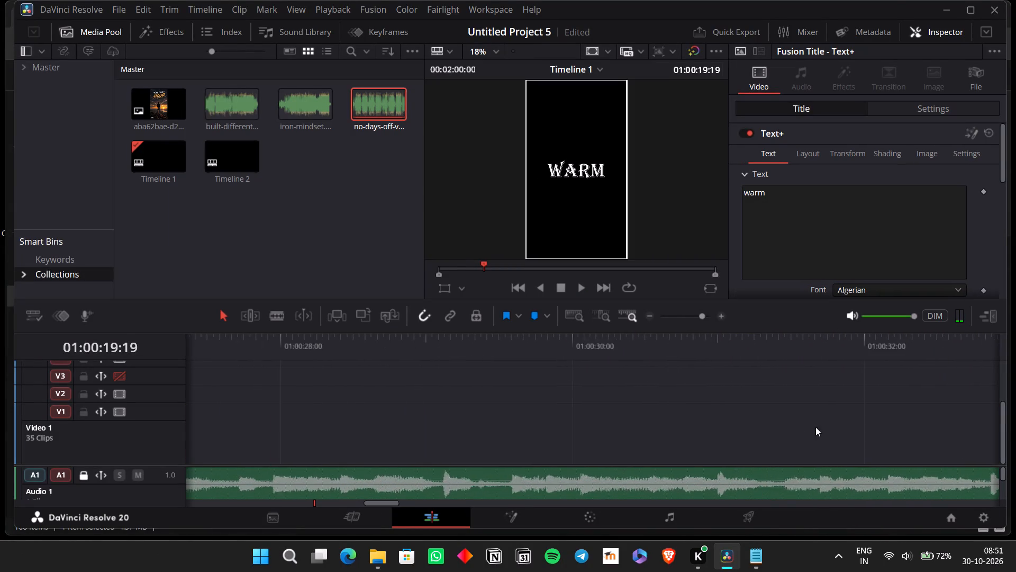
scroll(815, 427, down, 1)
scroll(702, 434, right, 1)
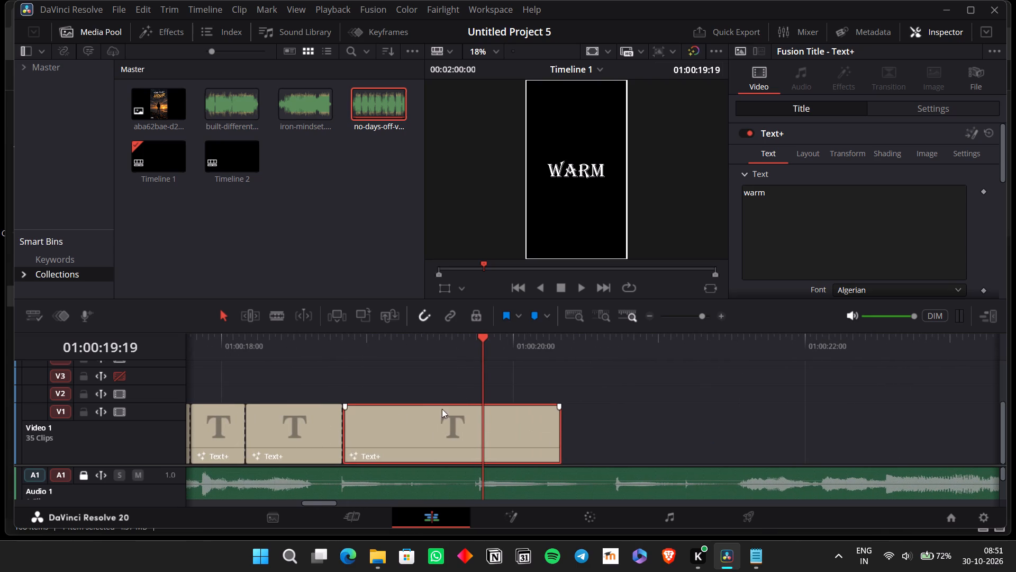
drag(429, 406, 732, 409)
drag(688, 420, 793, 431)
scroll(791, 431, right, 1)
Play back from just before "tick" and move the V3 lyrics title above the V1 clip at about 01:00:21:14.
click(507, 344)
key(space)
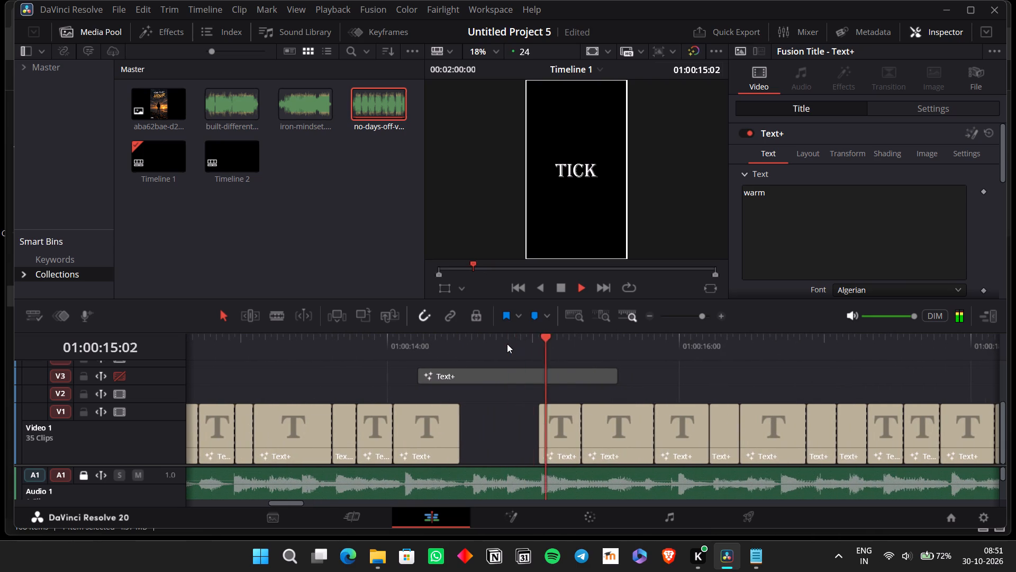
scroll(567, 387, left, 1)
click(647, 315)
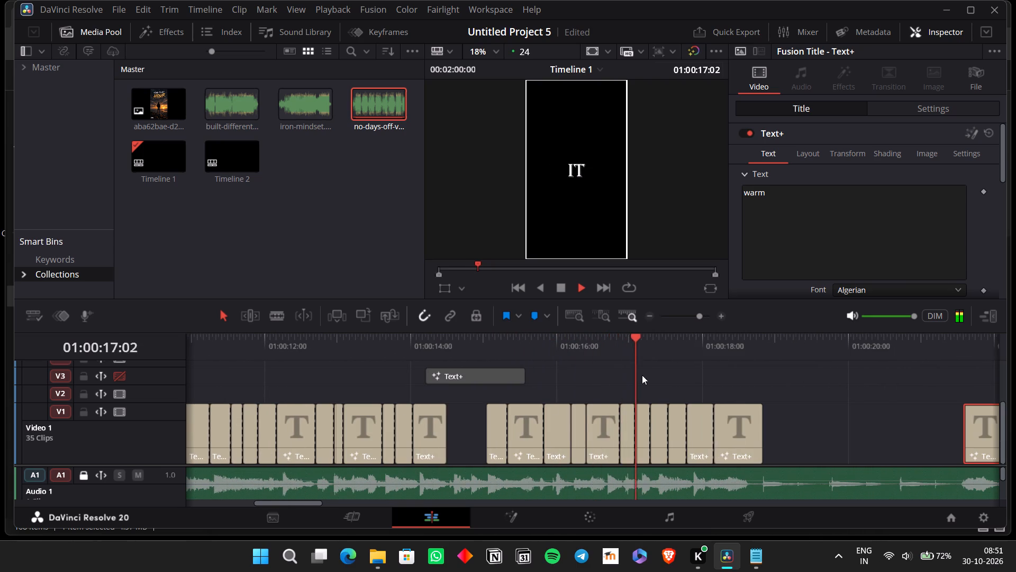
scroll(641, 376, left, 1)
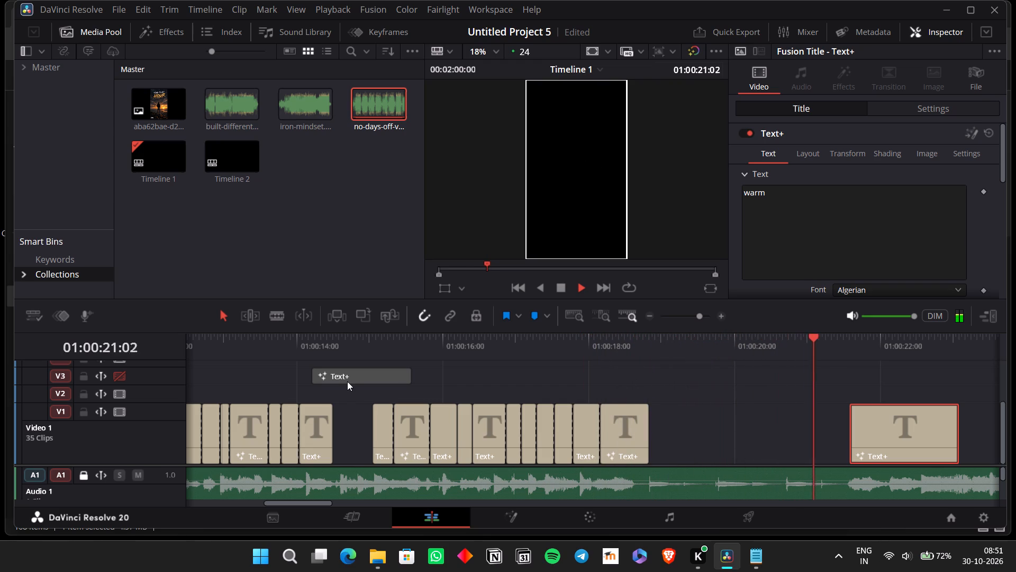
drag(346, 377, 885, 371)
scroll(885, 371, left, 1)
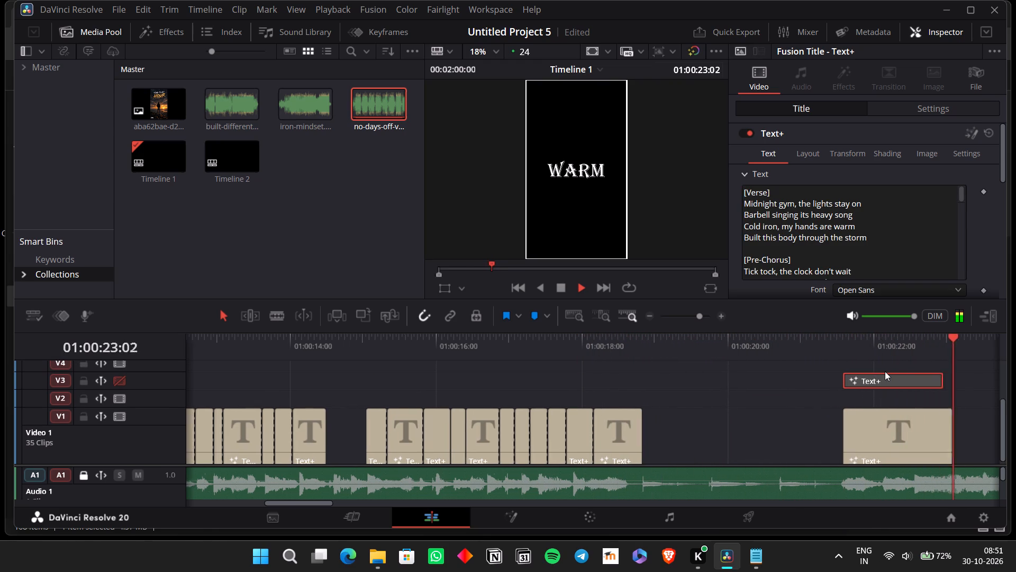
scroll(885, 371, left, 1)
scroll(837, 421, left, 1)
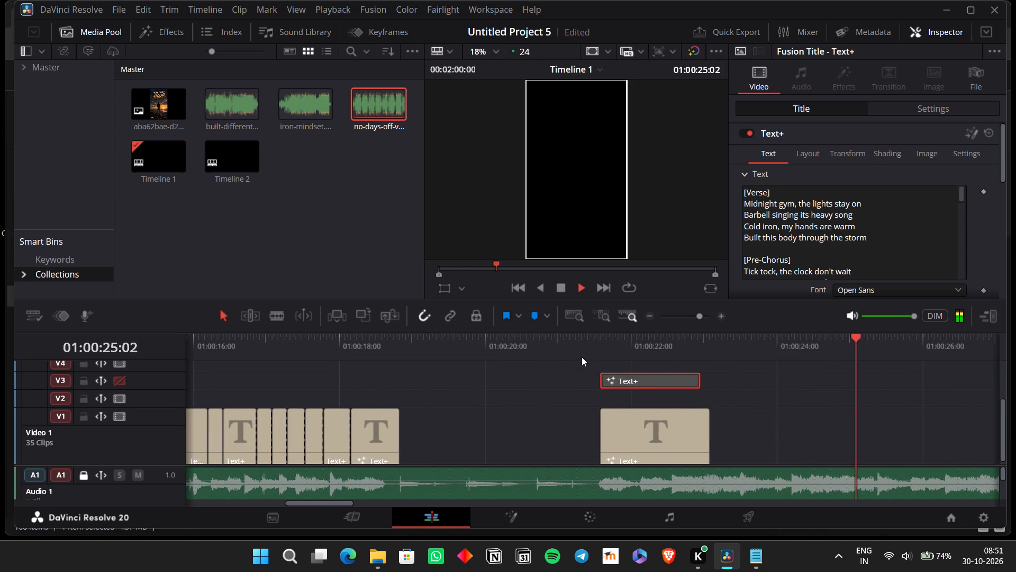
key(space)
Listen to the vocal from 01:00:21:08 and replace the text of the last V1 clip with "No".
click(582, 348)
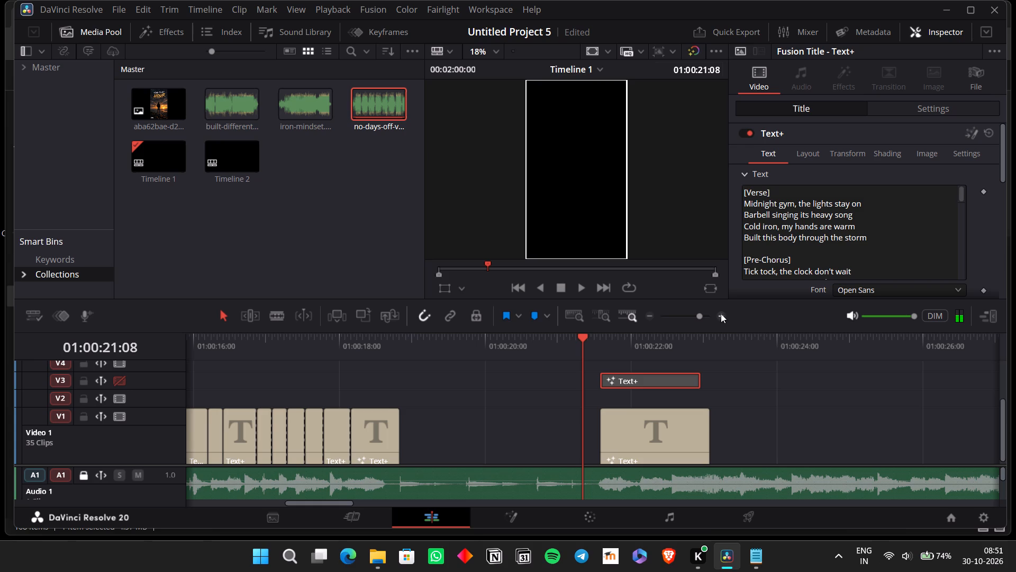
scroll(736, 382, left, 1)
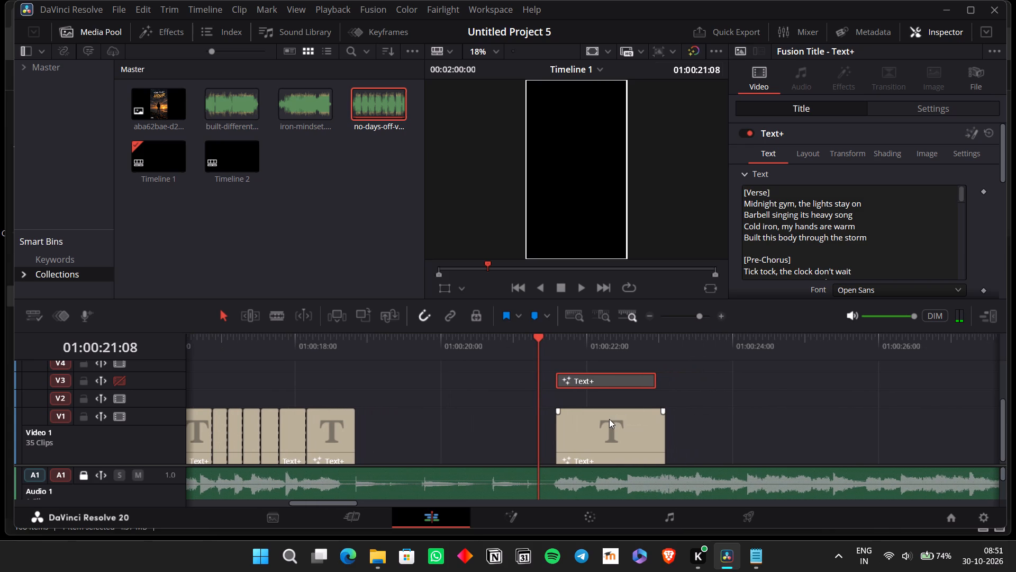
key(space)
key(space)
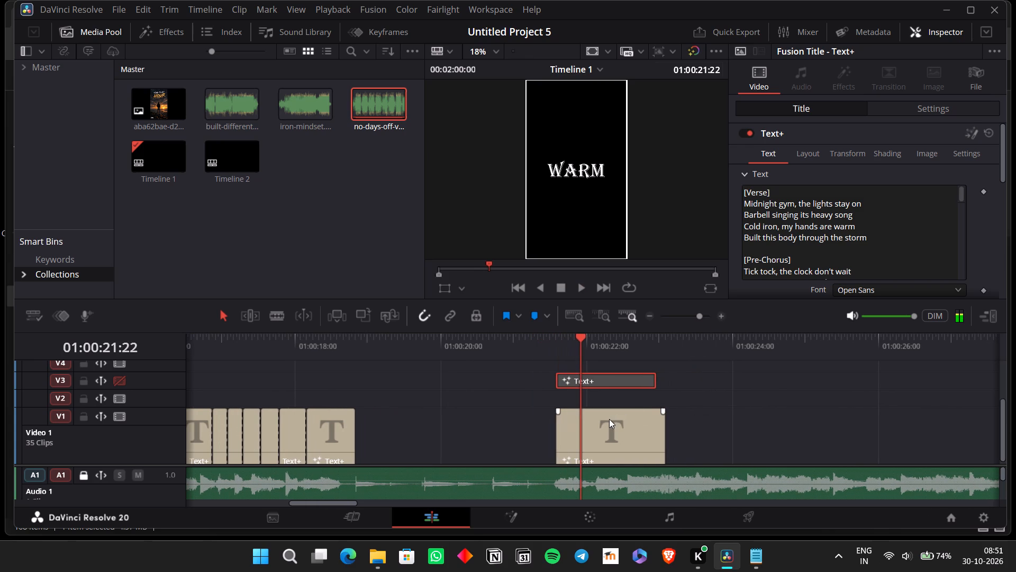
click(627, 418)
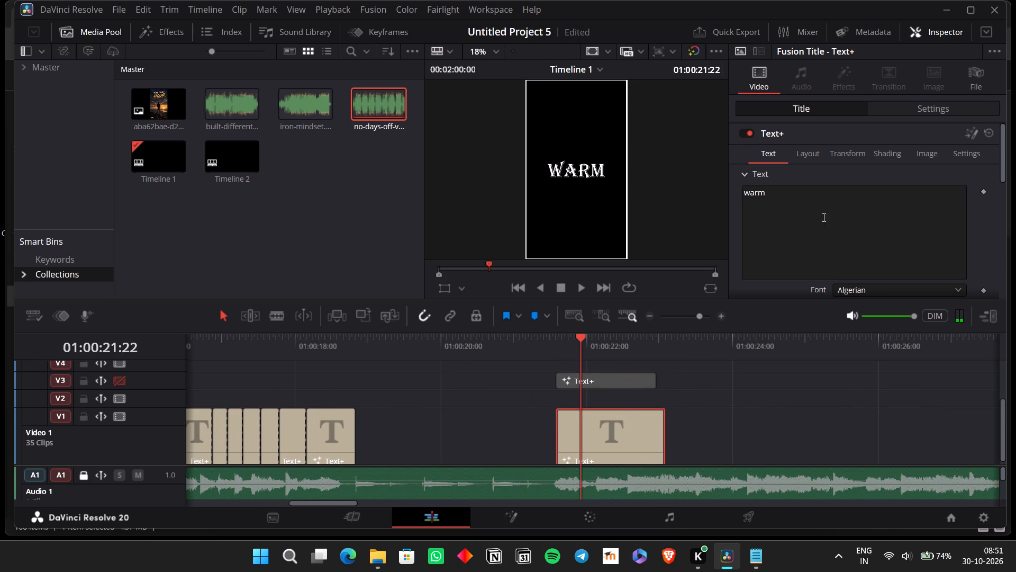
drag(783, 194, 695, 202)
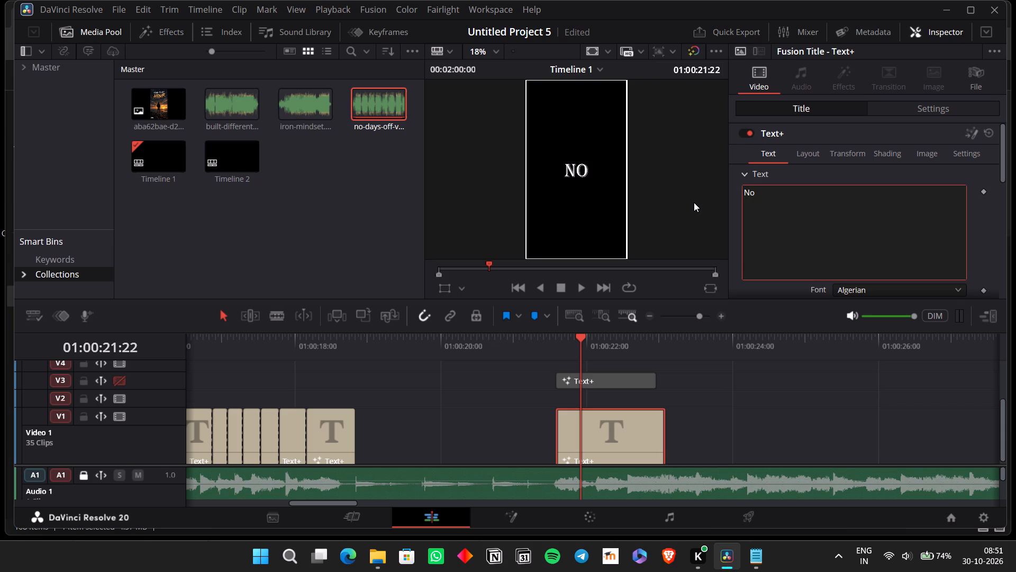
Find where the next word starts, split the "No" clip at 01:00:22:01, and set the second part to "days".
click(555, 334)
key(space)
key(space)
key(space)
key(space)
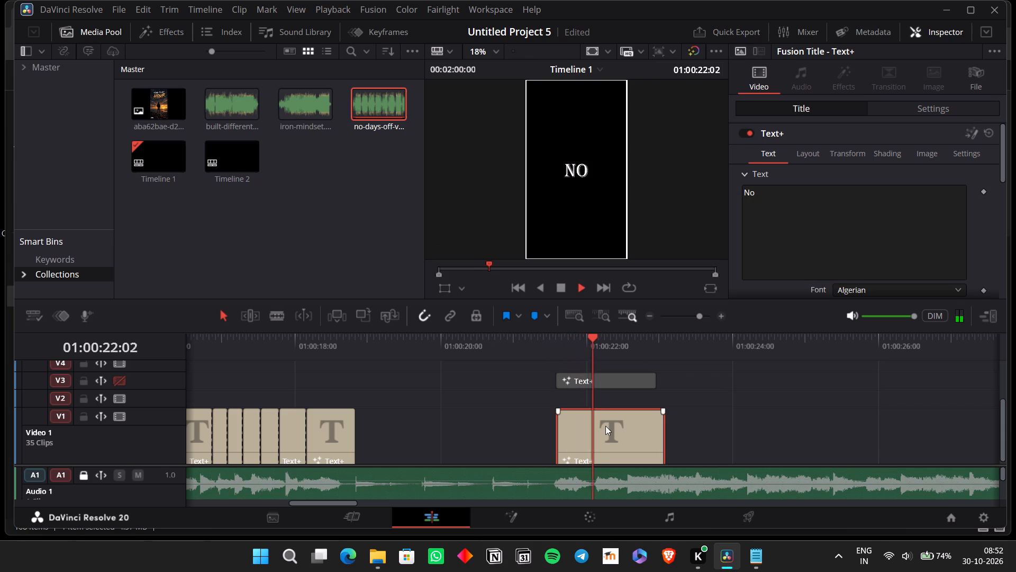
click(589, 337)
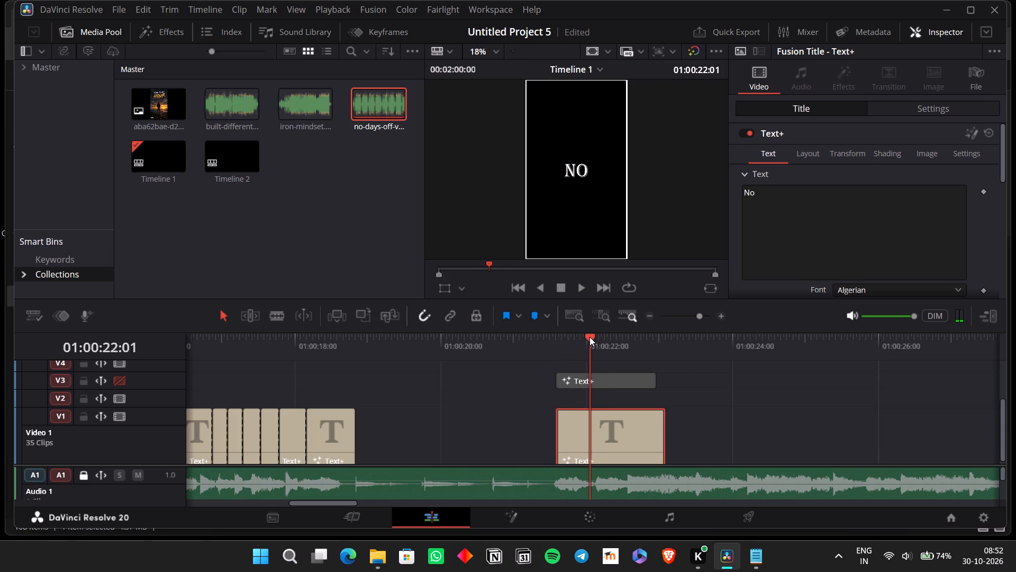
key(ctrl+b)
click(631, 435)
double_click(761, 212)
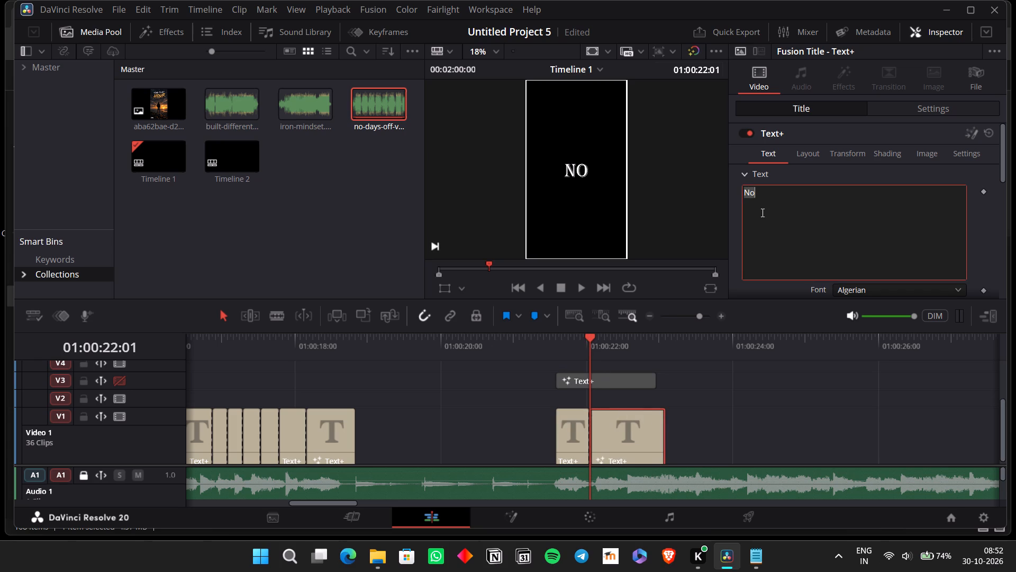
text(dayd)
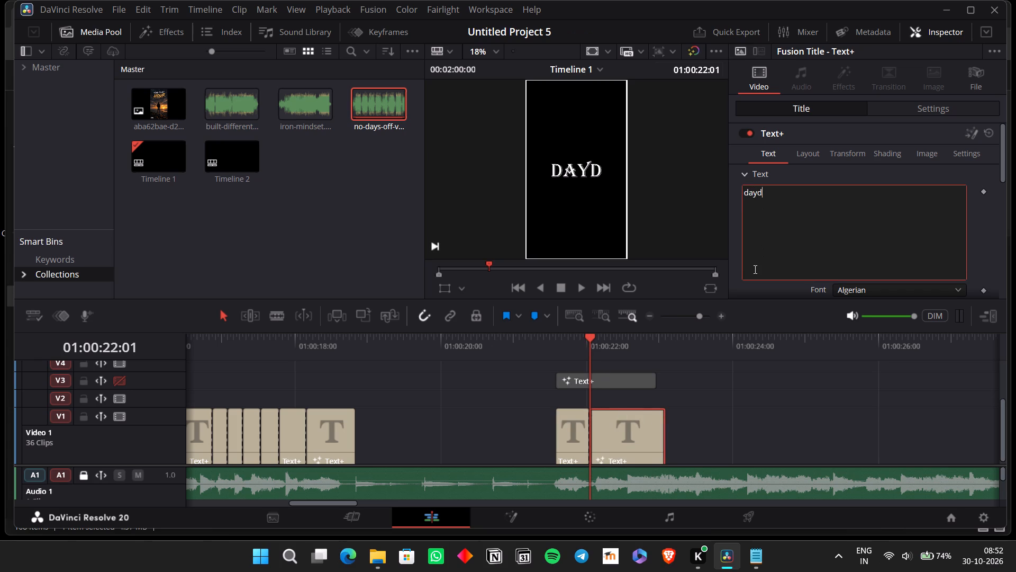
key(BackSpace)
key(s)
click(608, 419)
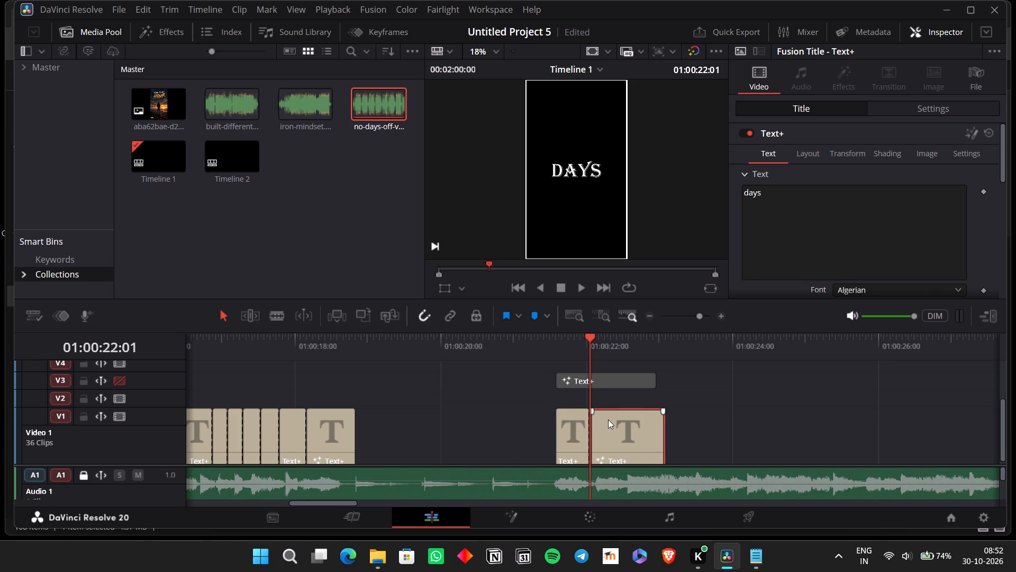
Find where the next word starts, split the V1 "days" clip at 01:00:22:12, and set the second part to "off".
key(space)
key(space)
key(space)
key(space)
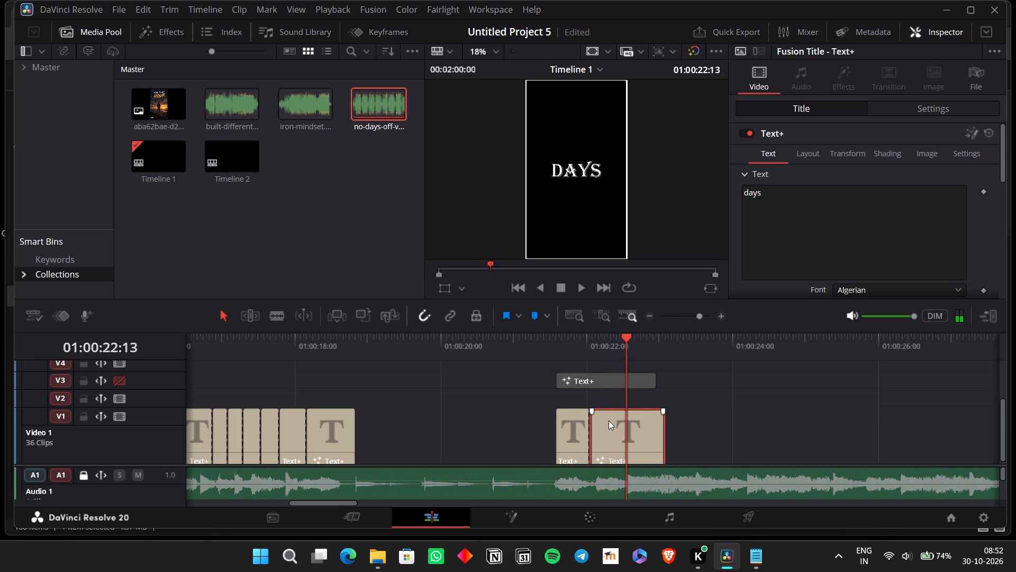
key(Left)
key(ctrl+b)
click(647, 444)
double_click(809, 233)
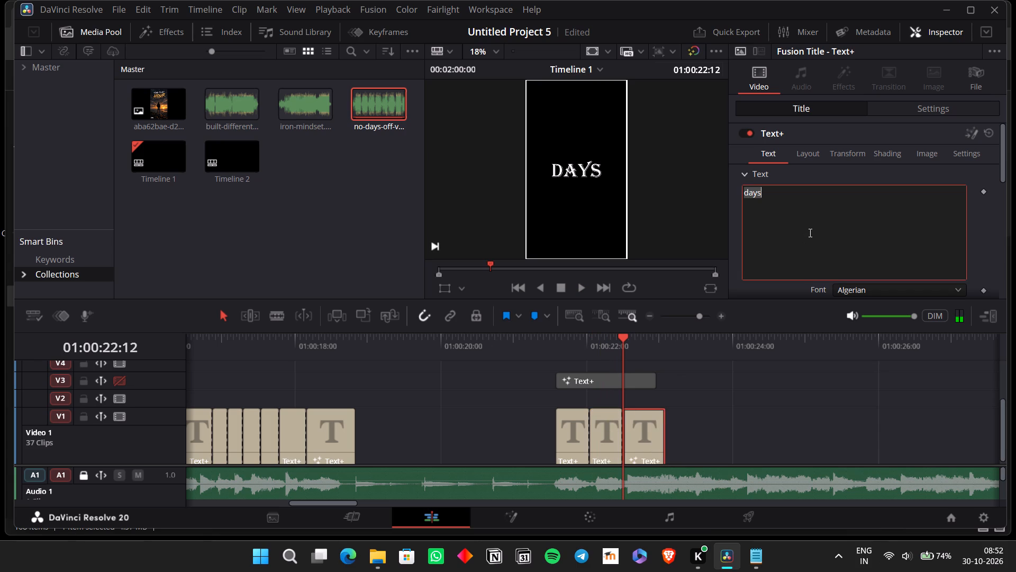
text(off)
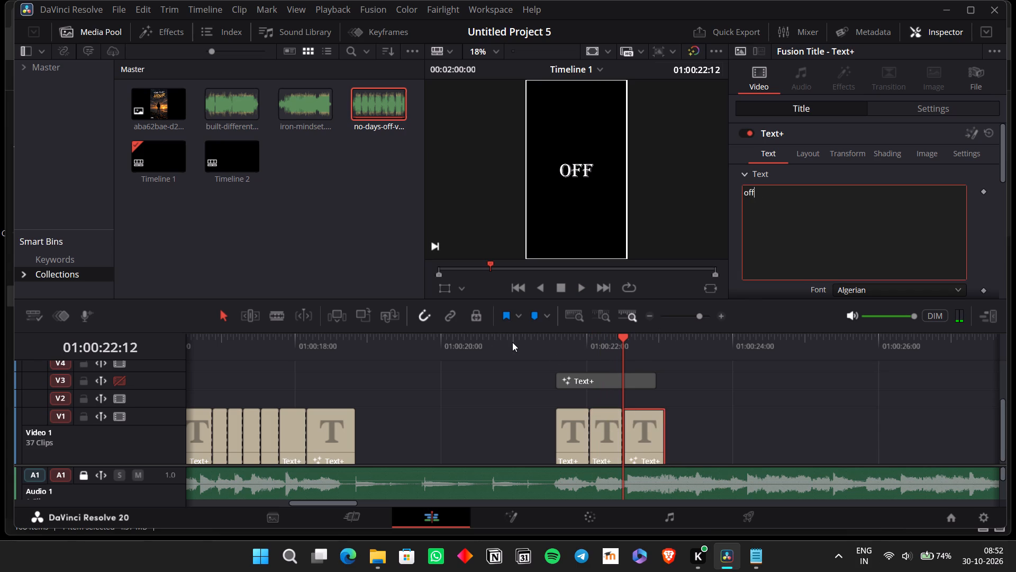
Play back the "No days off" words and extend the end of the last V1 "off" clip to a 04:00 duration.
click(538, 340)
key(space)
key(space)
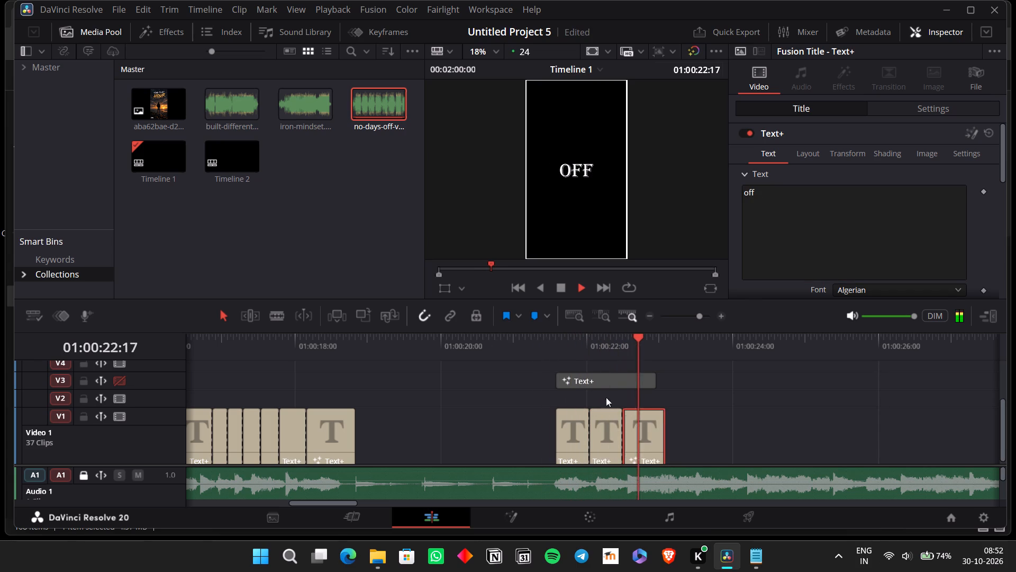
drag(662, 432, 912, 436)
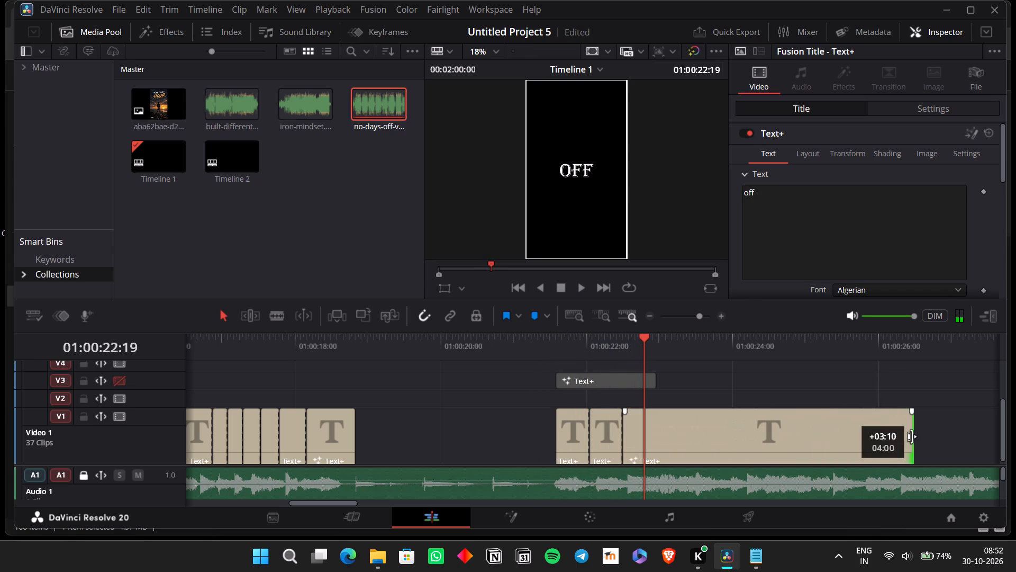
drag(912, 436, 912, 436)
Listen for the next word, split the long "off" clip at 01:00:22:23, and set the second part to "no".
click(660, 428)
key(space)
key(space)
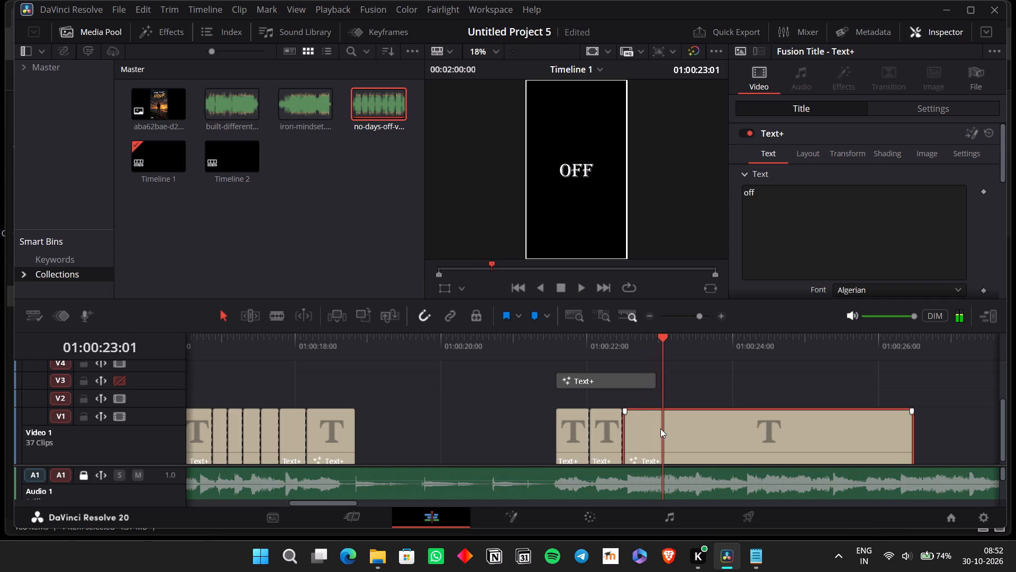
key(Left)
key(Left)
key(ctrl+b)
click(660, 428)
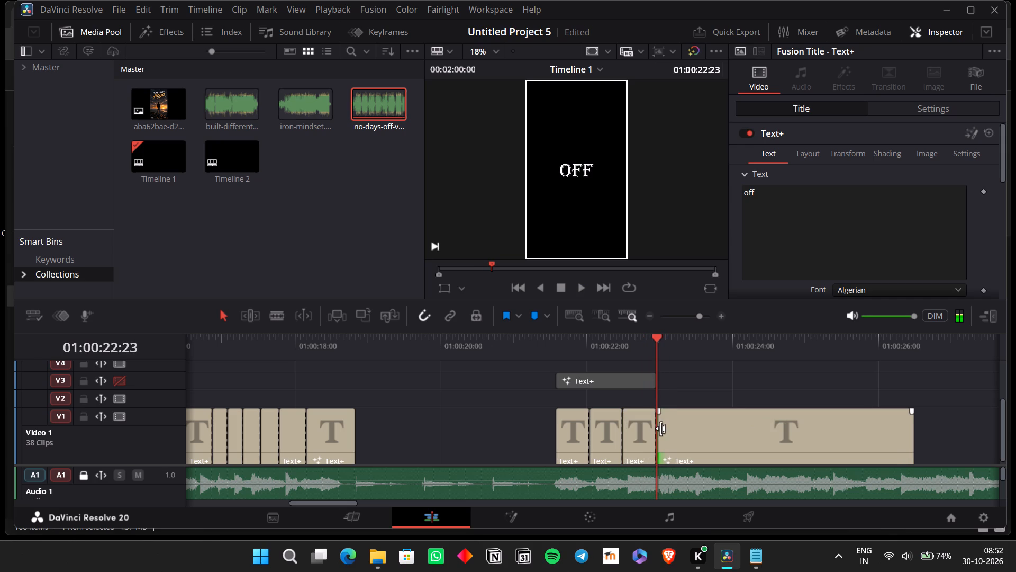
click(700, 434)
double_click(765, 255)
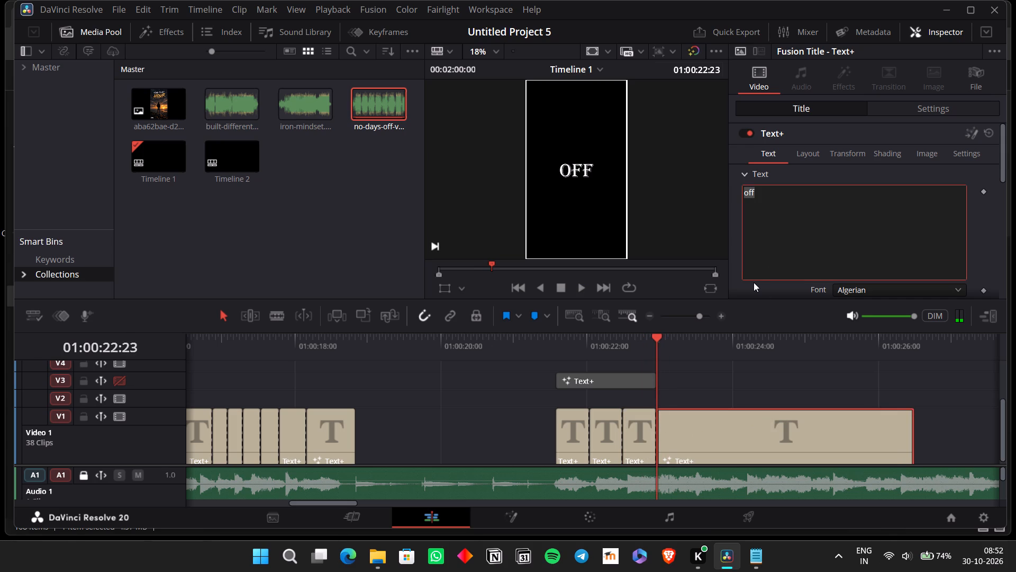
text(no)
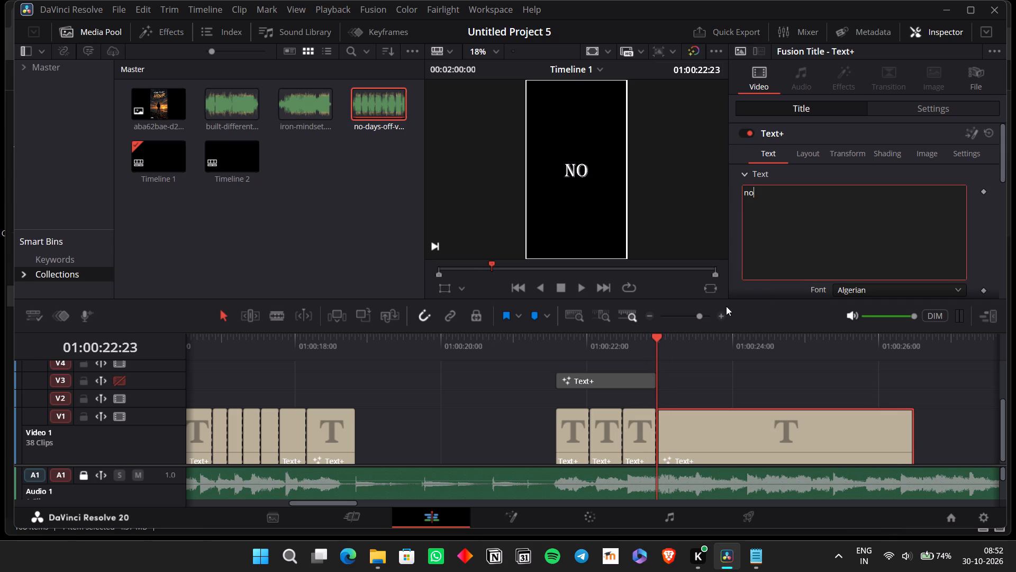
Play back the phrase, split the last "no" clip at 01:00:23:05, and set the second part to "days".
click(550, 346)
key(space)
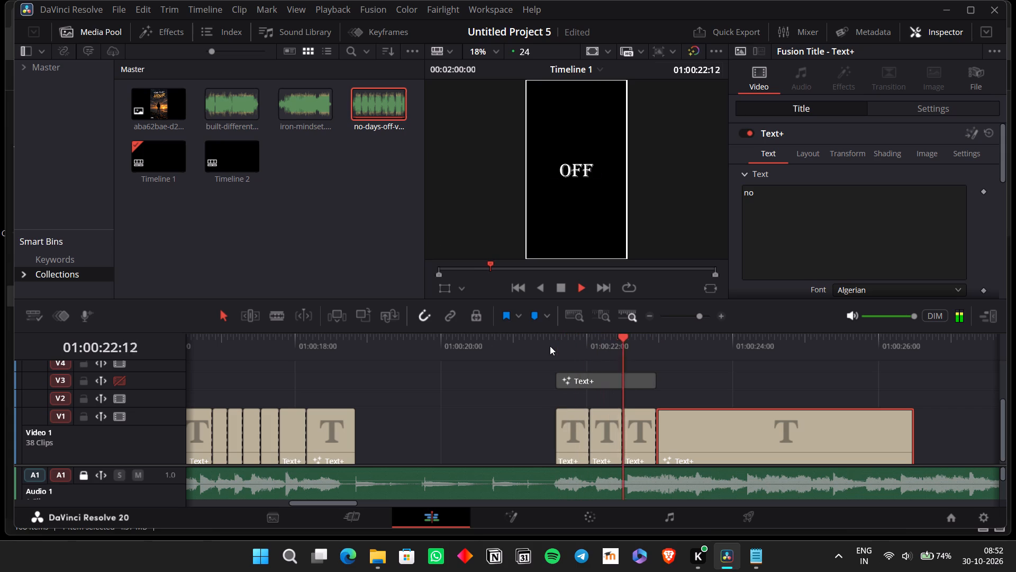
key(space)
key(ctrl+b)
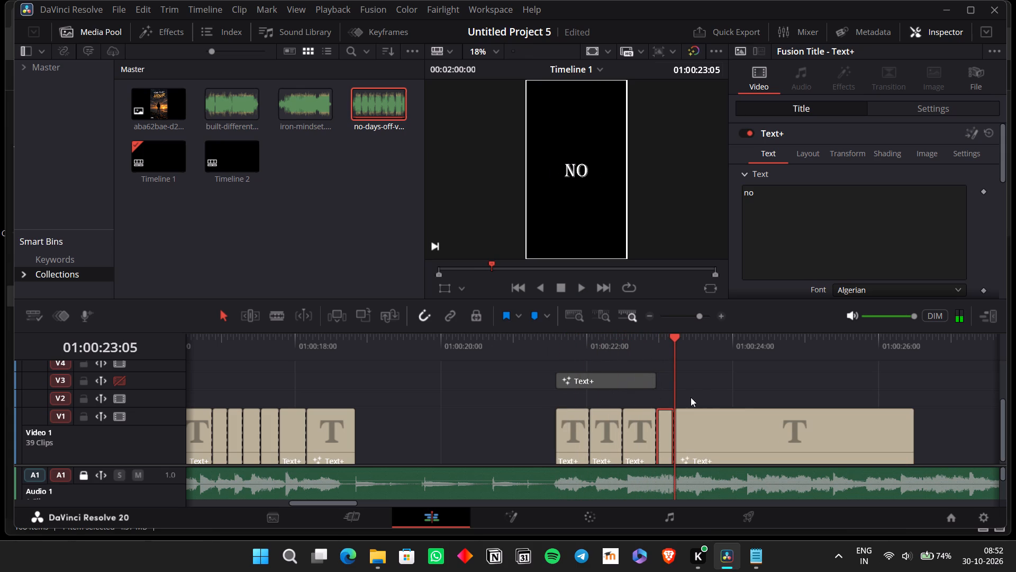
click(746, 418)
double_click(804, 236)
text(dayd)
key(BackSpace)
key(s)
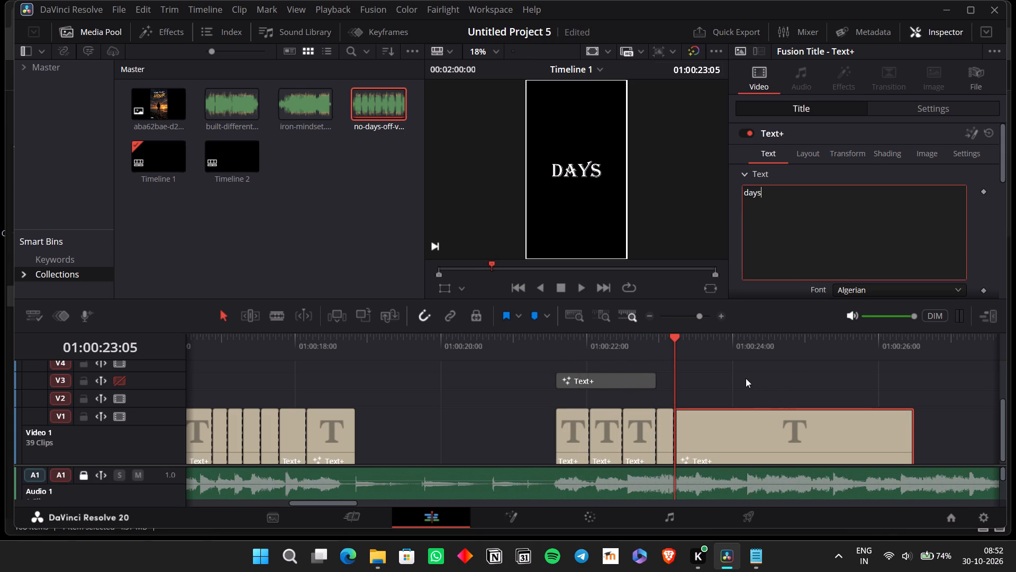
Find the next word's start, split the last "days" clip at 01:00:23:10, and set the second part to "off".
click(733, 431)
key(space)
key(space)
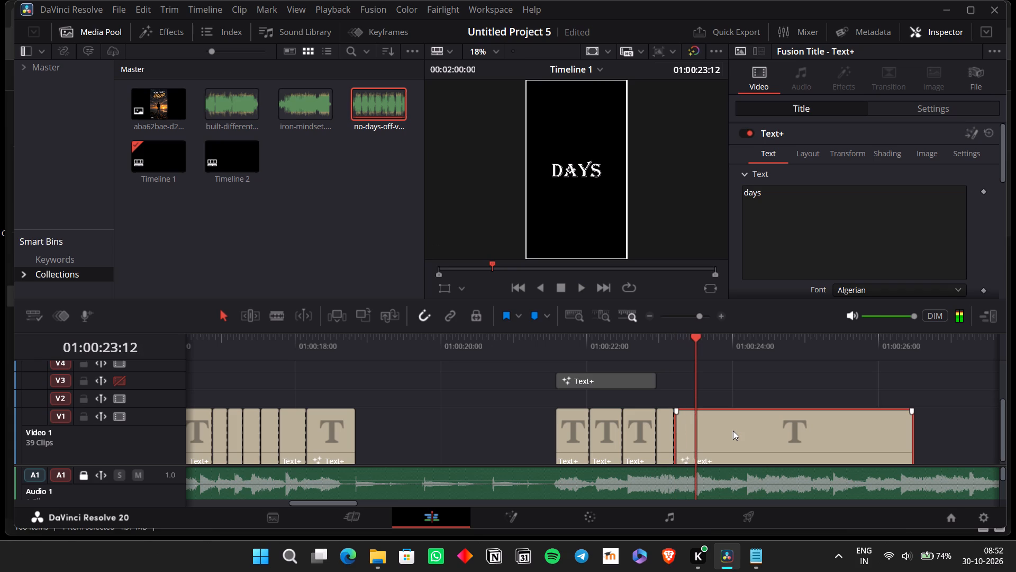
key(Left)
key(Left)
key(ctrl+b)
click(734, 430)
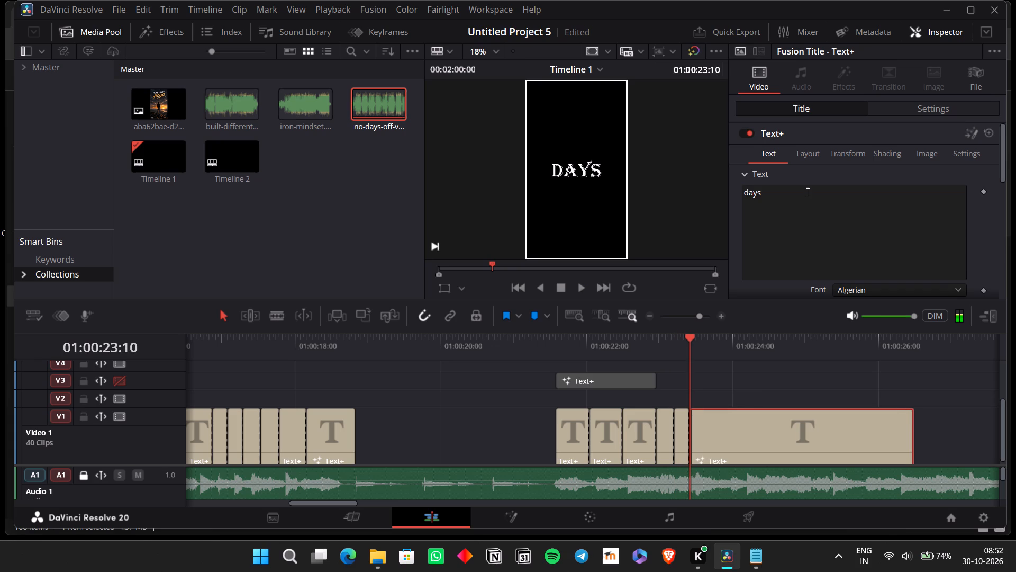
double_click(808, 193)
text(of)
key(f)
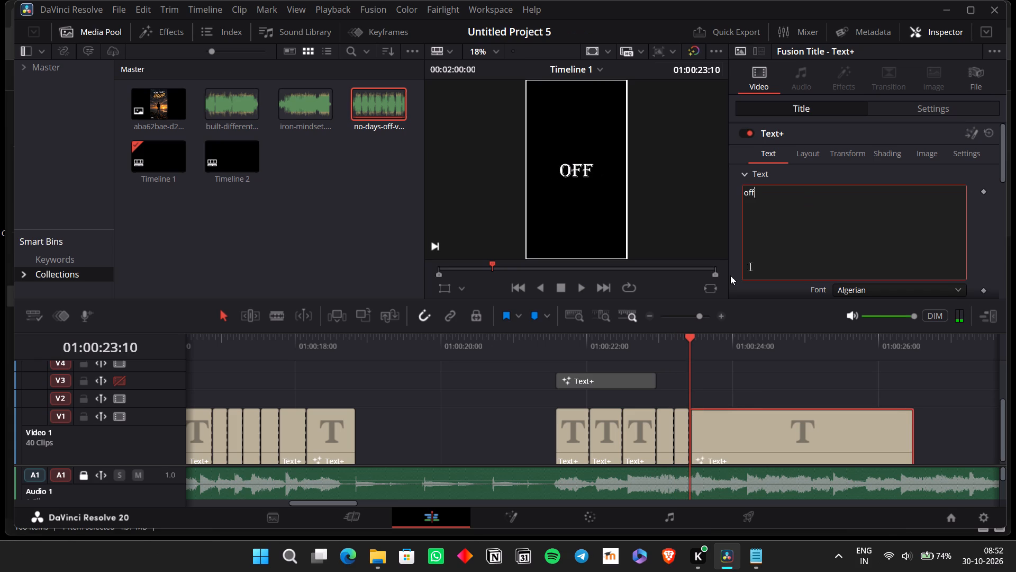
Listen through the repeated phrase, split the last "off" clip at 01:00:23:22, and set the second part to "keep".
click(559, 340)
key(space)
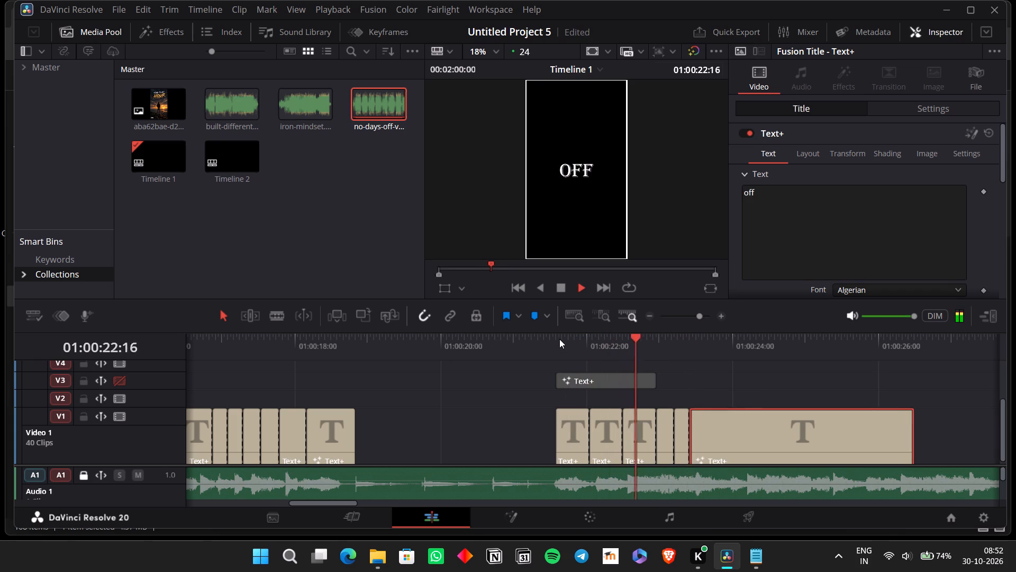
key(space)
key(space)
key(space)
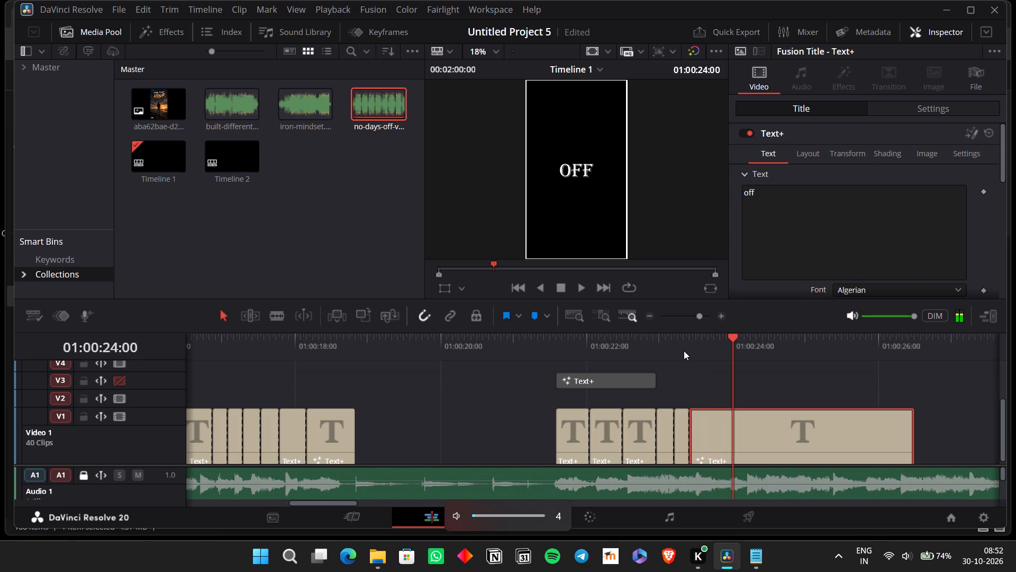
key(Left)
key(Left)
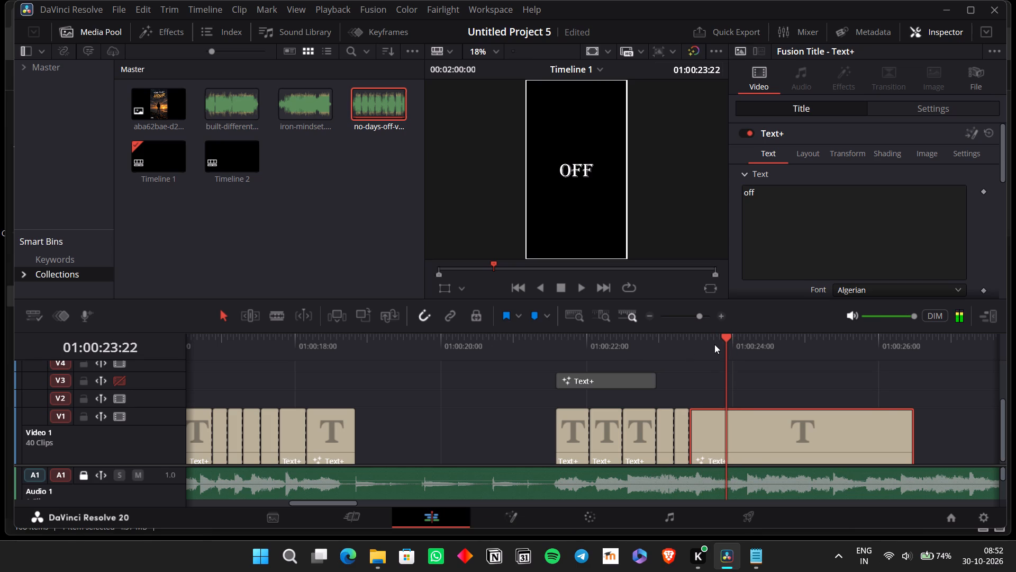
key(ctrl+b)
click(802, 441)
double_click(808, 261)
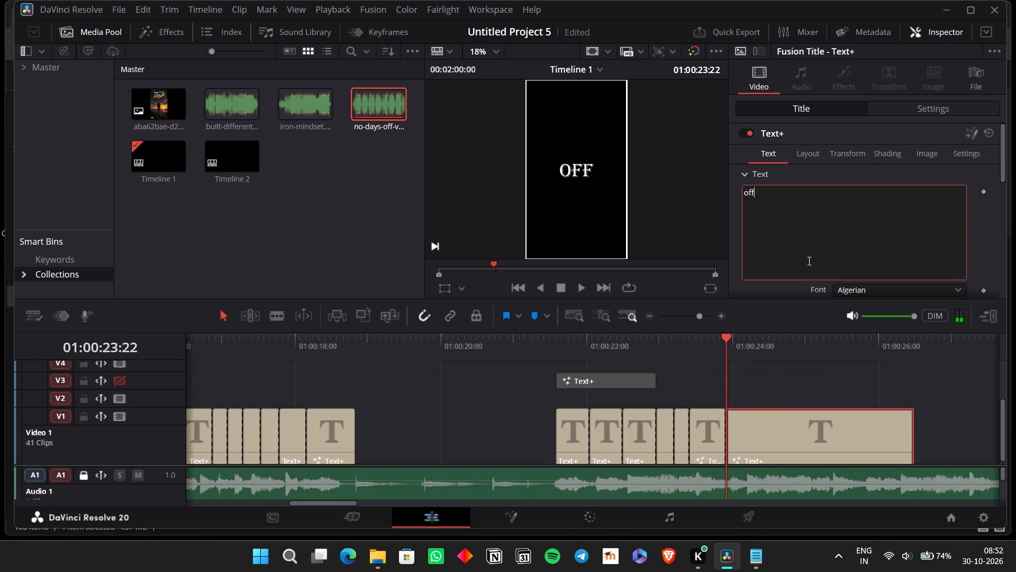
text(keep)
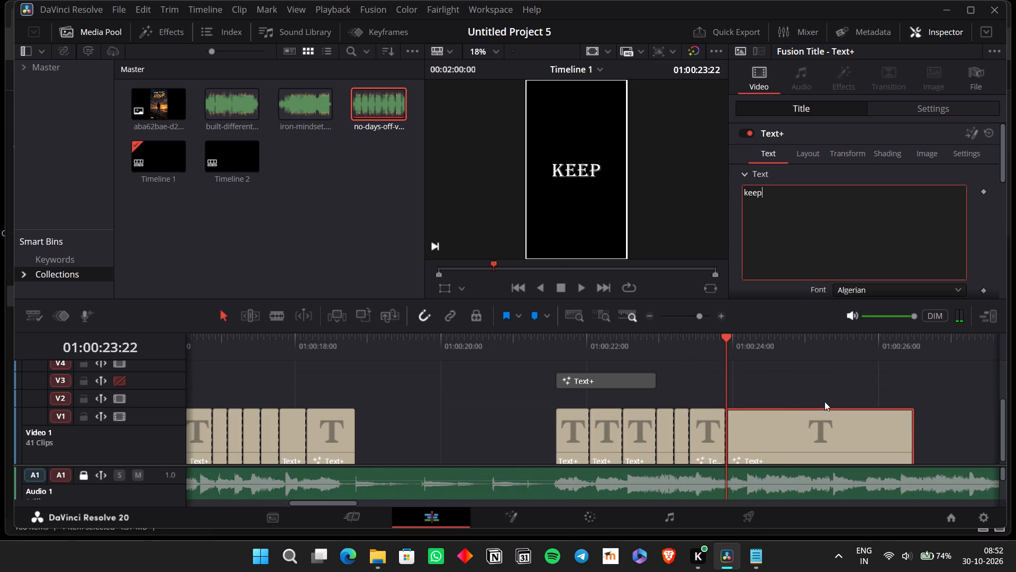
Find where the next word starts, split the "keep" clip at 01:00:24:02, and set the second part to "on".
click(755, 433)
key(space)
key(space)
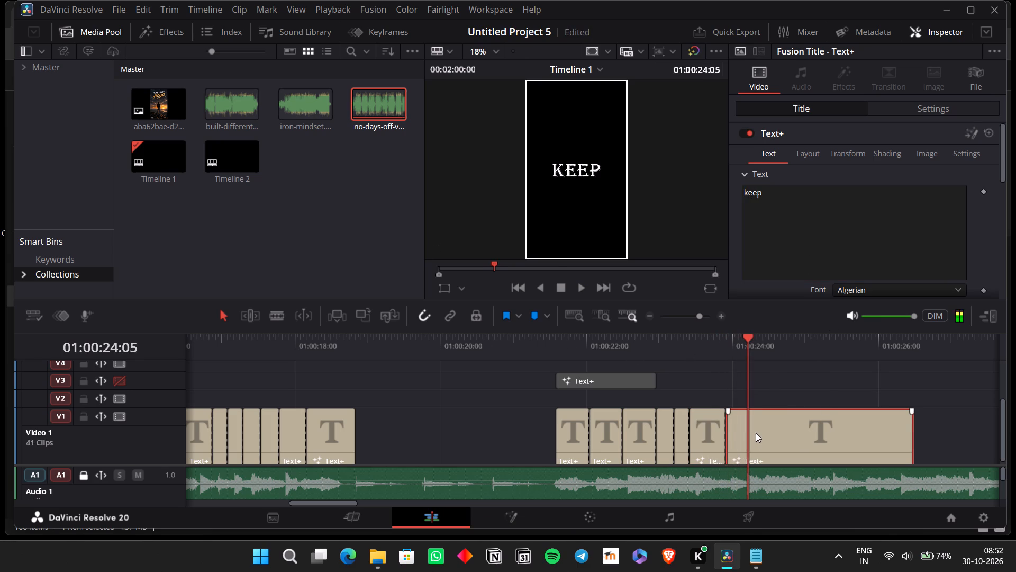
key(Left)
key(Left)
key(Left)
key(ctrl+b)
click(781, 440)
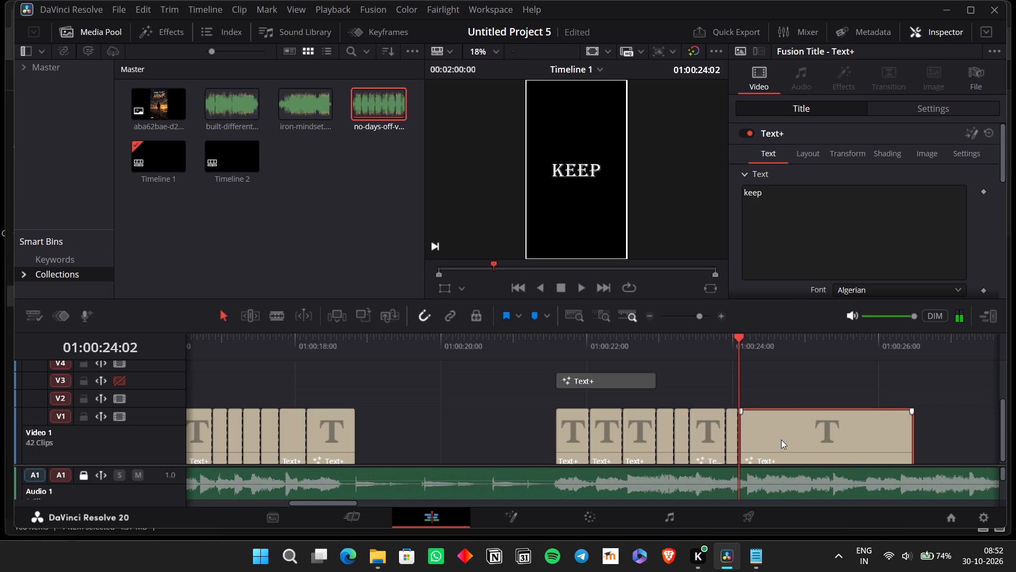
double_click(790, 274)
text(on)
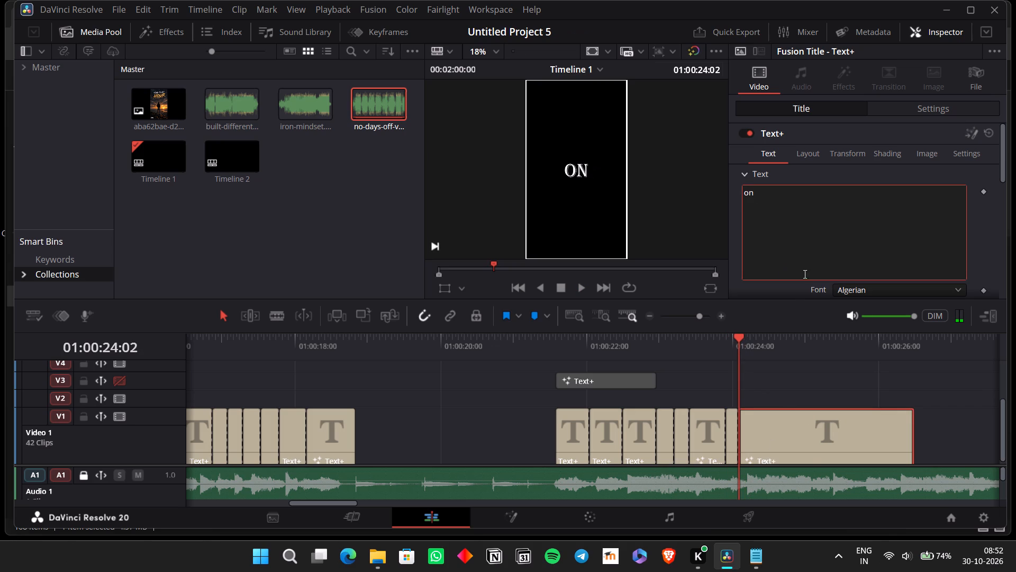
Listen for the next word, split the "on" clip at 01:00:24:08, and set the second part to "grinding".
click(803, 442)
key(space)
key(space)
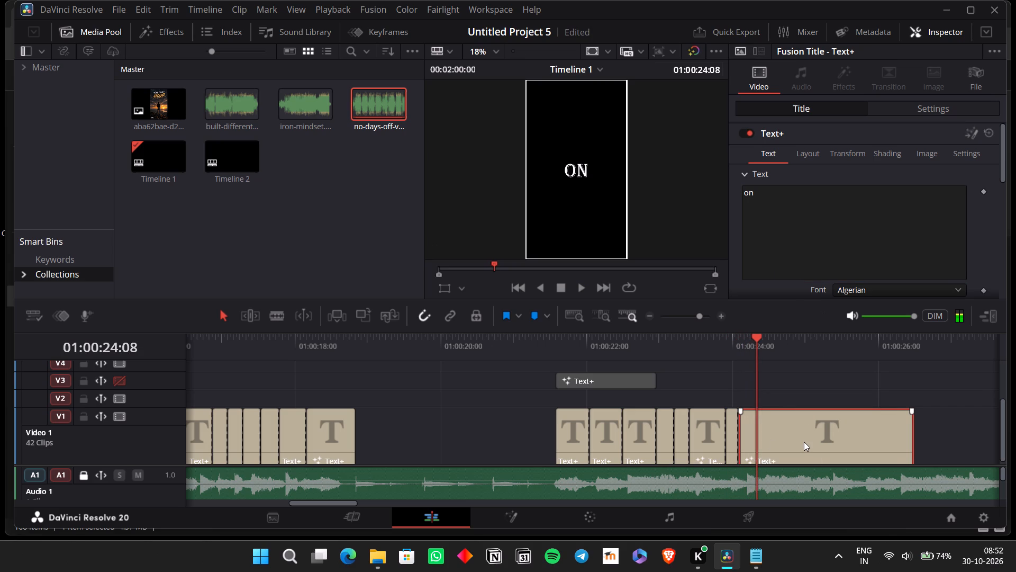
key(ctrl+b)
ctrl+click(804, 442)
click(812, 423)
drag(812, 372, 820, 448)
double_click(804, 219)
text(grinding)
Play back from the first "No", split the "grinding" clip at 01:00:24:18, and set the second part to "never".
click(559, 353)
key(space)
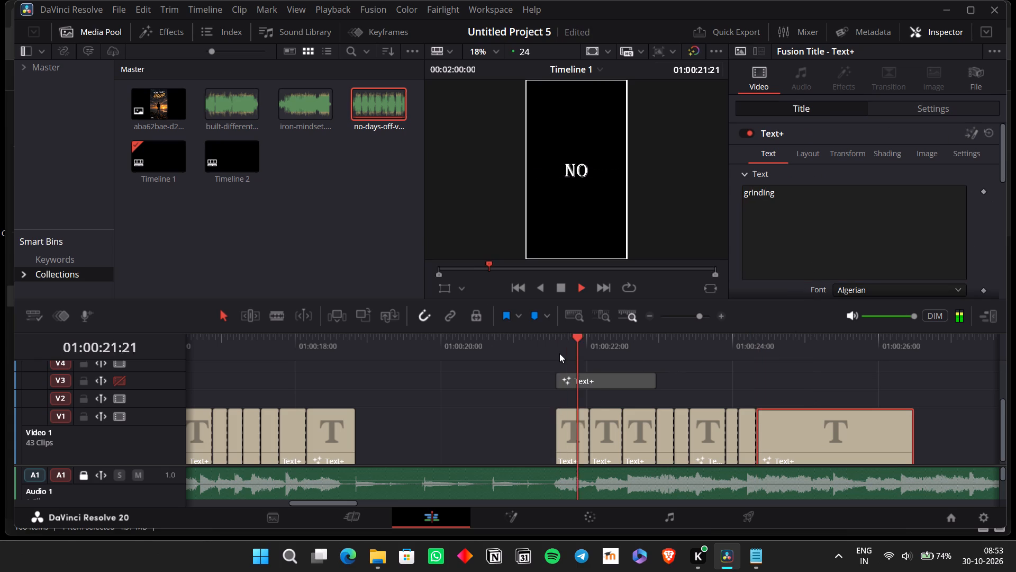
scroll(602, 424, left, 1)
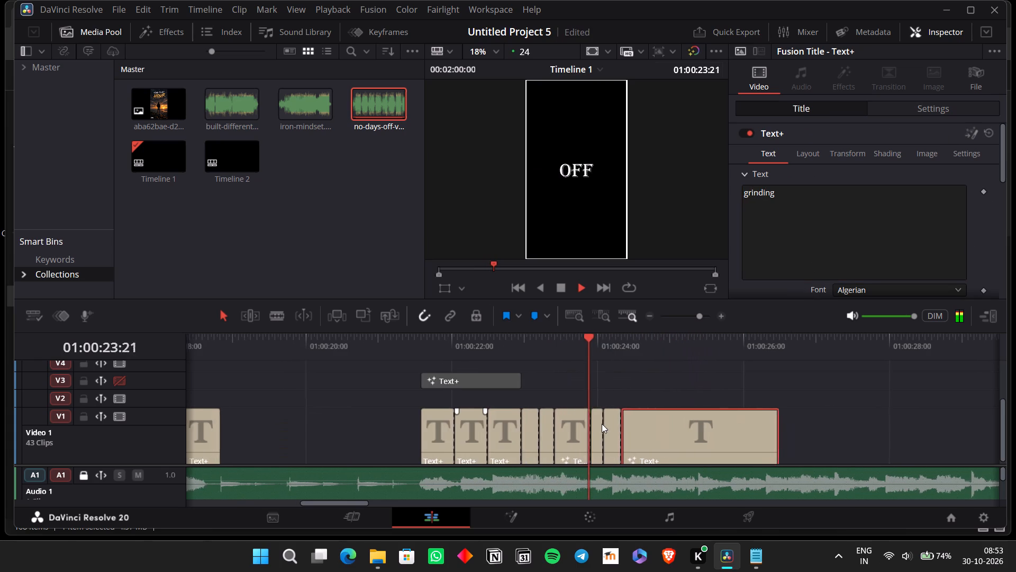
scroll(602, 424, left, 1)
key(space)
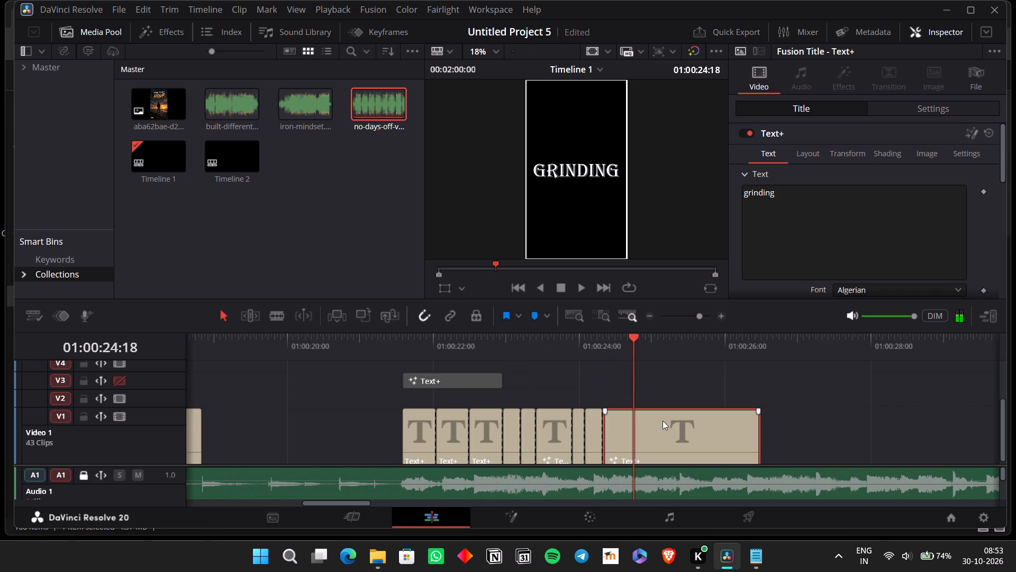
key(ctrl+b)
ctrl+click(667, 429)
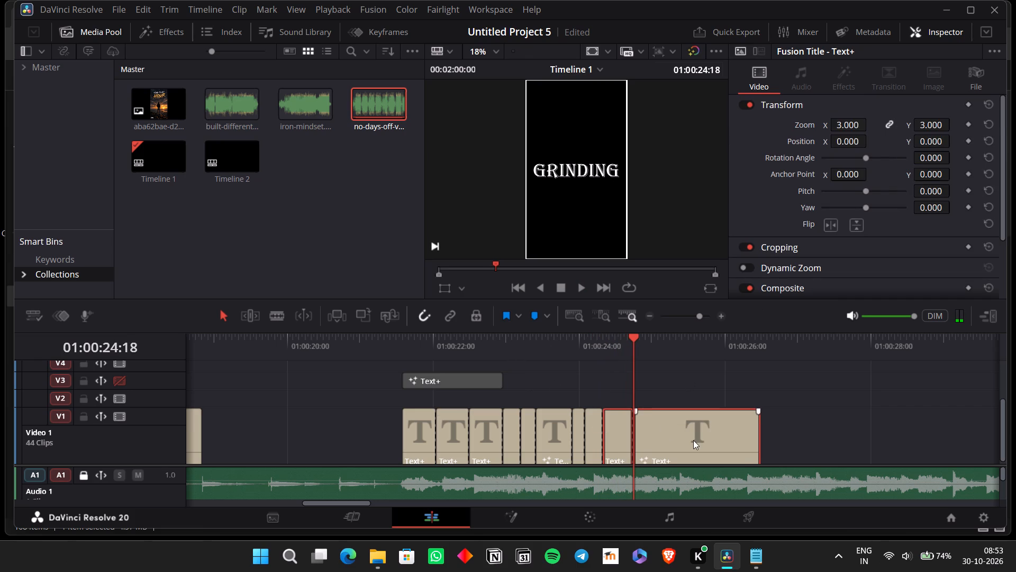
click(693, 440)
drag(830, 450, 707, 419)
double_click(797, 213)
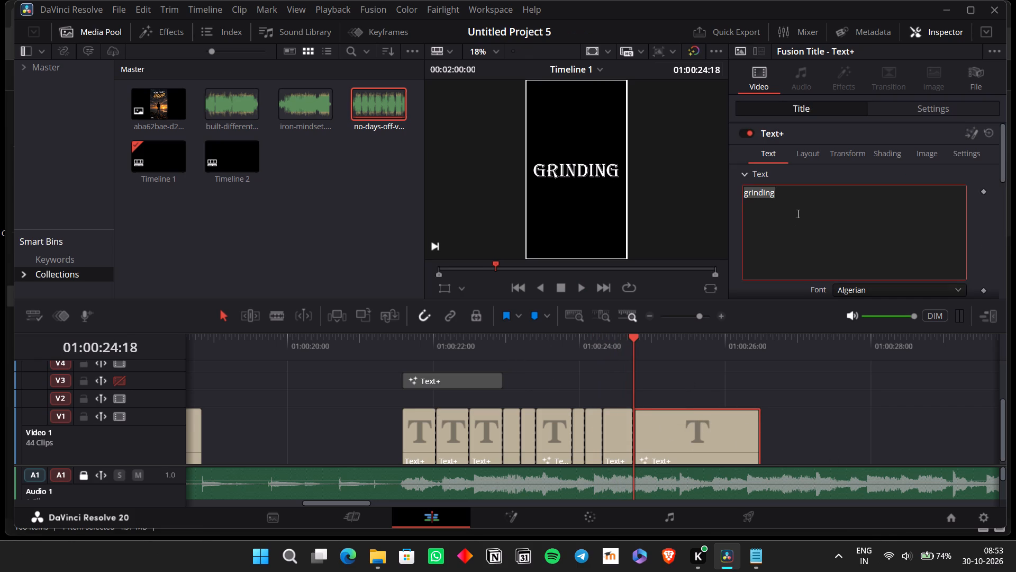
text(neve)
key(r)
Replay the vocal to find the next word's start, split the "never" clip at 01:00:25:04, and set the second part to "stop".
click(596, 356)
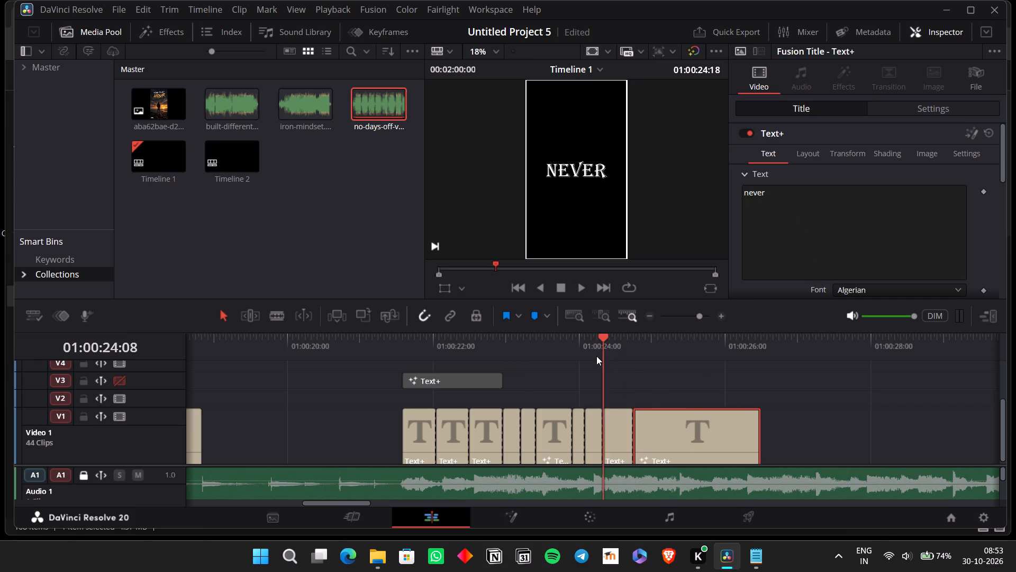
key(space)
key(space)
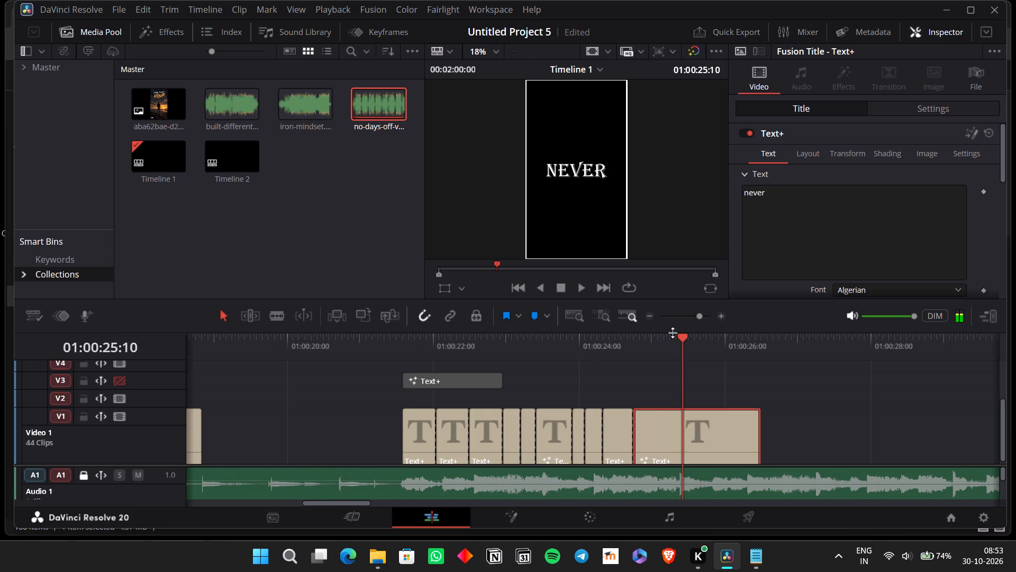
click(674, 342)
key(space)
key(space)
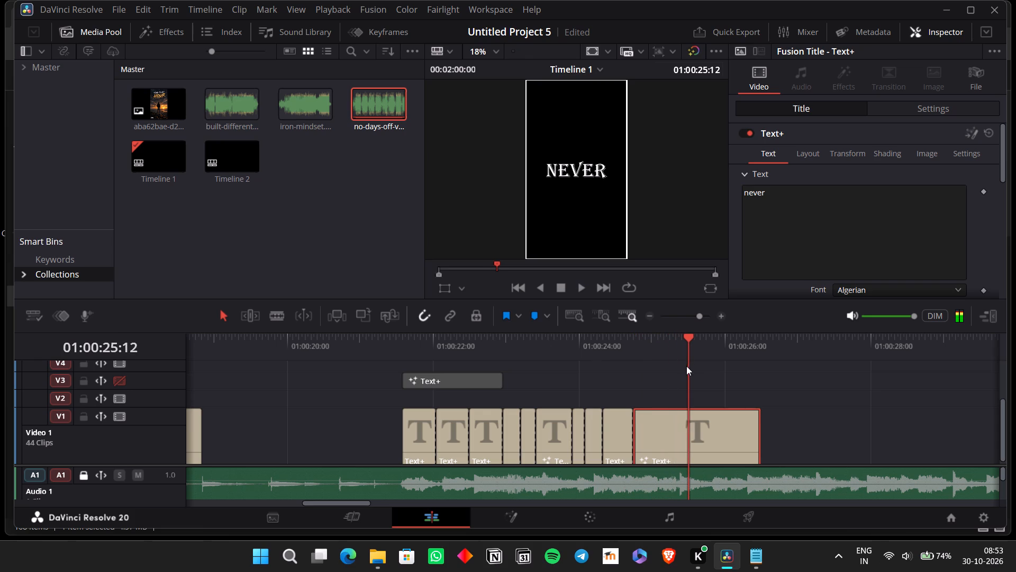
click(670, 340)
key(space)
key(space)
key(Left)
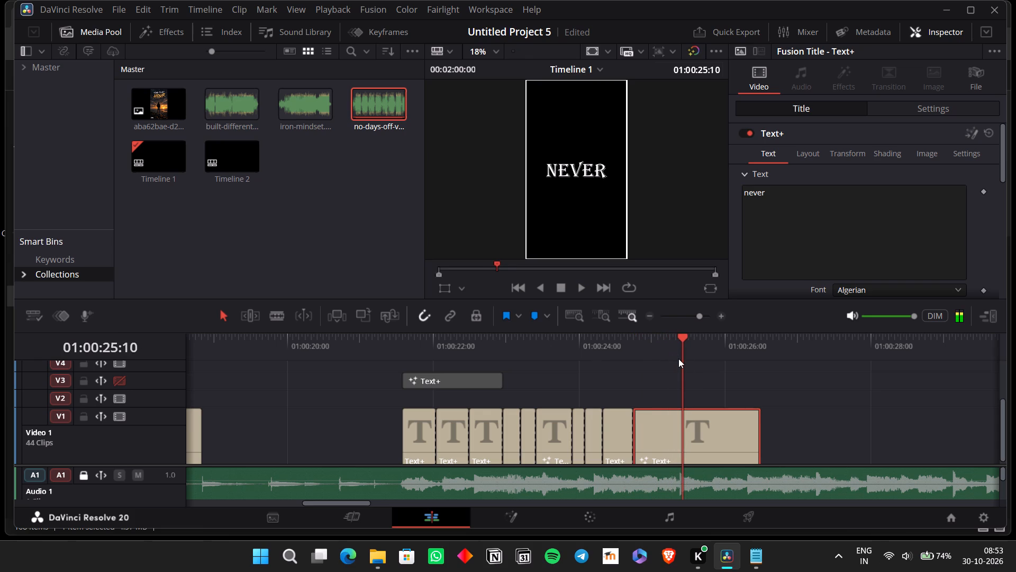
key(Left)
key(Left)
key(Left)
key(Left)
key(Left)
key(Left)
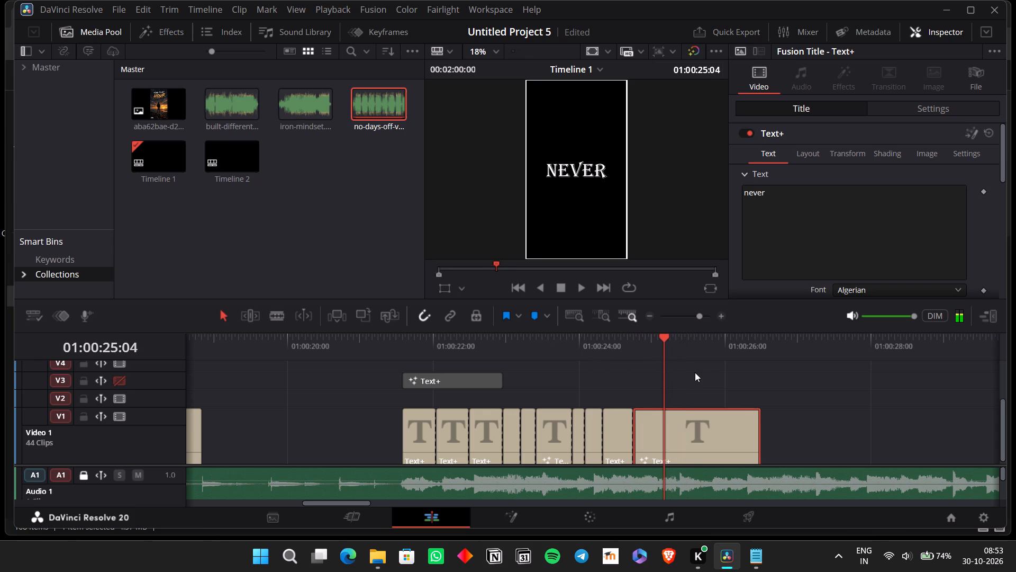
key(ctrl+b)
click(704, 426)
click(777, 269)
double_click(779, 266)
text(stop)
Play back the chorus words from the first "No" to check their timing against the vocal.
click(410, 339)
key(space)
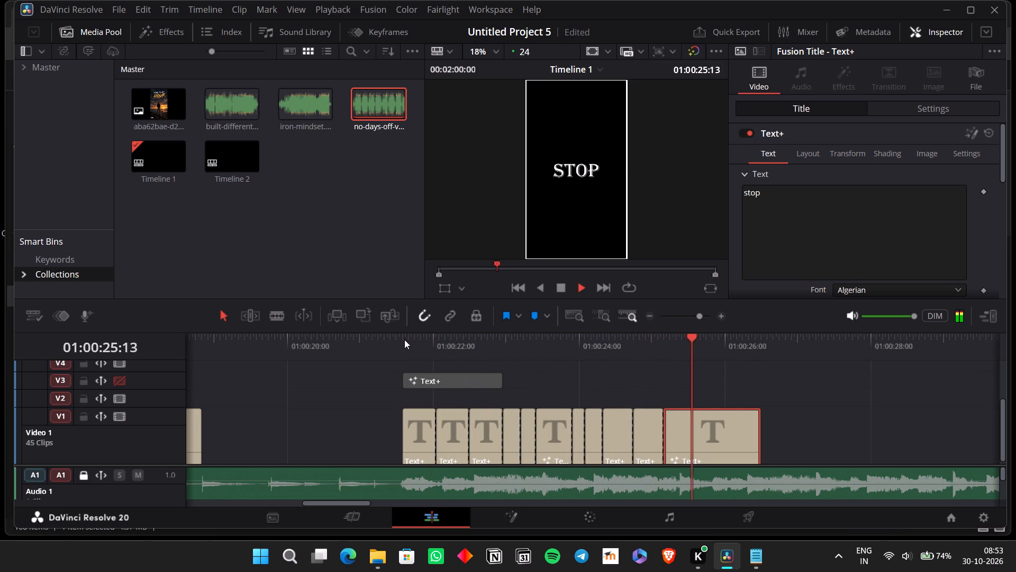
key(space)
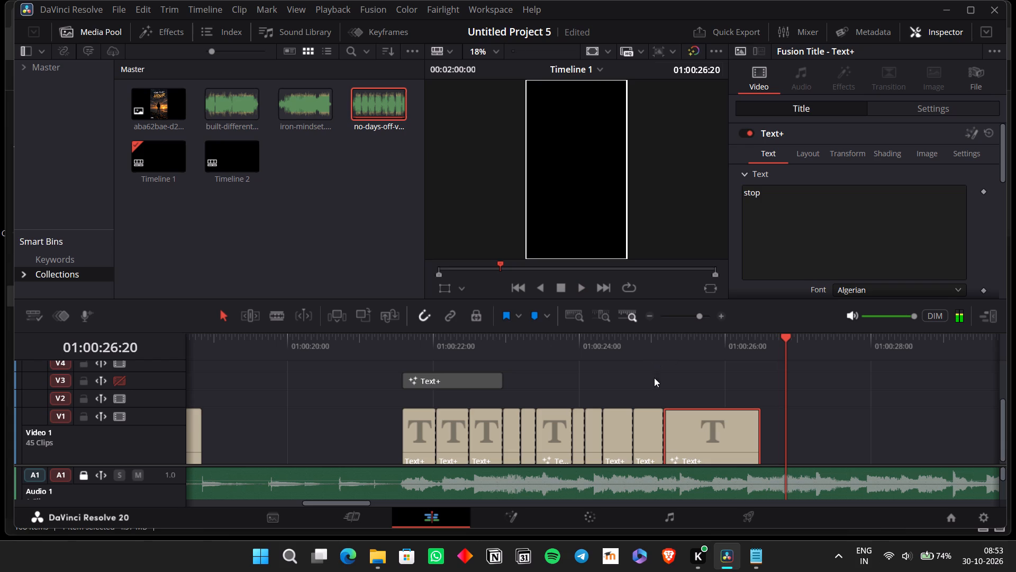
click(418, 347)
key(space)
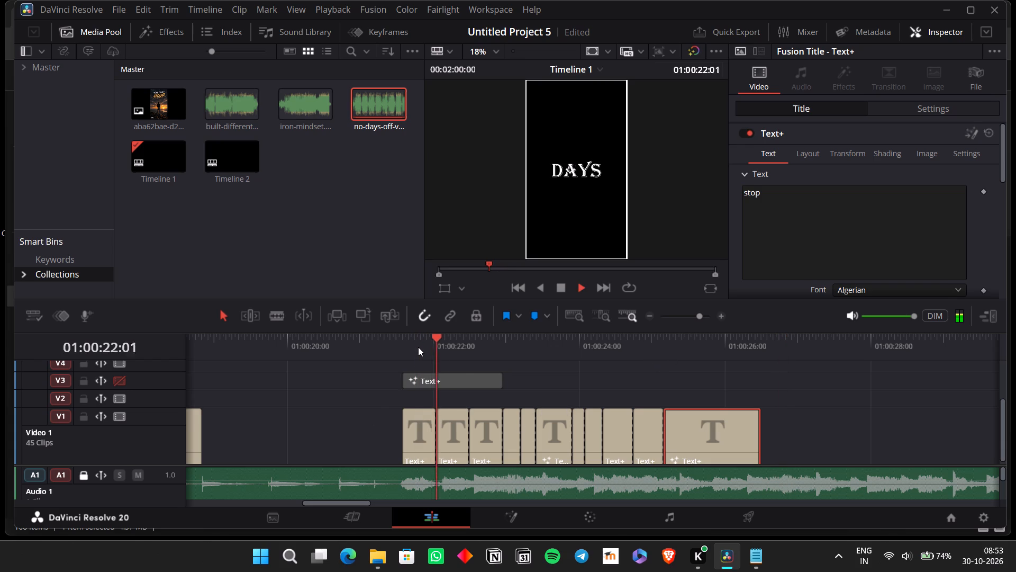
key(space)
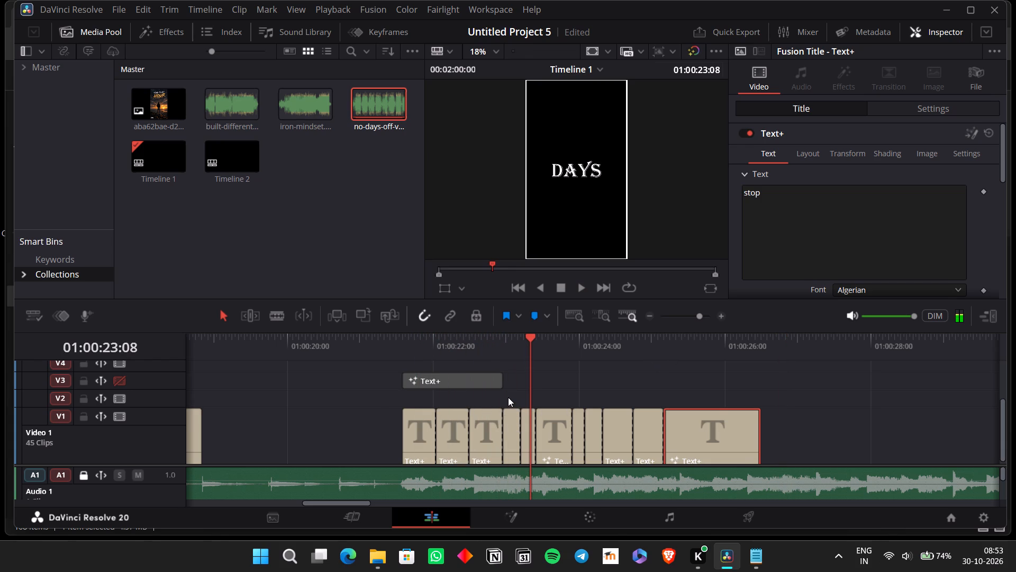
Copy the eight V1 titles from the second "no" through "stop" and paste them at 01:00:25:19.
drag(507, 396, 690, 439)
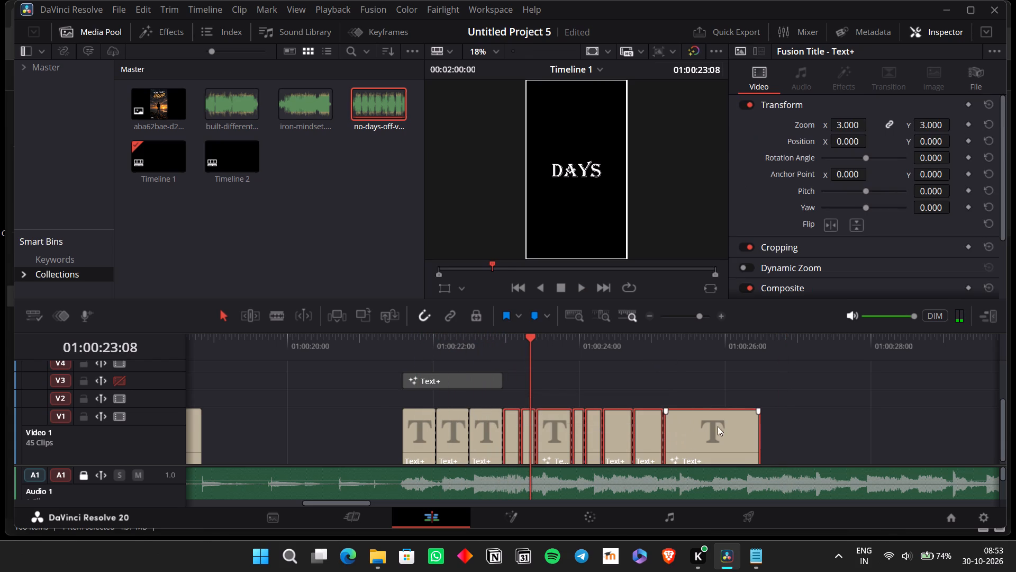
key(ctrl+c)
key(space)
click(845, 429)
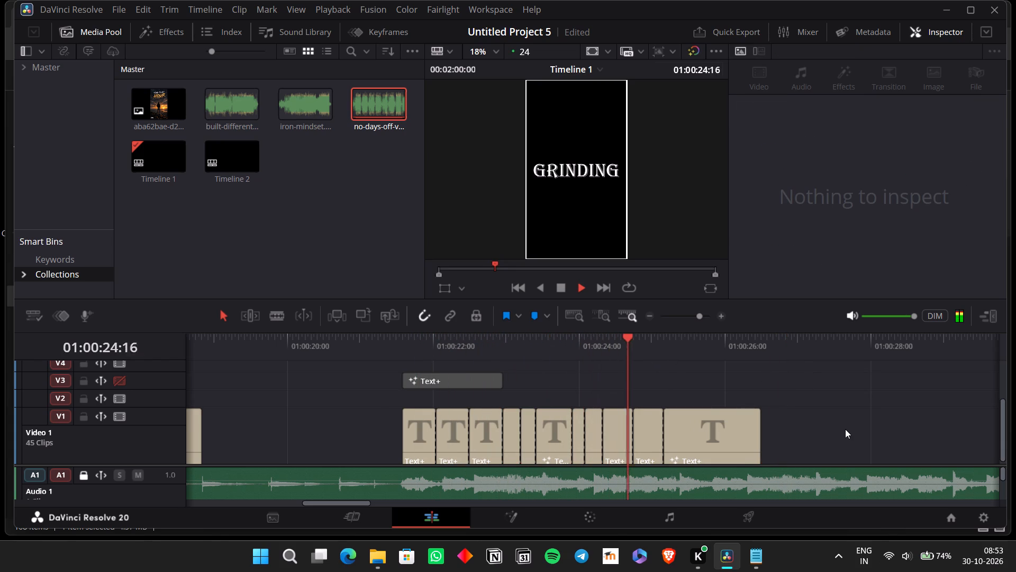
key(space)
key(space)
key(space)
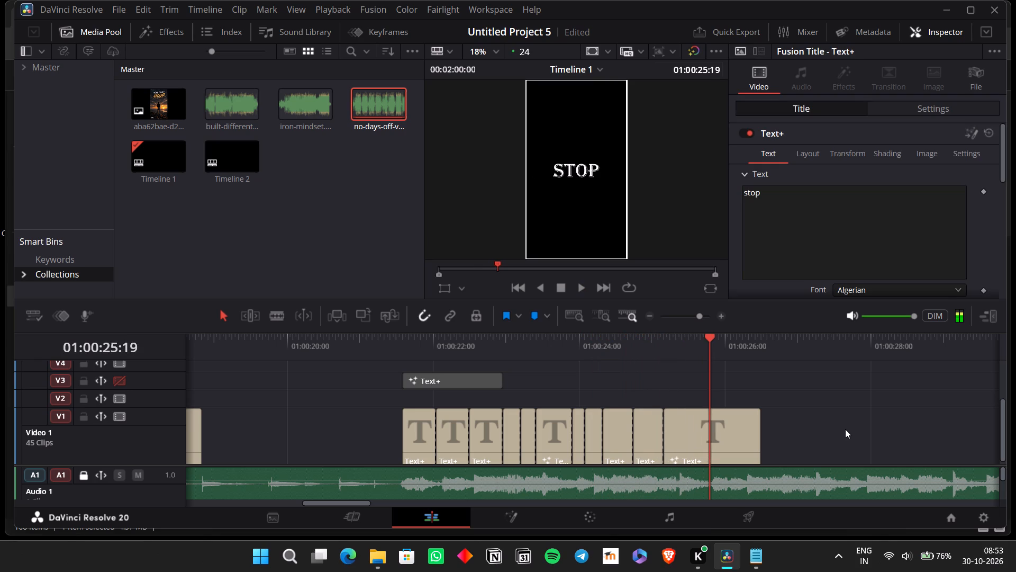
key(ctrl+b)
key(ctrl+z)
key(ctrl+v)
Play back the pasted titles from the "stop" before them to check which words match the vocal.
click(688, 346)
key(space)
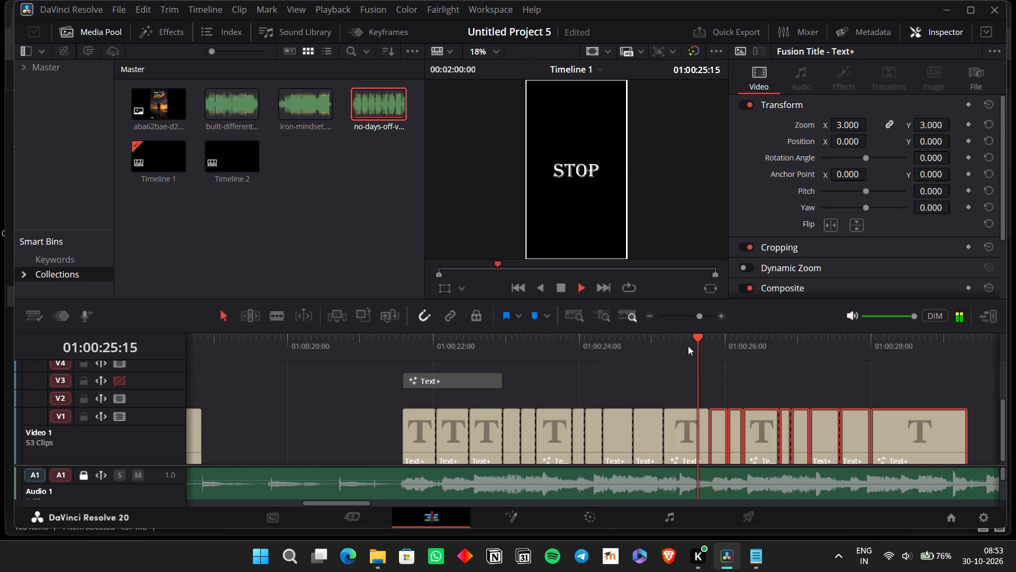
scroll(711, 418, left, 1)
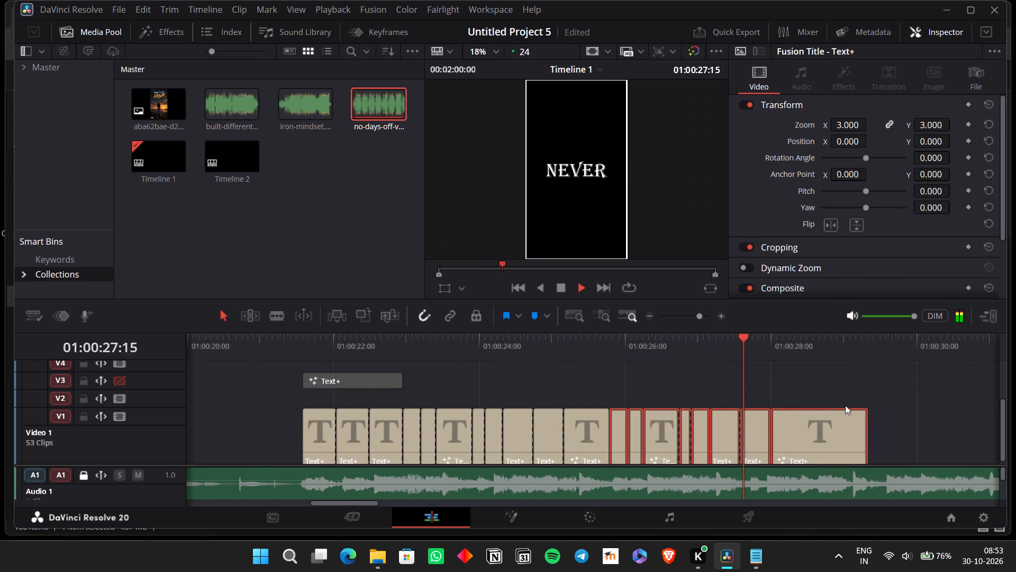
click(857, 405)
click(898, 415)
key(space)
click(585, 359)
key(space)
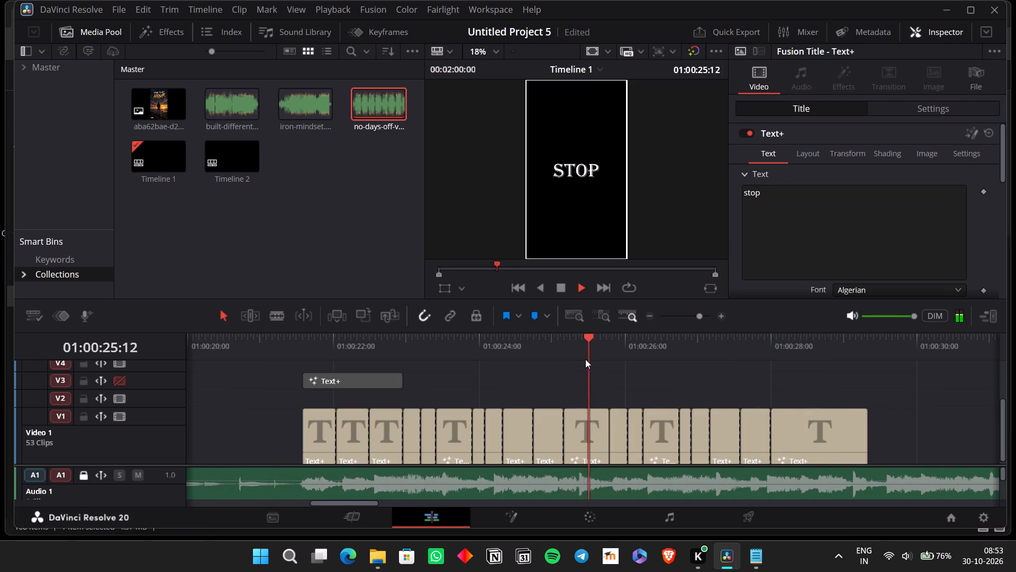
key(space)
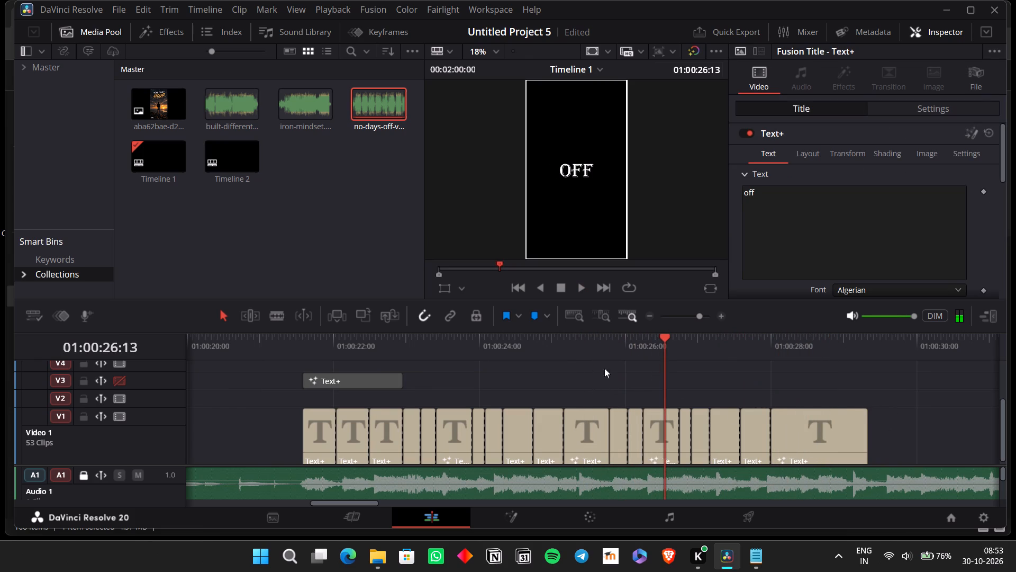
Copy the pasted "no", "days" and "off" titles and paste them over the following titles at 01:00:26:18.
click(591, 339)
key(space)
key(space)
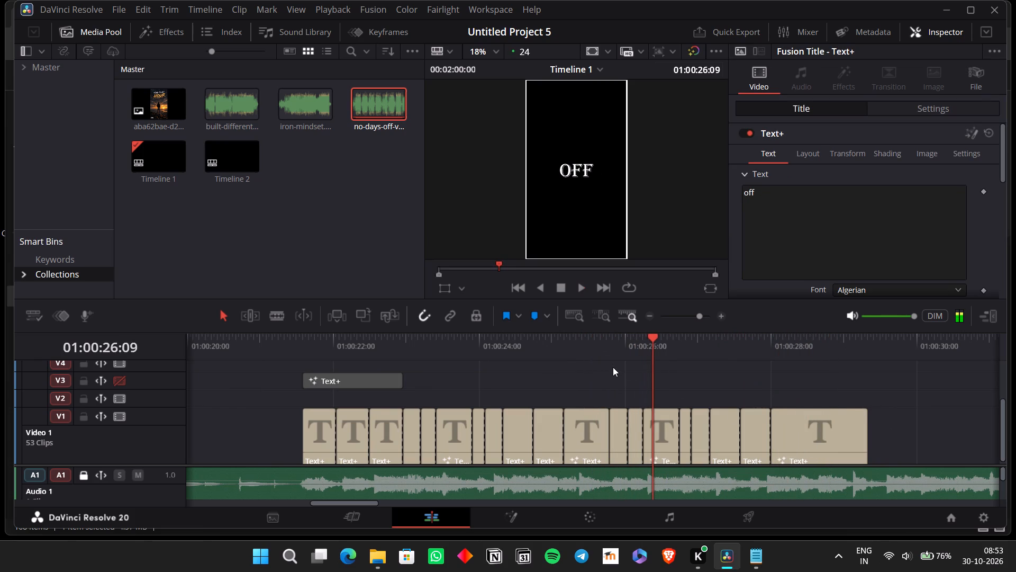
drag(613, 370, 653, 431)
key(ctrl+c)
key(space)
key(space)
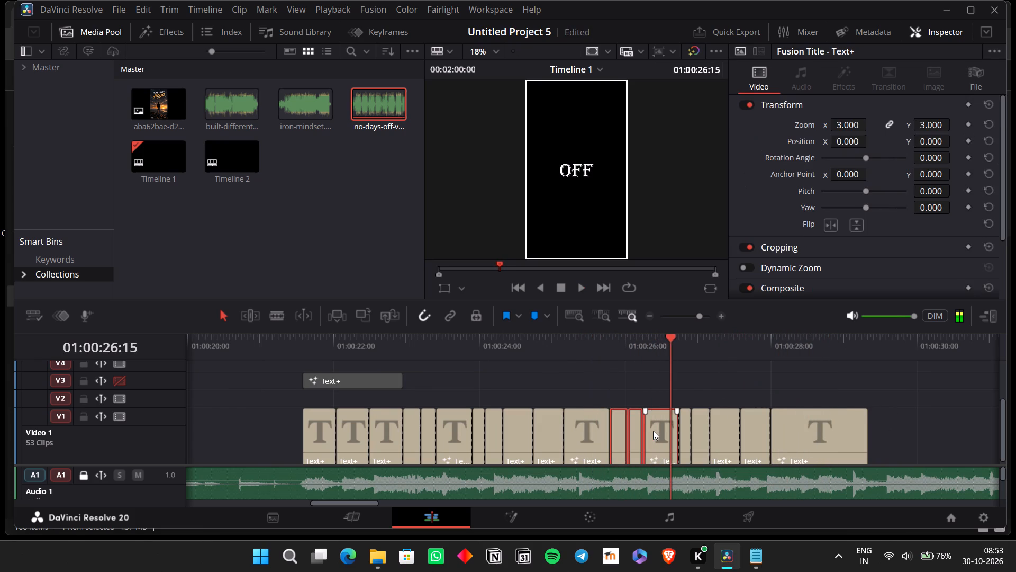
click(676, 336)
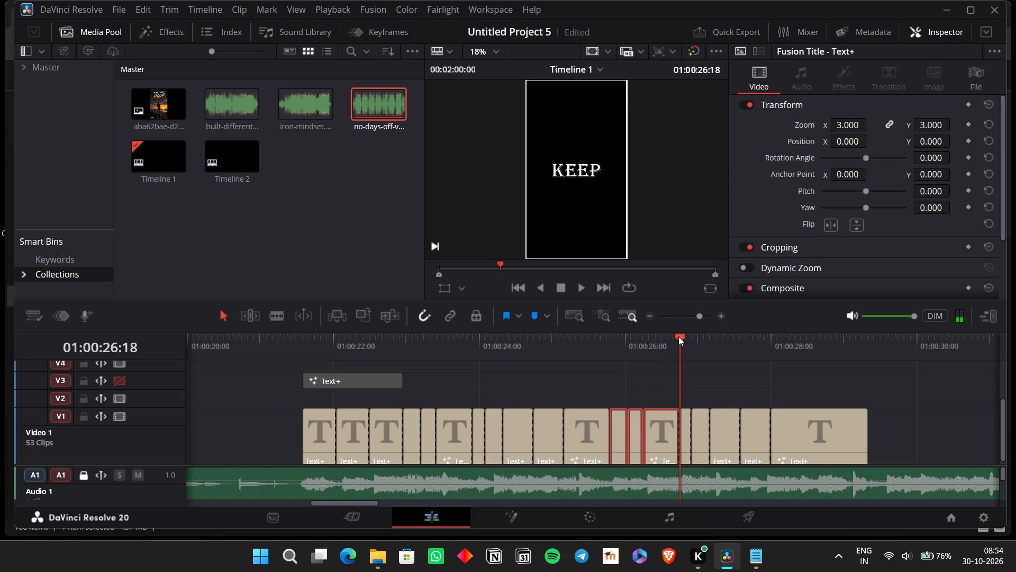
key(ctrl+v)
Play back the repeated "no days off" titles and find where the next lyric line begins.
click(613, 346)
key(space)
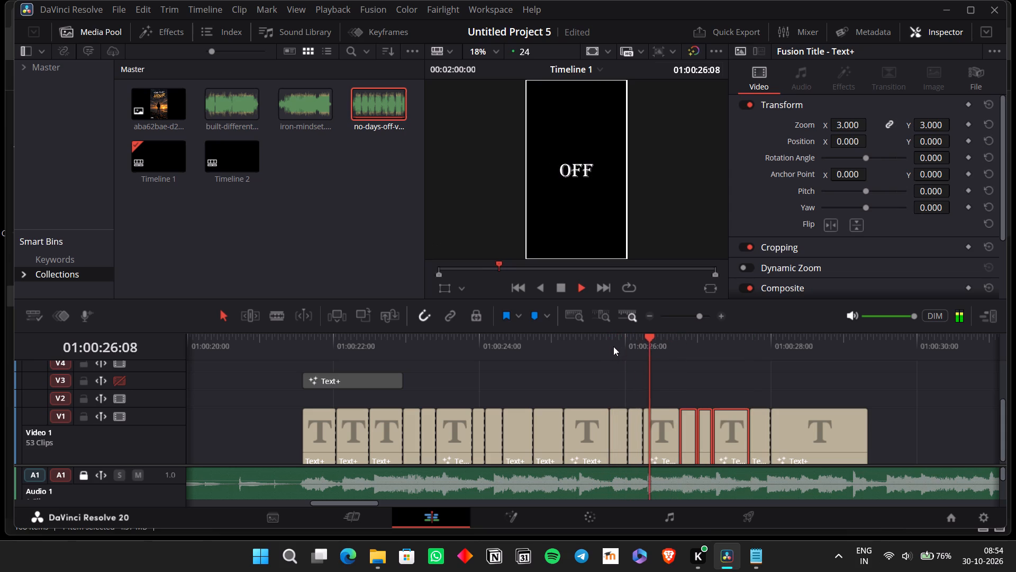
key(space)
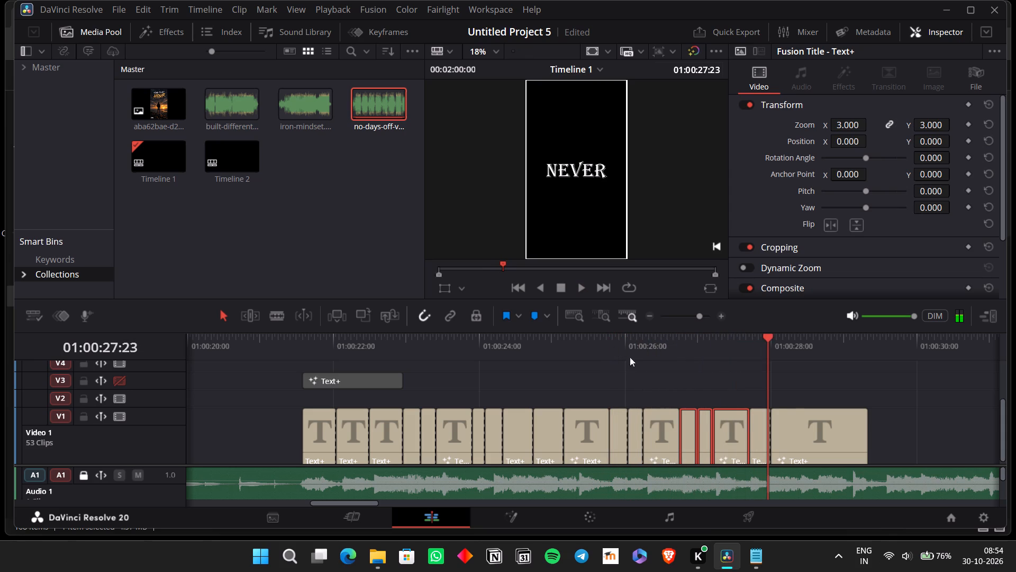
key(space)
key(space)
click(750, 355)
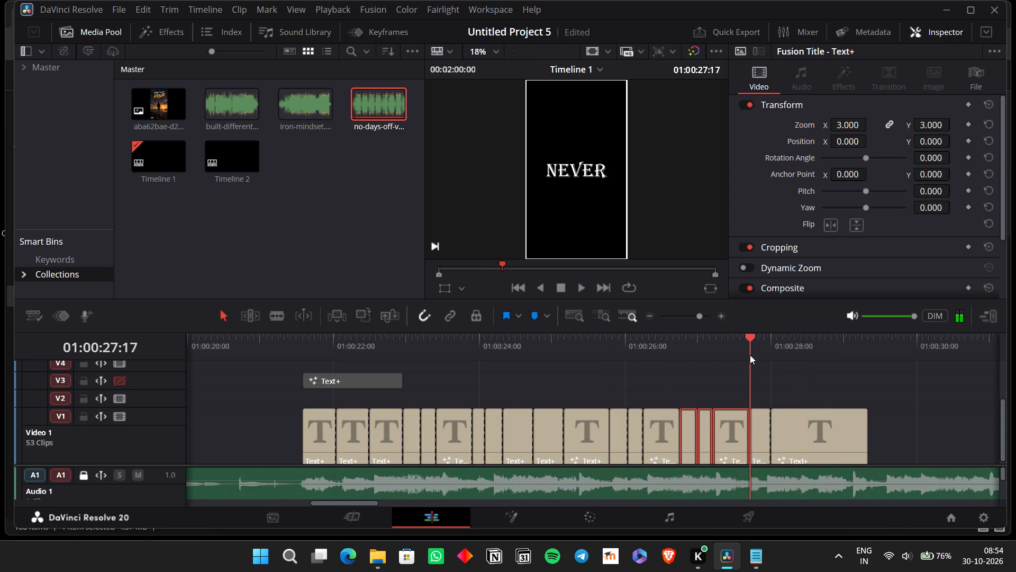
key(space)
key(space)
click(758, 424)
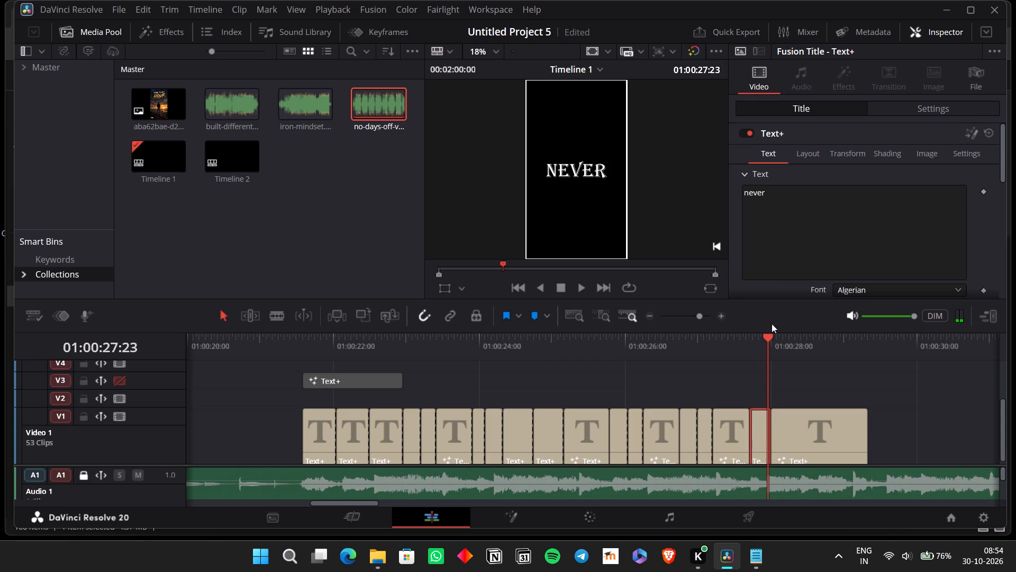
Move the full-lyrics Text+ clip on V3 to just before 01:00:30:00 and read its next chorus line.
click(721, 315)
scroll(755, 408, right, 1)
click(468, 379)
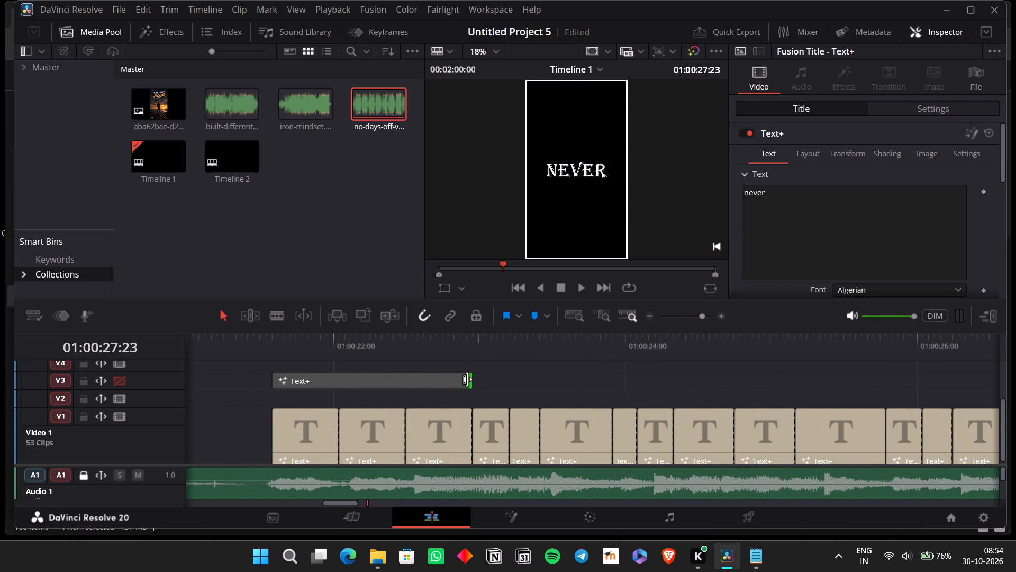
drag(434, 377, 765, 368)
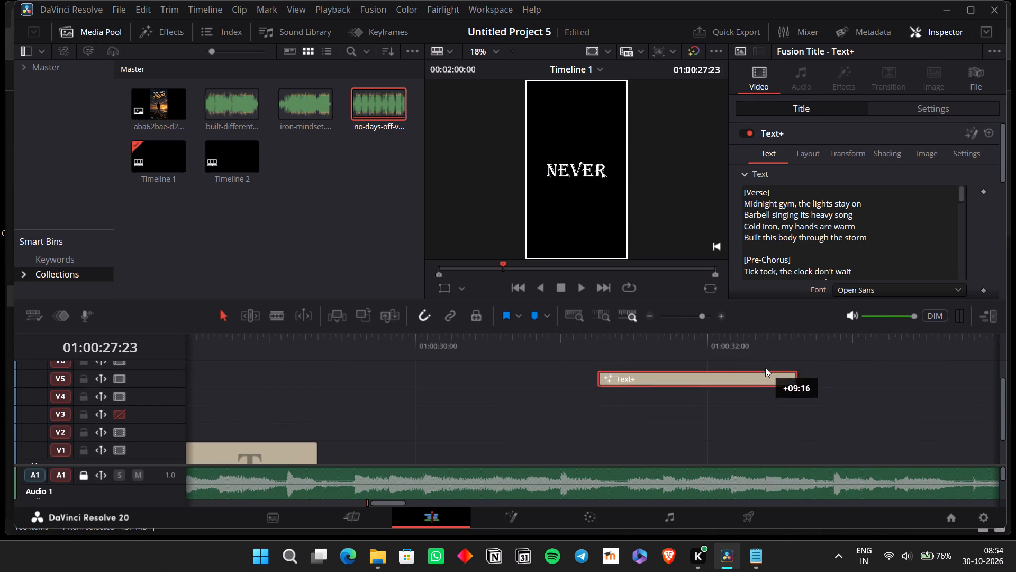
drag(765, 368, 565, 408)
scroll(565, 408, down, 1)
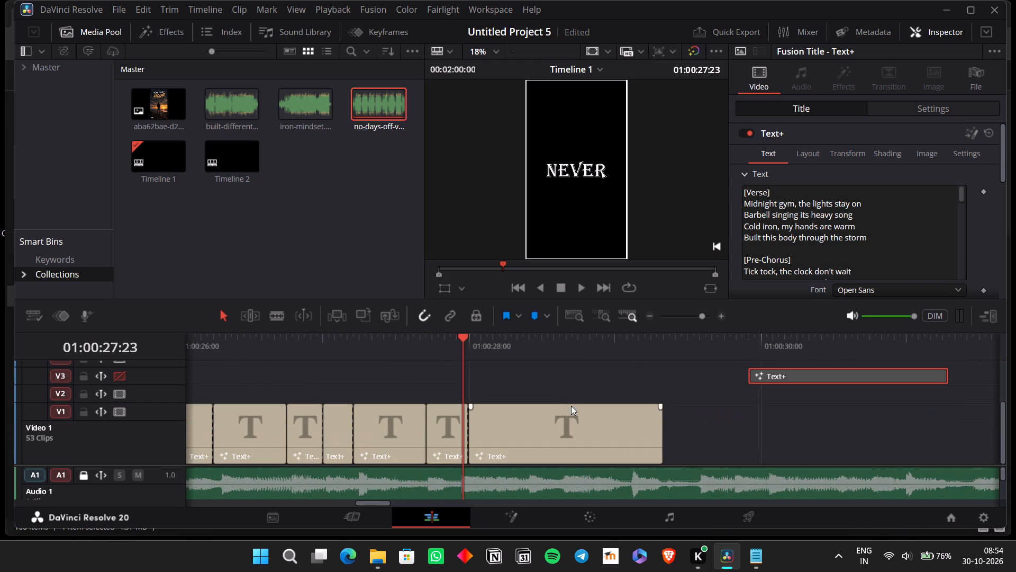
scroll(571, 406, down, 1)
scroll(787, 263, down, 4)
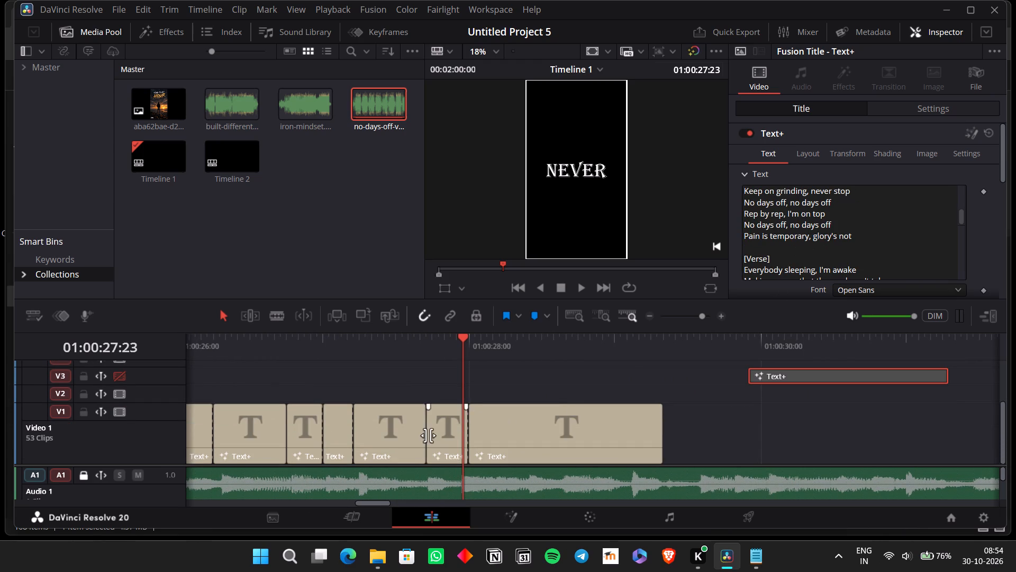
Listen for the next word's start and move the cut between "never" and the final "stop" to about 01:00:27:22.
click(417, 345)
click(446, 433)
key(space)
key(space)
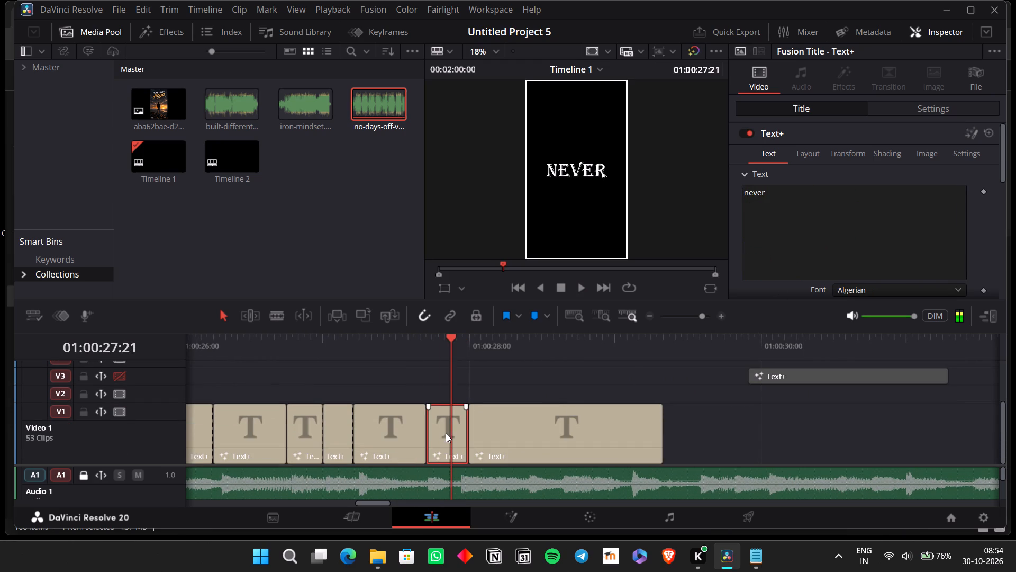
key(space)
key(space)
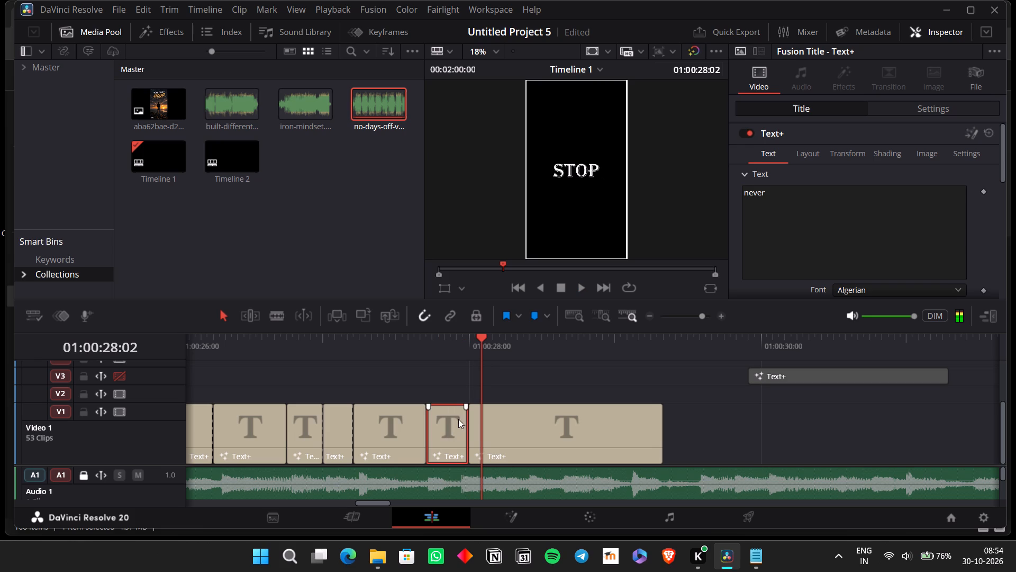
click(461, 349)
drag(470, 428, 469, 430)
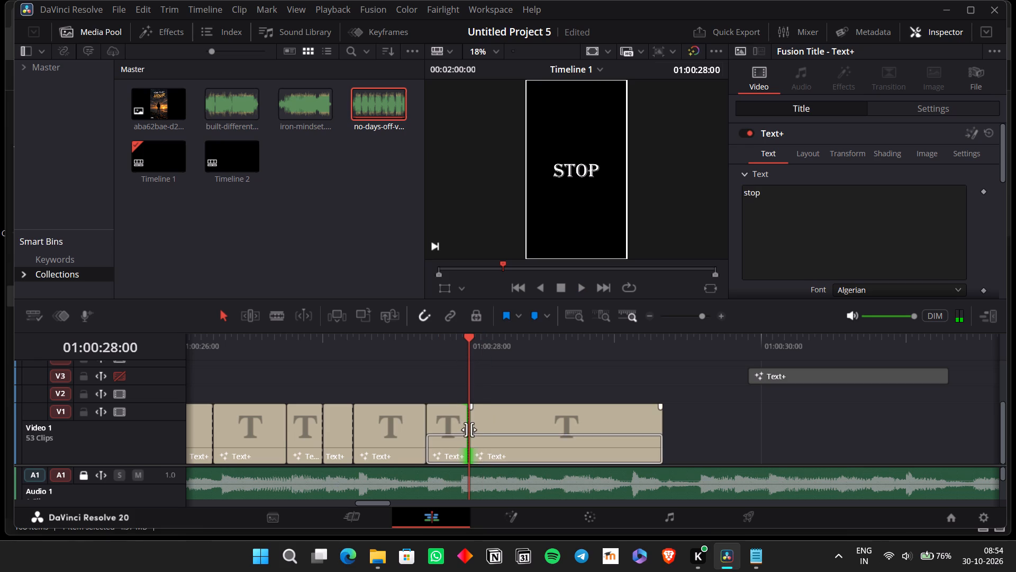
drag(469, 430, 458, 435)
Set the text of the short "never" title to "rep" and the "stop" title after it to "by".
click(450, 429)
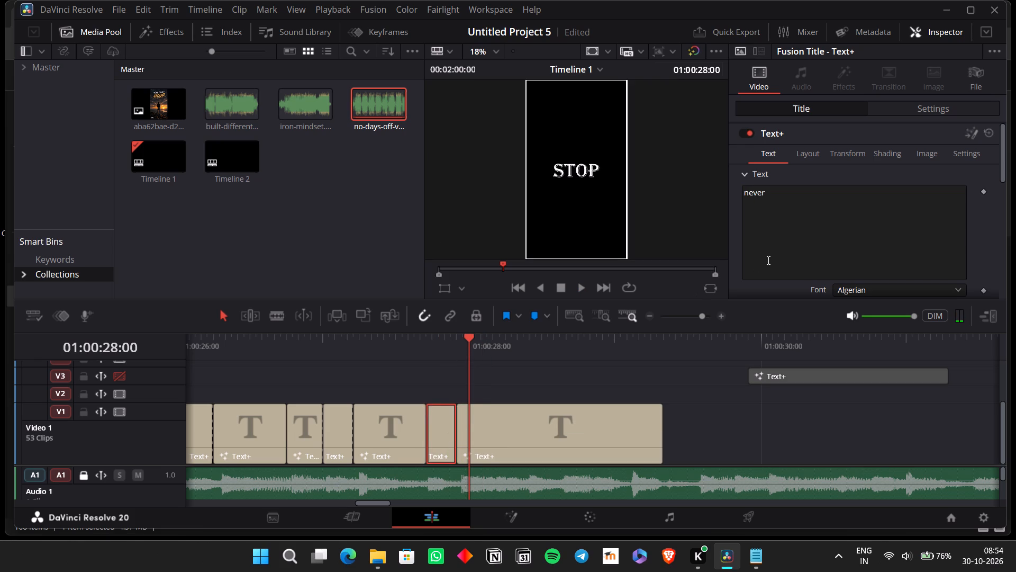
double_click(767, 260)
text(rep)
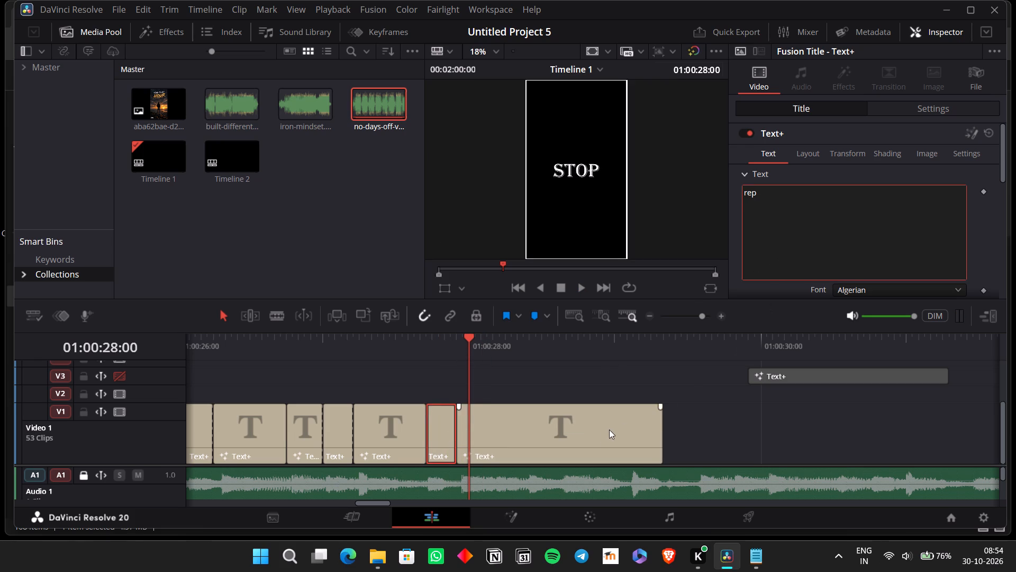
click(603, 433)
double_click(771, 200)
text(by)
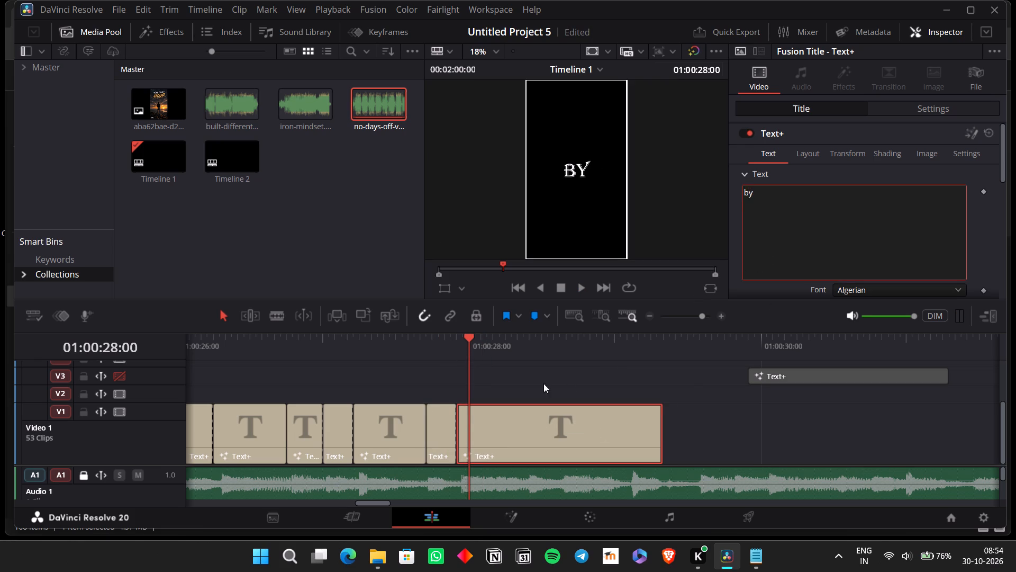
key(space)
key(space)
key(BackSpace)
key(BackSpace)
Replay the vocal, split the "by" clip at 01:00:28:02, and set the second part to "rep".
click(360, 347)
key(space)
key(space)
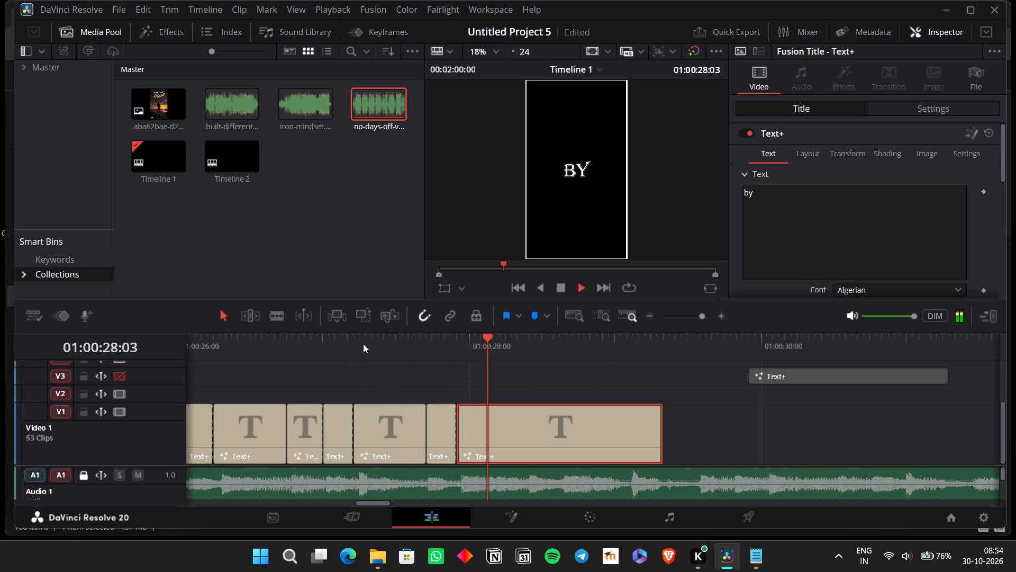
key(Left)
key(Left)
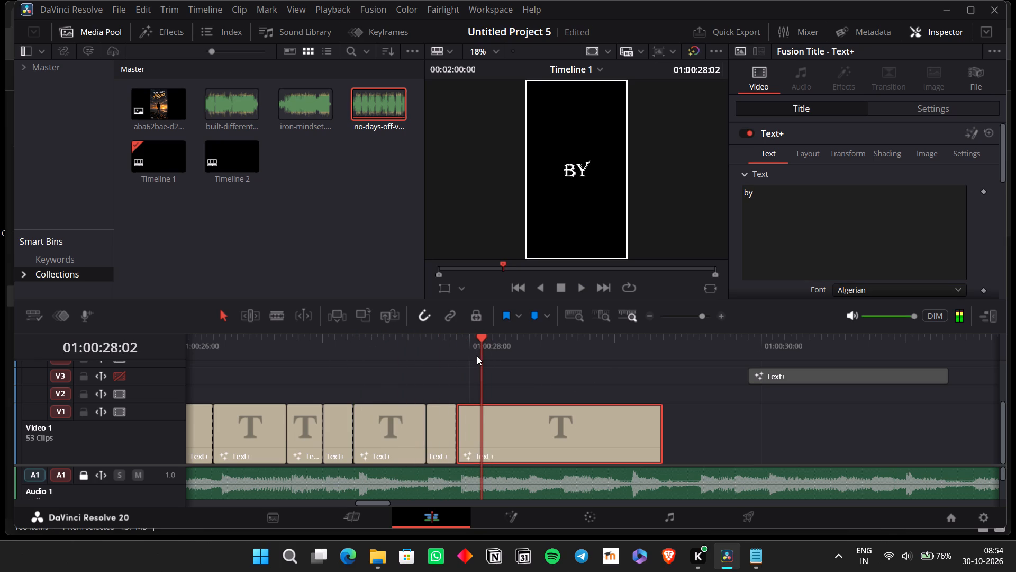
key(ctrl+b)
click(524, 448)
double_click(786, 231)
text(rep)
Replay the vocal across the "rep by rep" titles and read the rest of that chorus line in the full-lyrics clip on V3.
click(418, 345)
key(space)
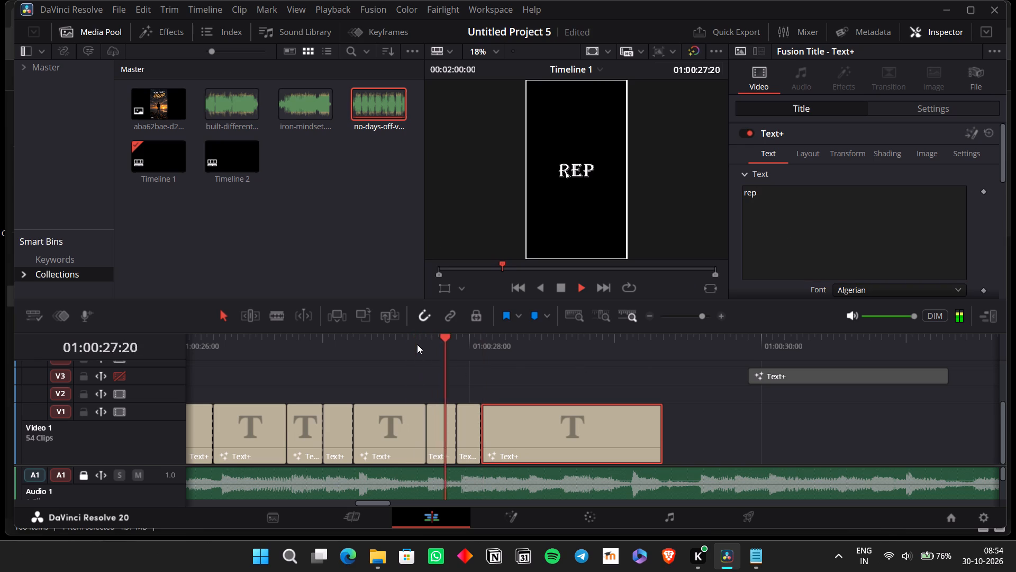
key(space)
click(837, 369)
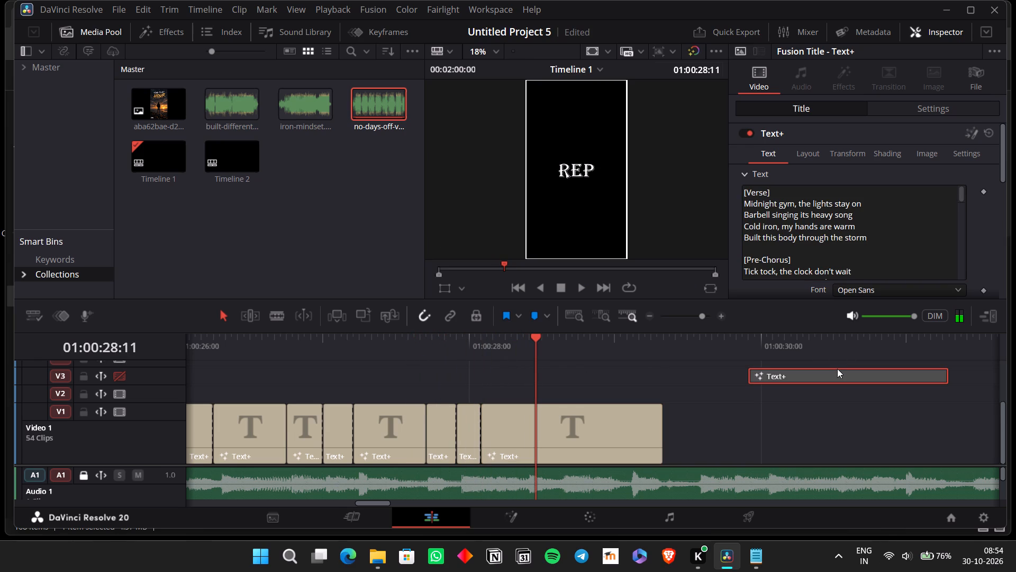
scroll(835, 252, down, 3)
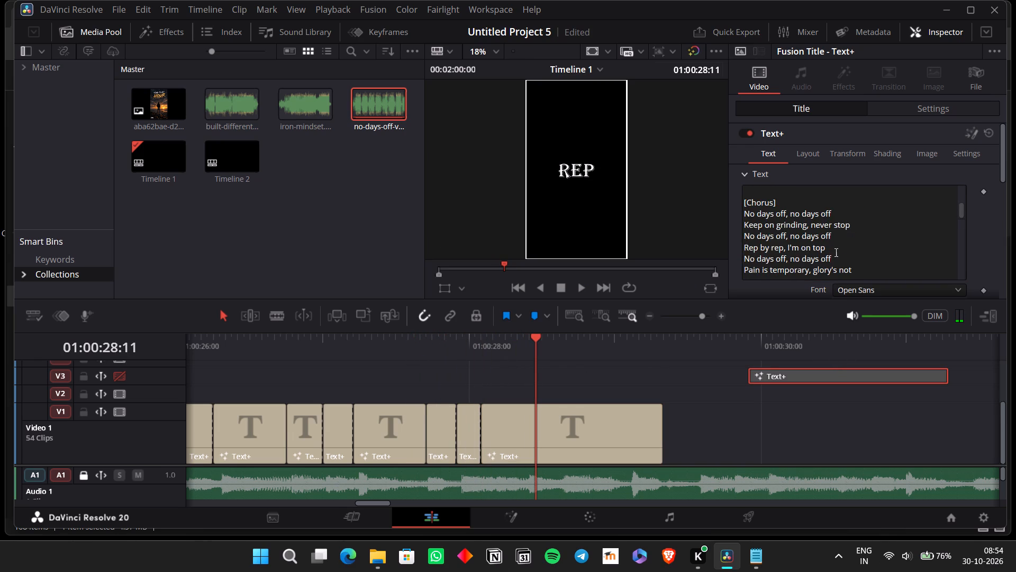
scroll(835, 252, down, 1)
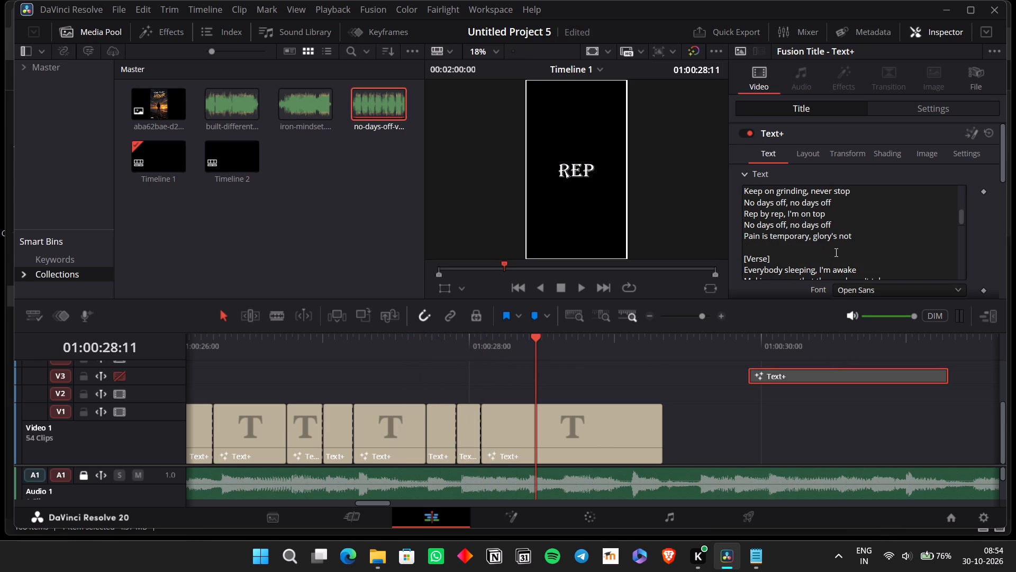
Split the last "rep" title at about 01:00:28:15, where the next word starts, and set the second part to "i'm".
click(593, 443)
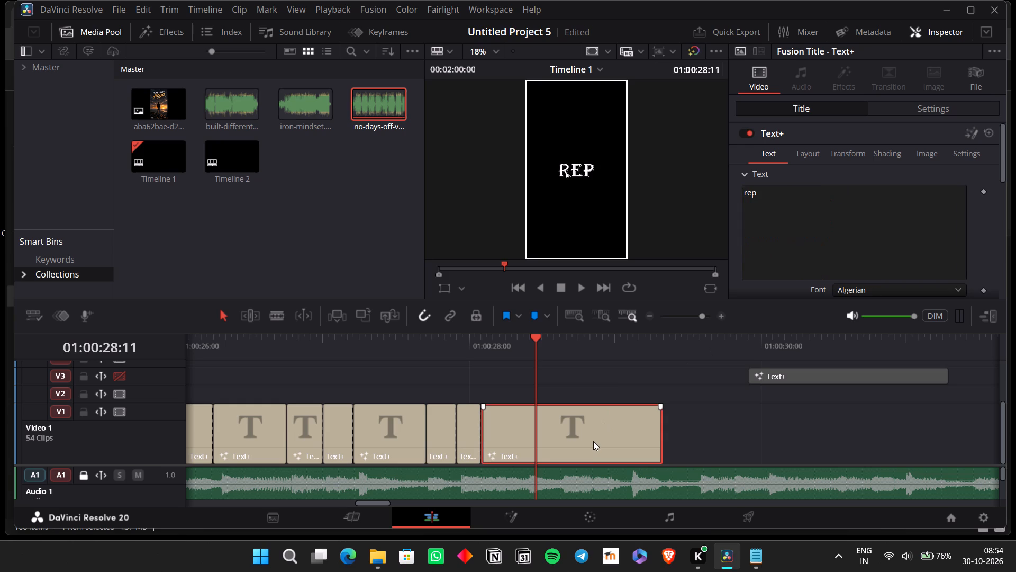
key(space)
key(space)
key(ctrl+b)
click(593, 441)
key(space)
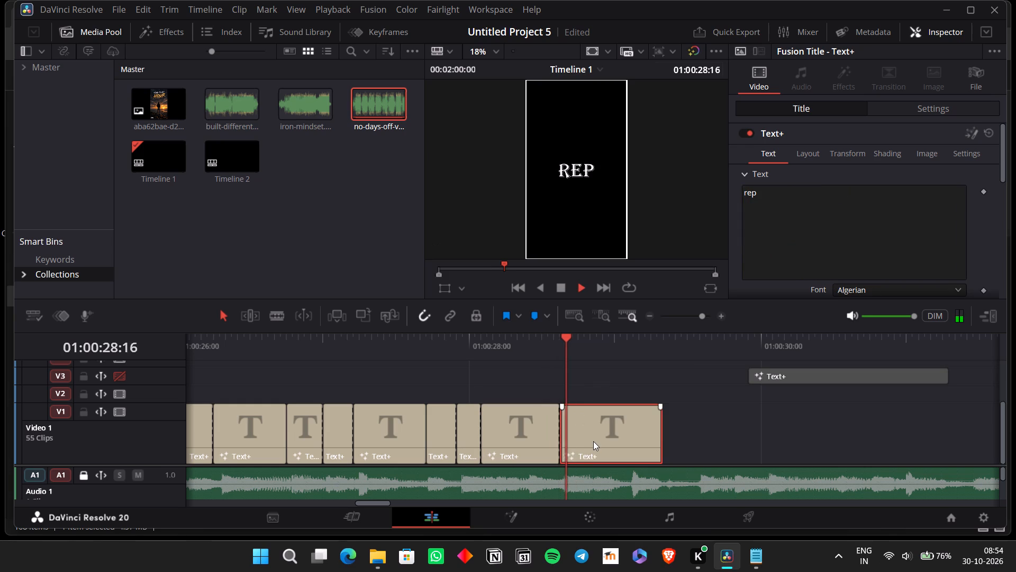
key(space)
click(593, 441)
double_click(815, 200)
text(i'm)
Listen for the next word, split the "i'm" title at 01:00:28:19, and set the second part to "on".
click(640, 434)
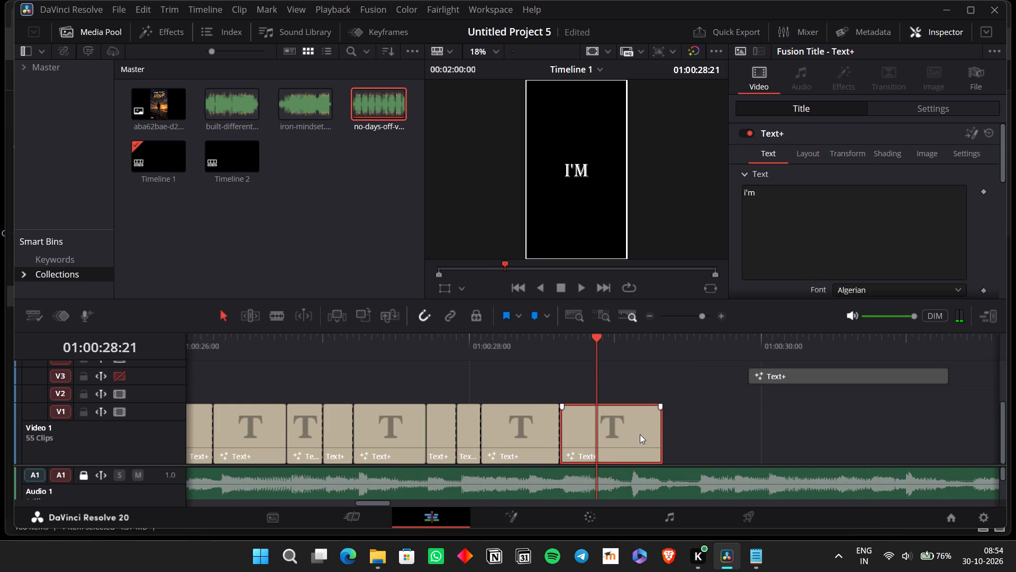
key(space)
key(space)
key(Left)
key(Left)
key(Left)
key(Left)
key(Left)
key(Left)
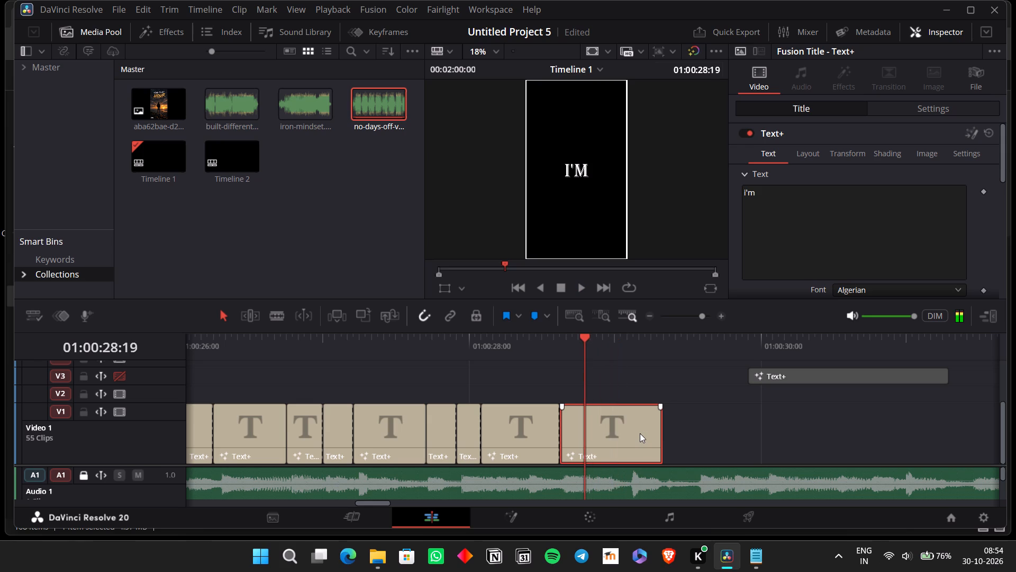
key(ctrl+b)
click(640, 432)
double_click(766, 229)
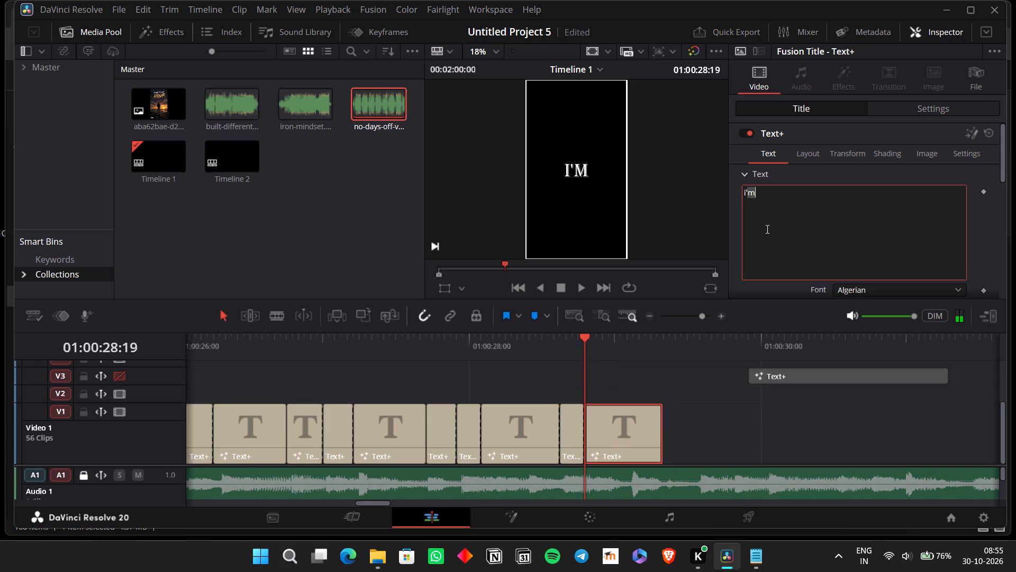
key(BackSpace)
key(BackSpace)
key(BackSpace)
text(on)
Extend the end of the final "on" title on V1 to about 01:00:32:02.
scroll(686, 418, left, 1)
drag(485, 424, 846, 406)
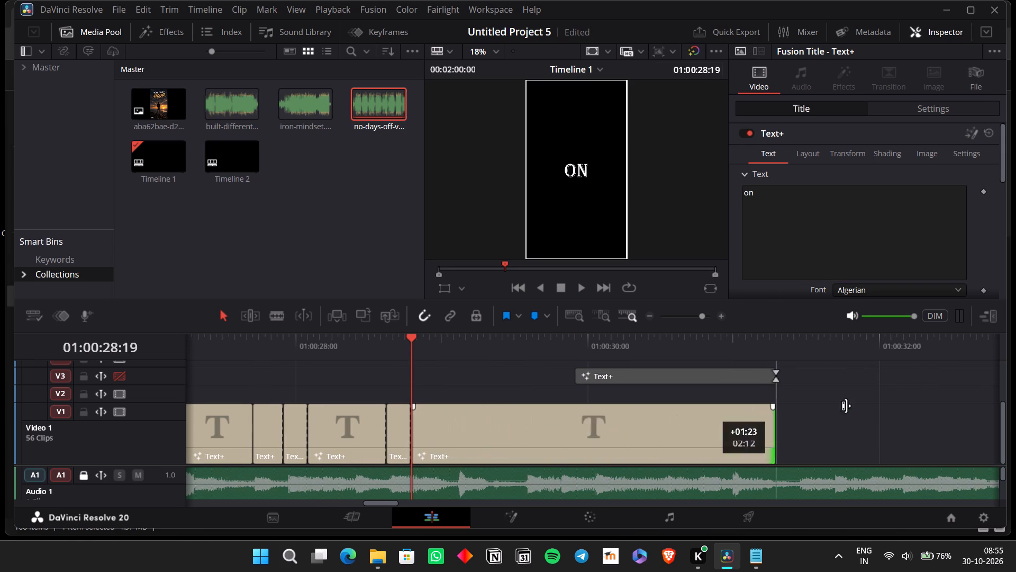
drag(846, 406, 893, 399)
Split the extended "on" title at 01:00:29:02, where the next word is sung, and set the second part to "top".
click(555, 437)
key(space)
key(space)
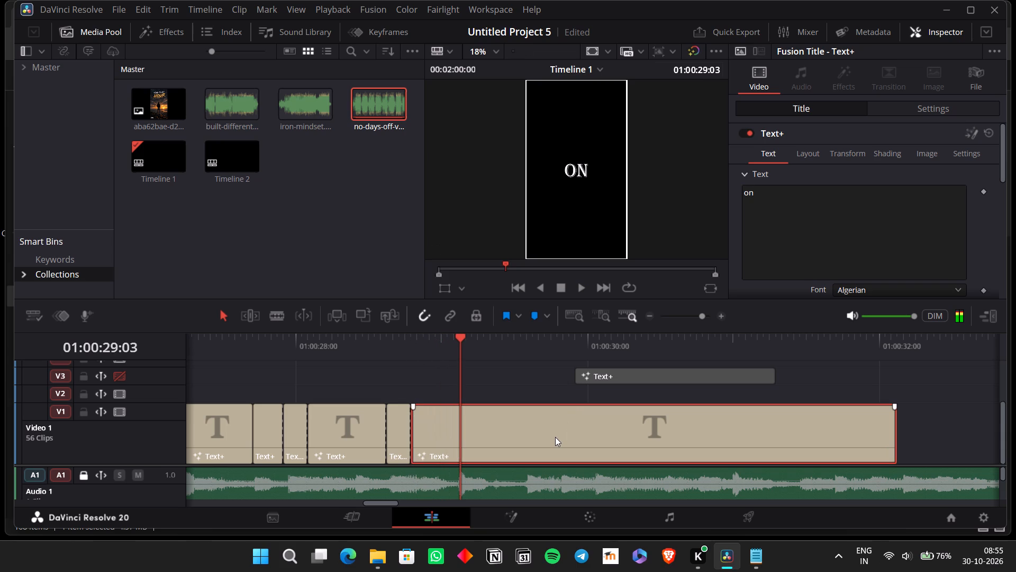
key(Left)
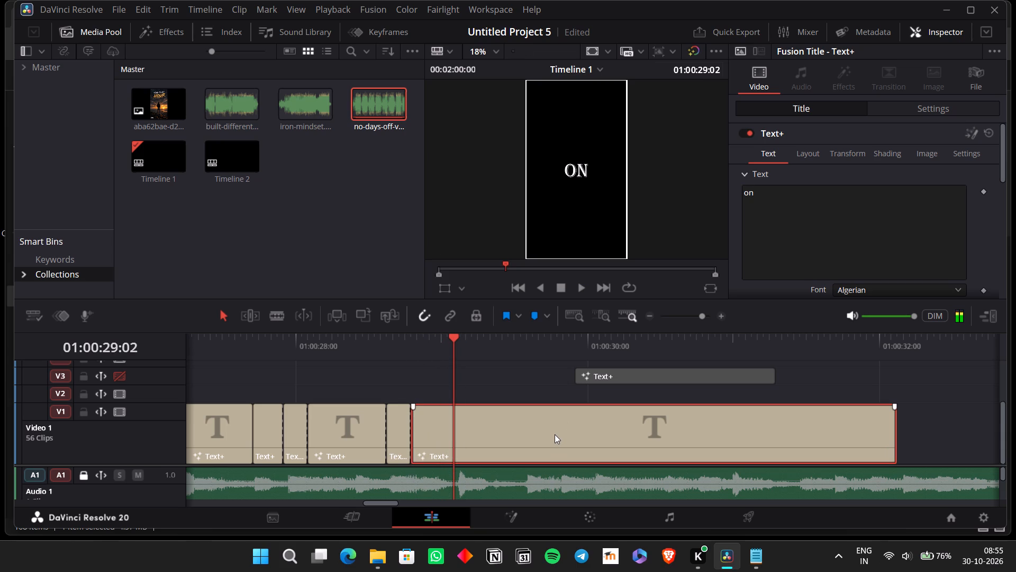
key(ctrl+b)
click(555, 434)
click(736, 142)
click(767, 218)
click(779, 130)
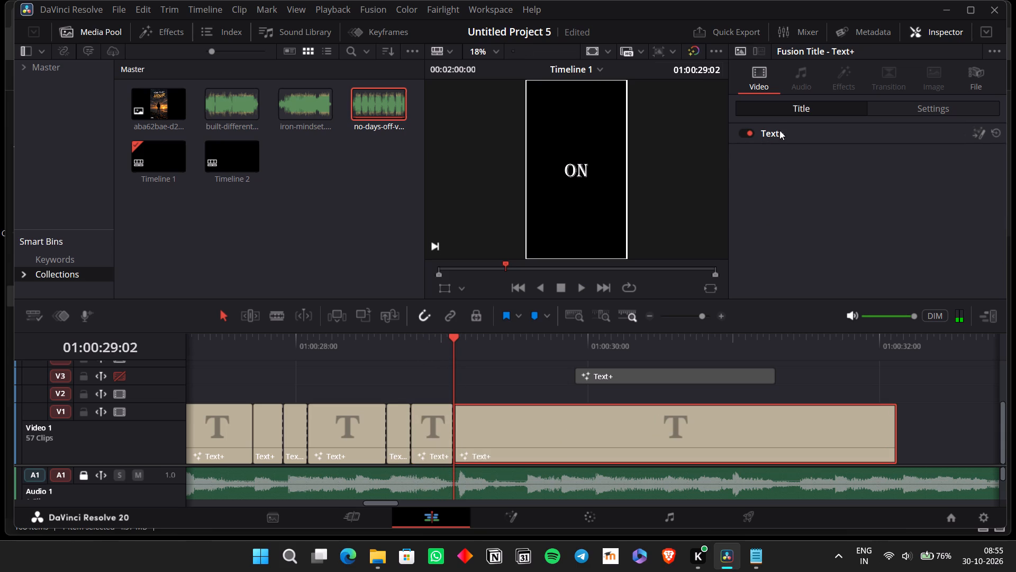
double_click(782, 192)
text(top)
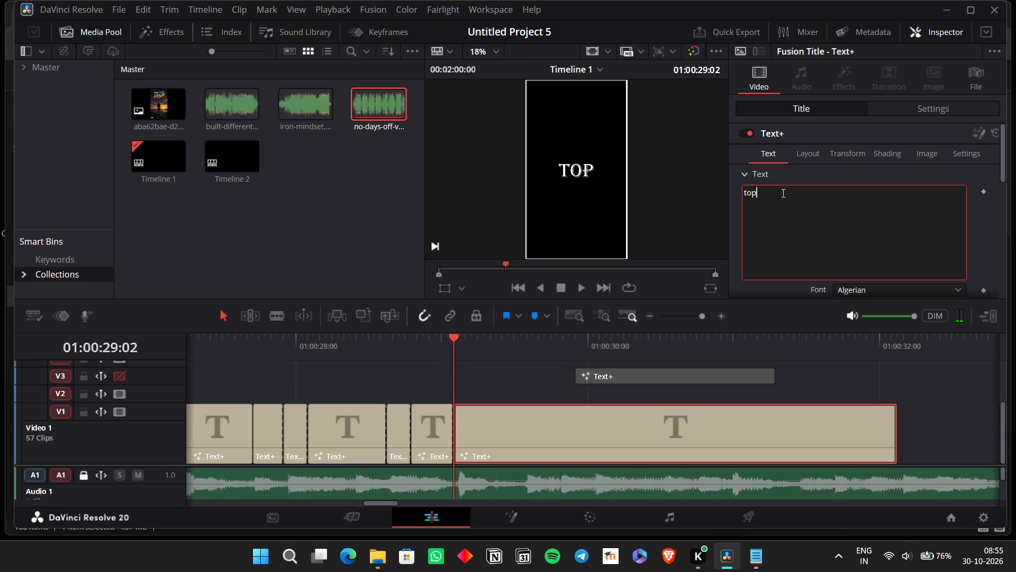
Replay the "i'm on top" vocal and split the "top" title at 01:00:29:13, just before the next line starts.
click(354, 339)
key(space)
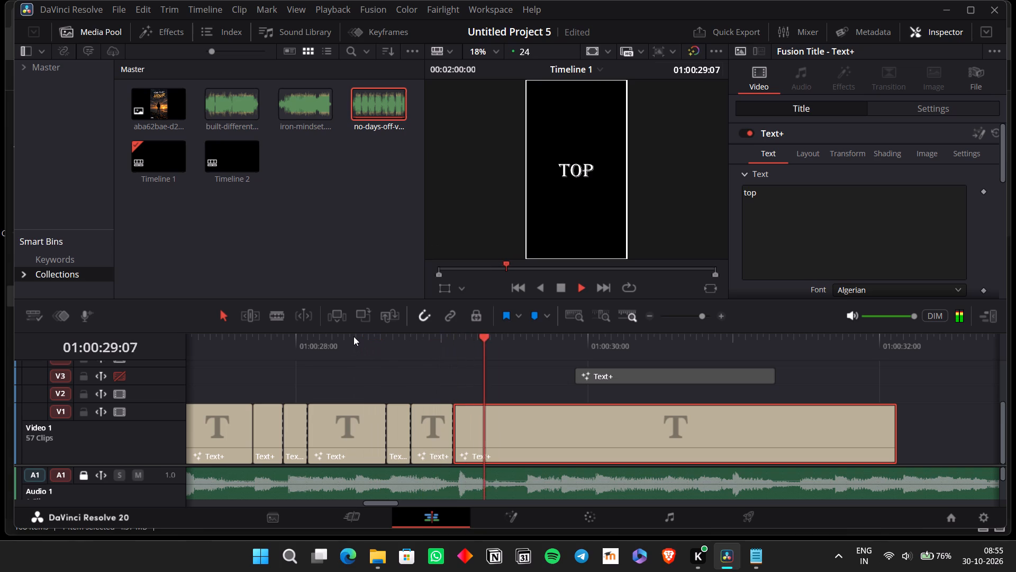
key(space)
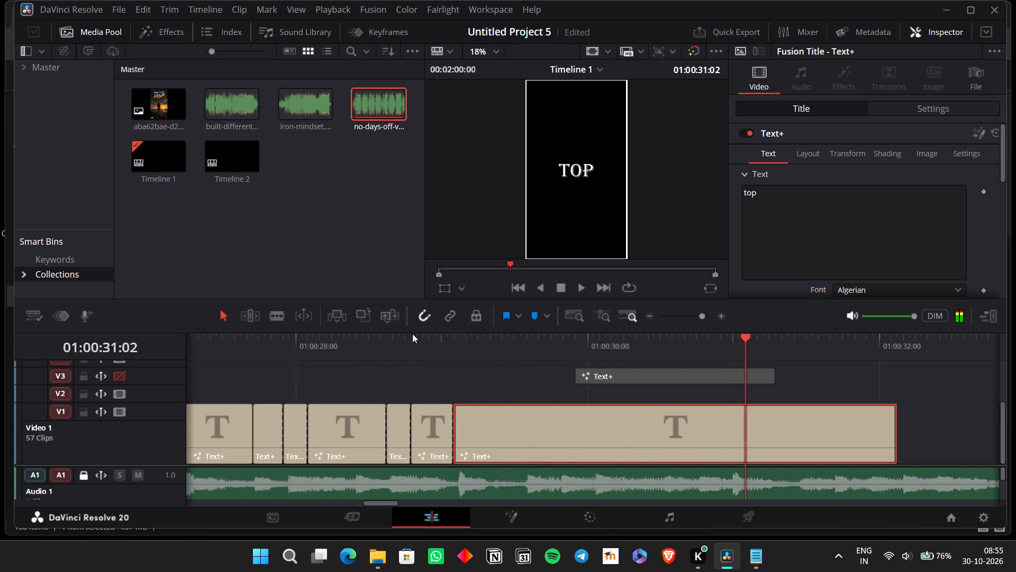
click(412, 334)
key(space)
key(space)
key(Left)
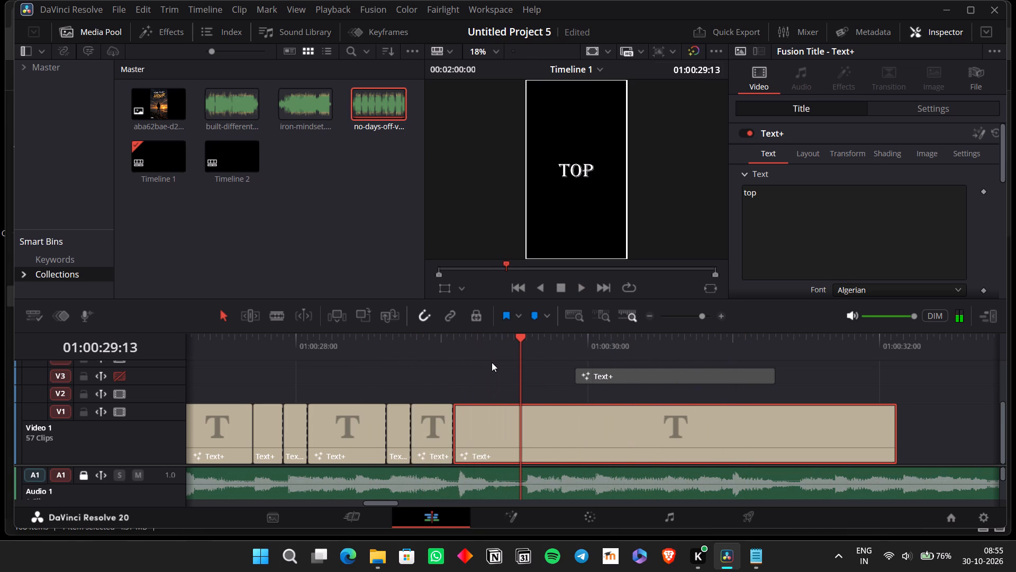
key(ctrl+b)
Copy the six "no days off, no days off" titles starting at about 01:00:25:19 and paste them on V1 at 01:00:29:13.
scroll(506, 458, right, 2)
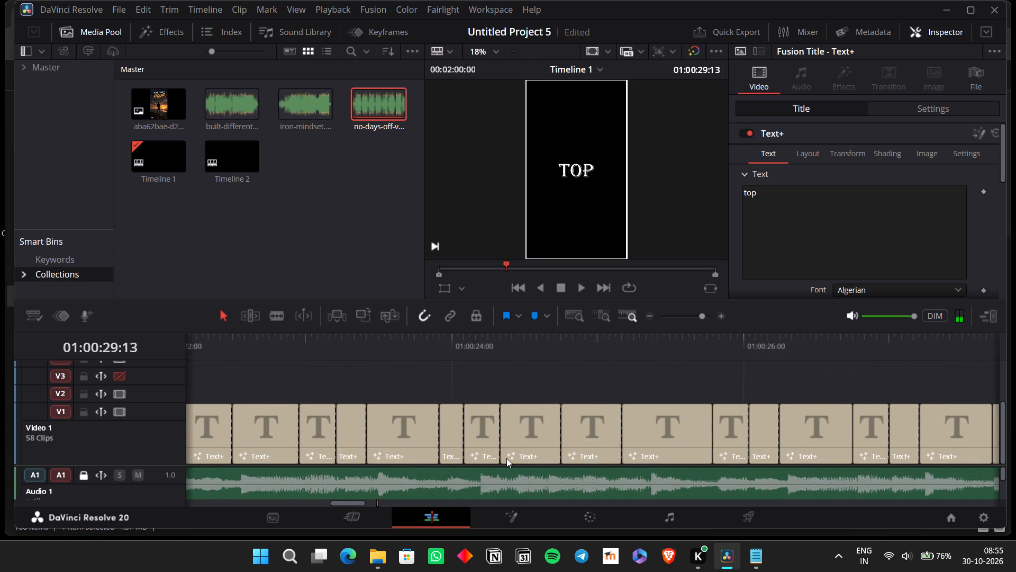
scroll(506, 458, right, 1)
click(439, 363)
click(469, 432)
click(482, 428)
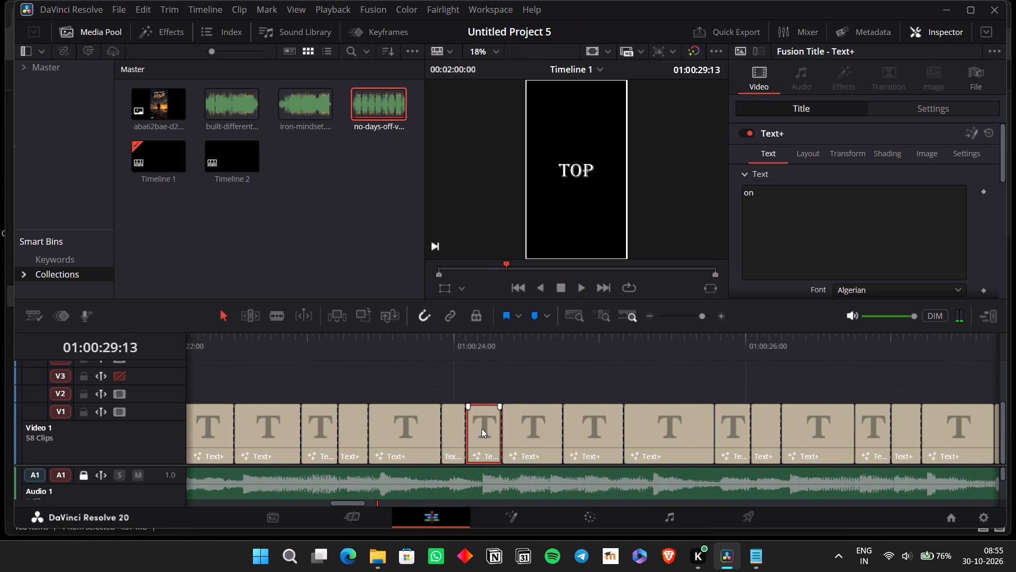
click(447, 439)
click(411, 440)
click(521, 444)
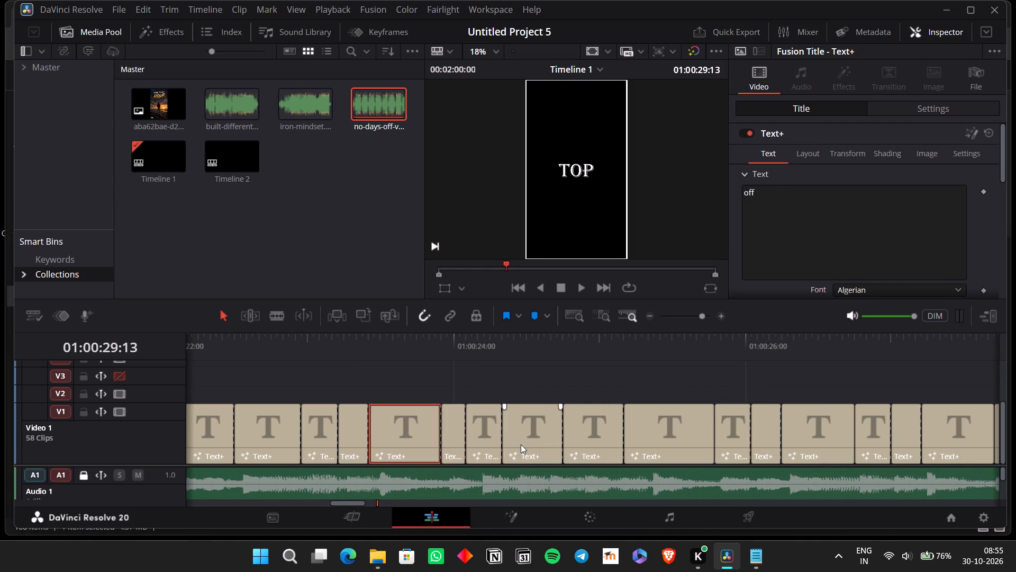
click(582, 437)
click(605, 437)
scroll(605, 437, left, 1)
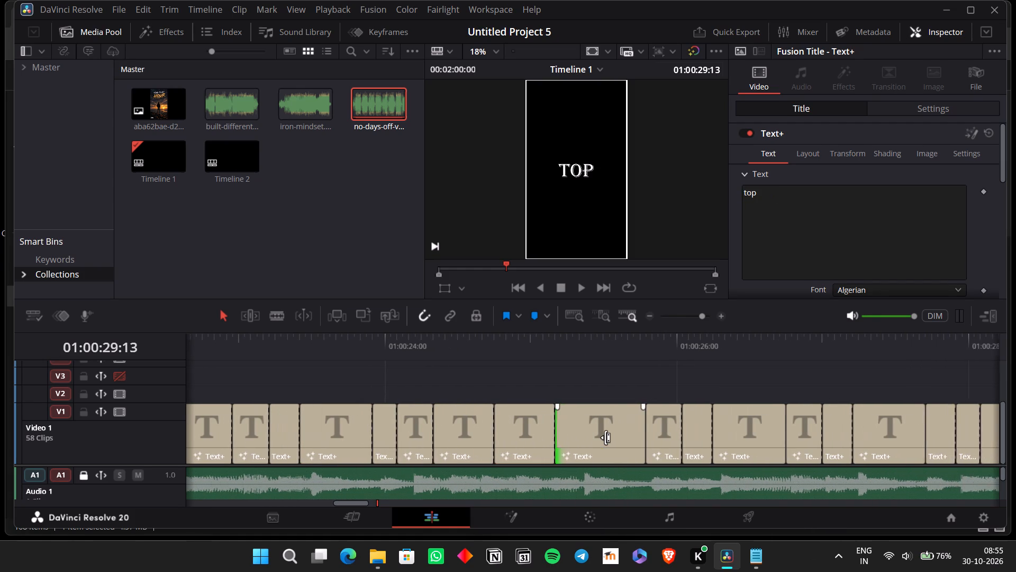
scroll(605, 437, left, 1)
click(627, 435)
drag(587, 379, 685, 404)
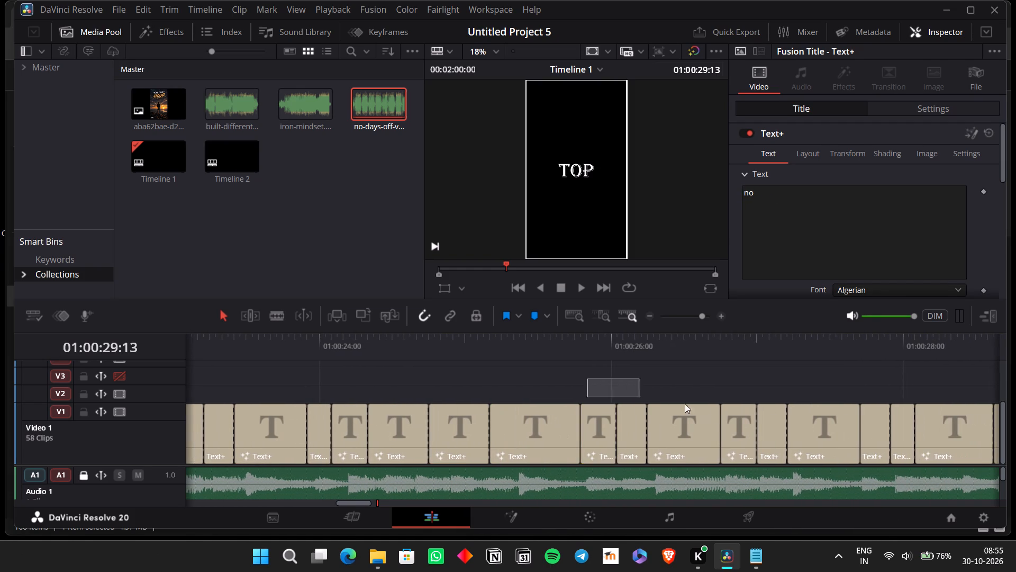
drag(685, 404, 836, 441)
key(ctrl+c)
scroll(836, 441, left, 2)
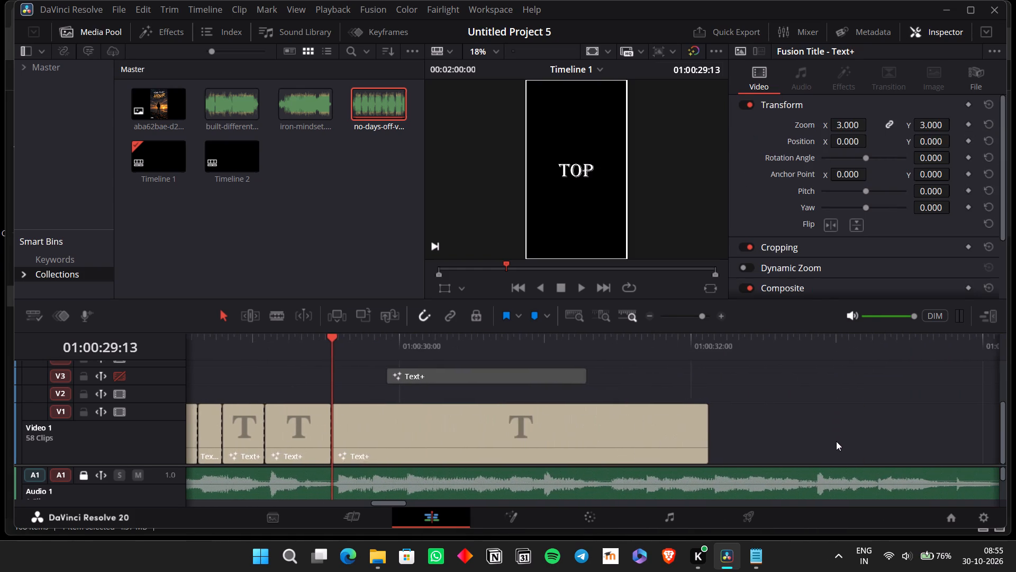
scroll(836, 441, left, 1)
key(ctrl+v)
Replay the pasted titles against the vocal and set the leftover "top" title after them to "pain".
click(345, 350)
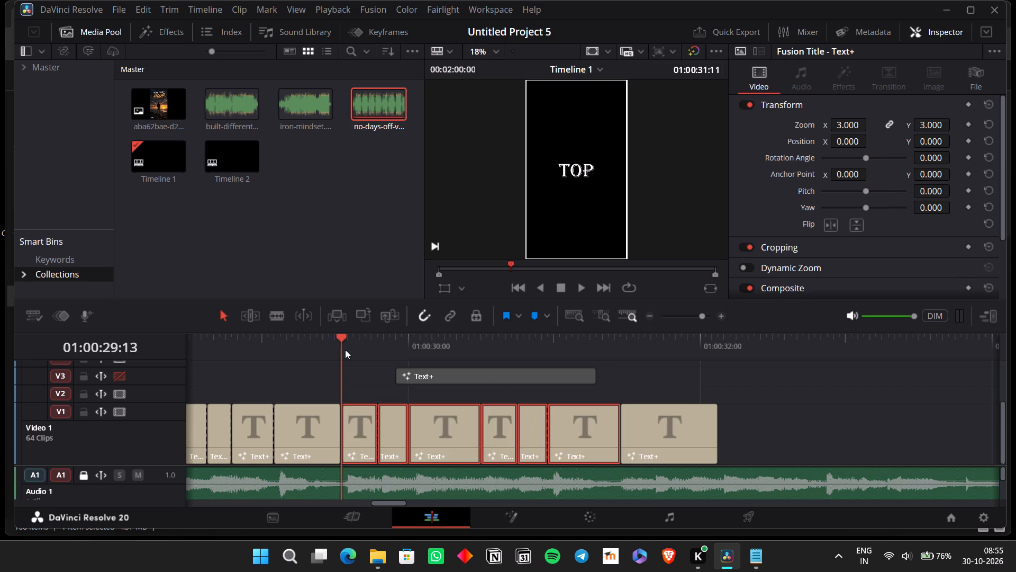
key(space)
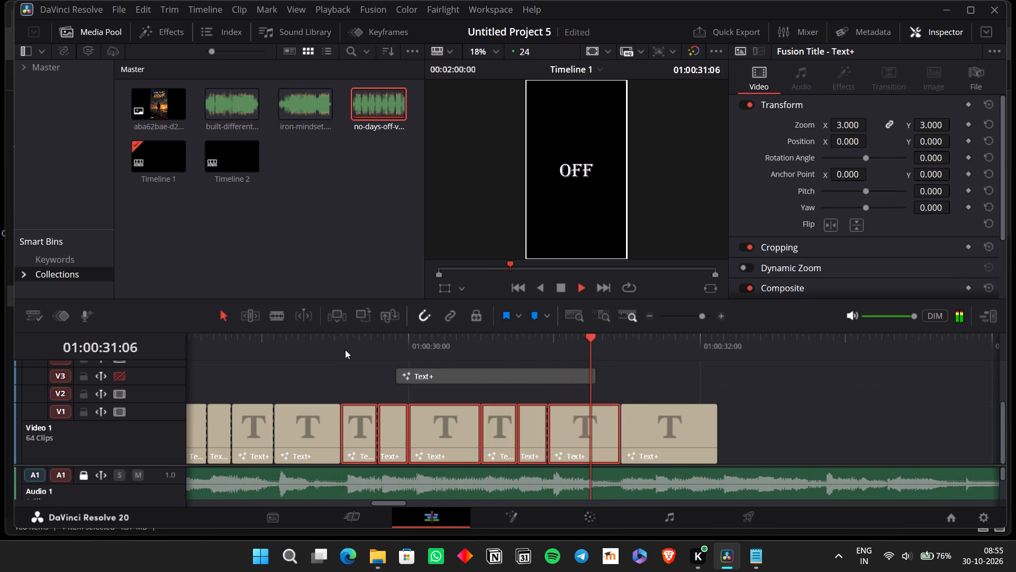
key(space)
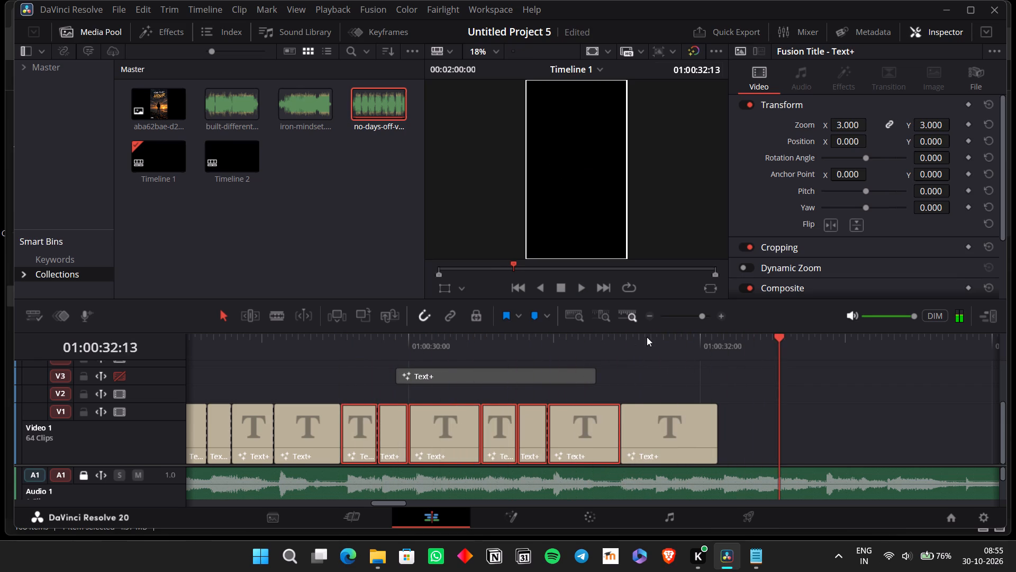
click(647, 337)
click(668, 427)
double_click(783, 205)
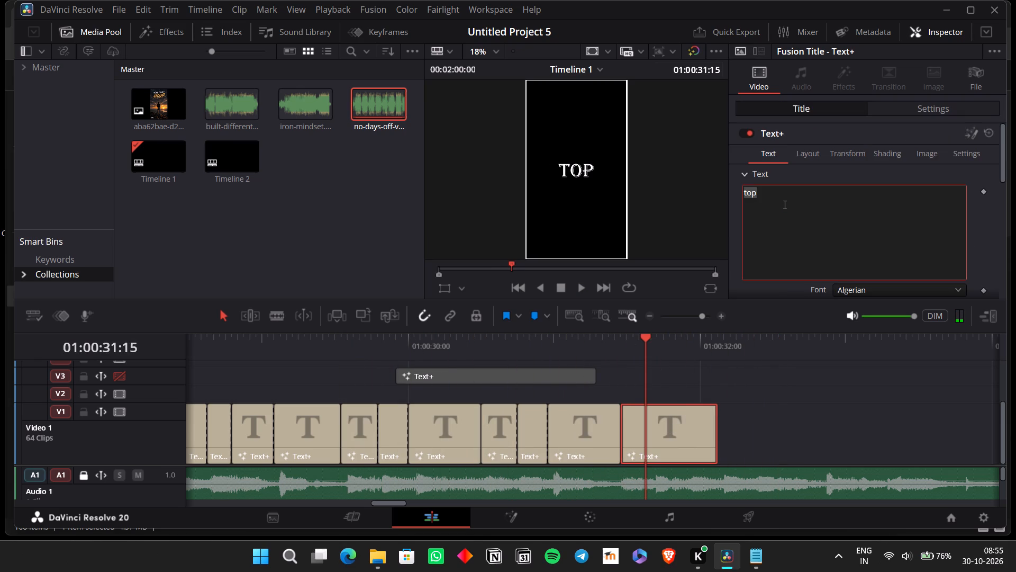
text(pain)
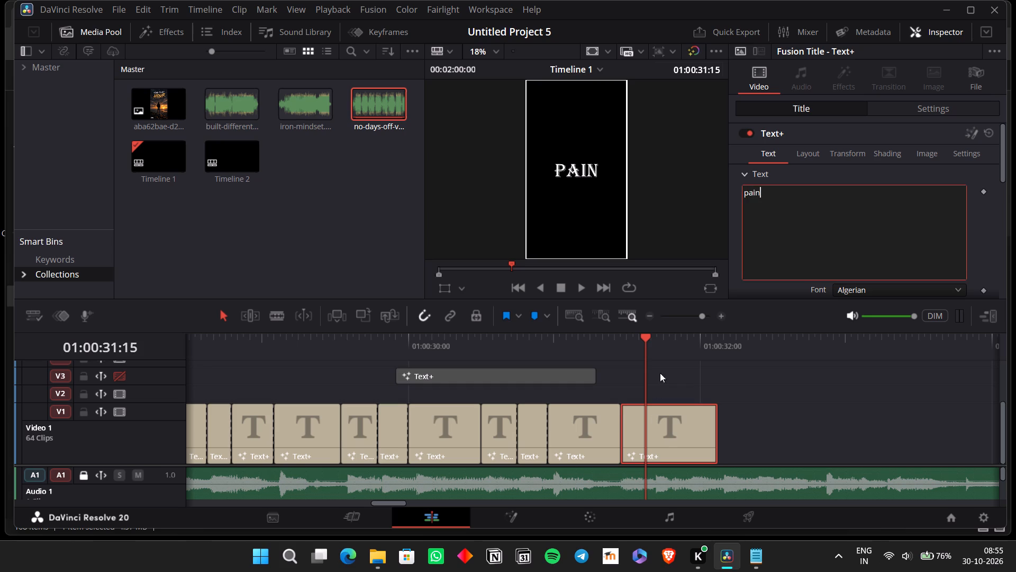
Listen for the next word, split the "pain" title at 01:00:31:15, and set the second part to "is".
click(663, 432)
key(space)
key(space)
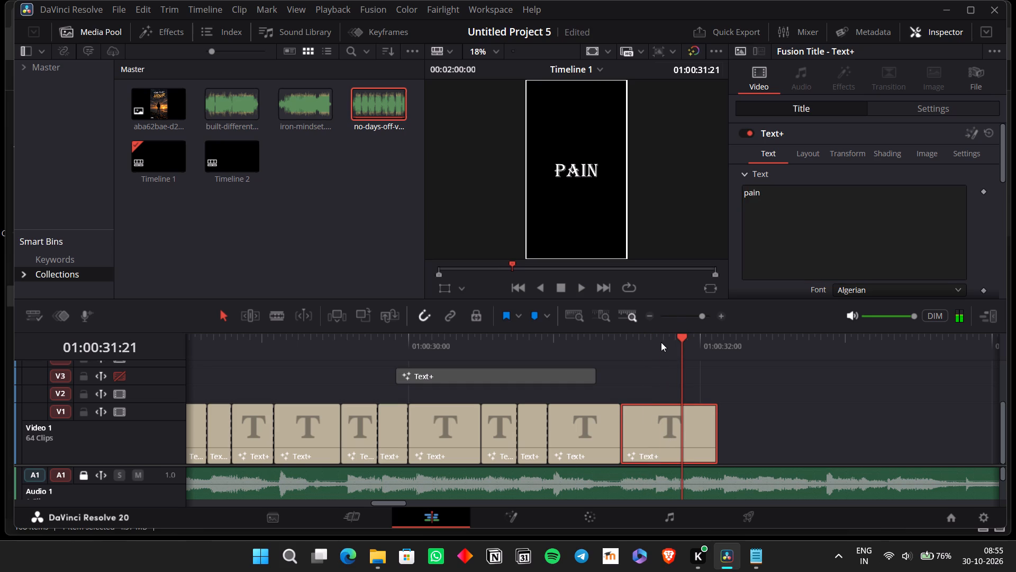
click(661, 342)
key(Left)
key(Left)
key(Left)
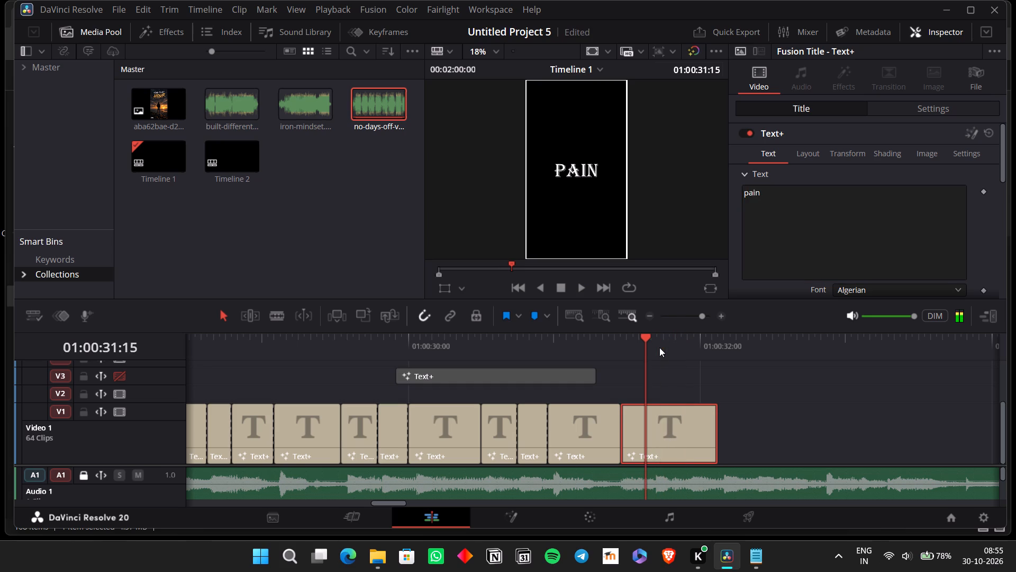
key(ctrl+b)
key(ctrl+Right)
triple_click(803, 194)
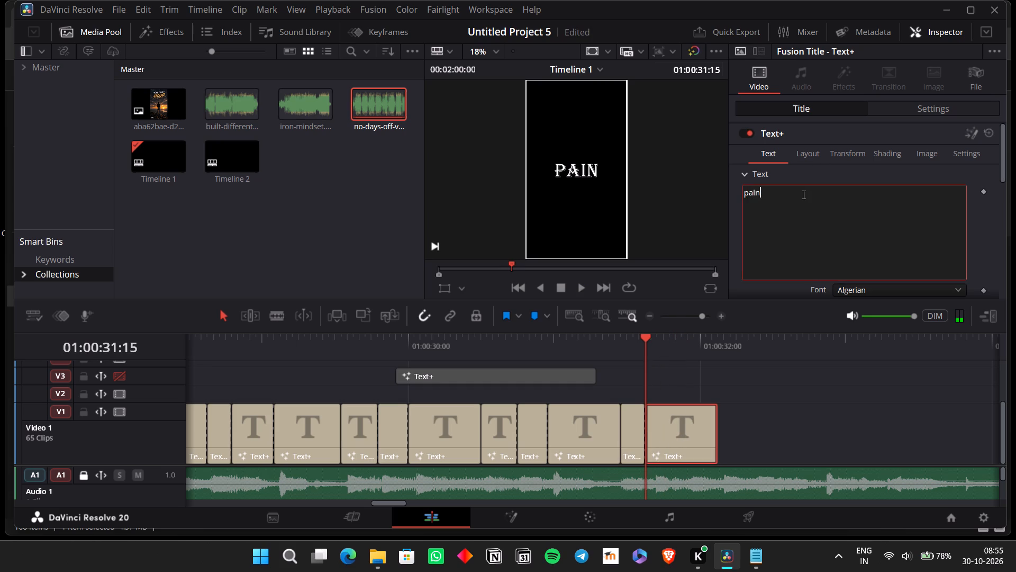
text(is)
Extend the end of the "is" title to about 01:00:33:16 and split it at 01:00:31:21, where the next word starts.
click(700, 434)
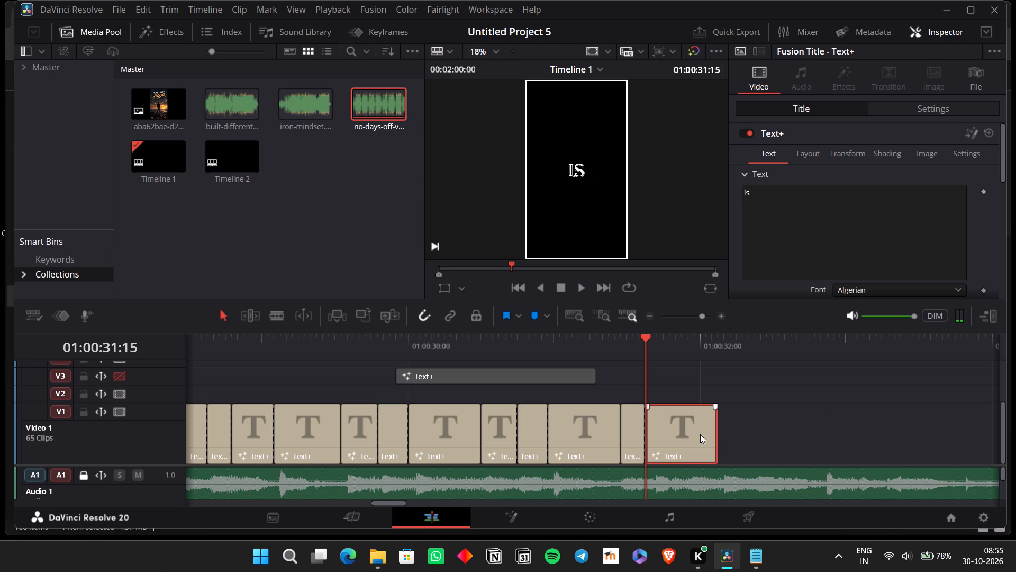
key(space)
key(space)
drag(714, 437, 942, 417)
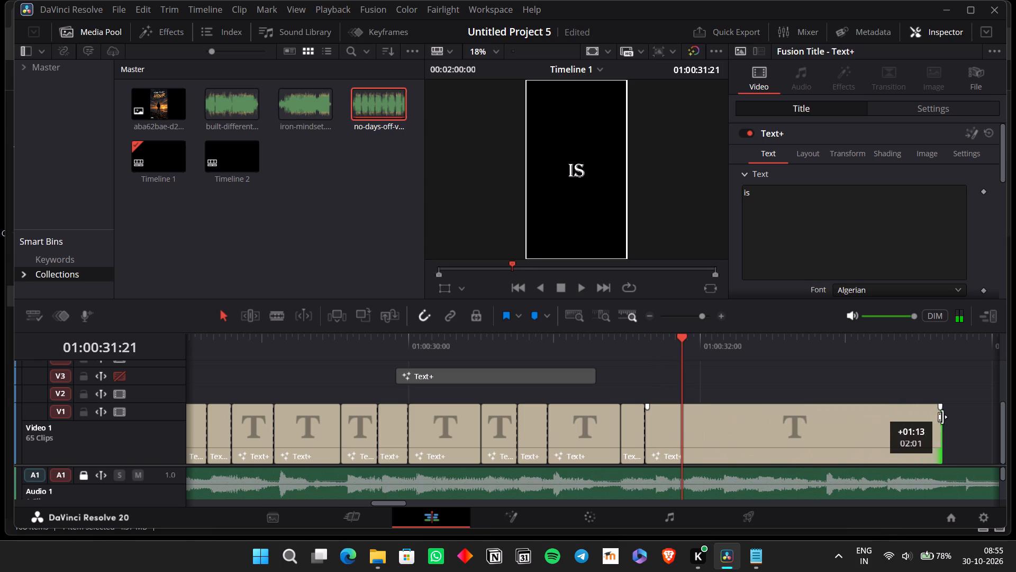
drag(942, 417, 945, 416)
key(ctrl+b)
Copy "temporary" from the full-lyrics title and set the new title at 01:00:31:21 on V1 to "temporary".
click(465, 369)
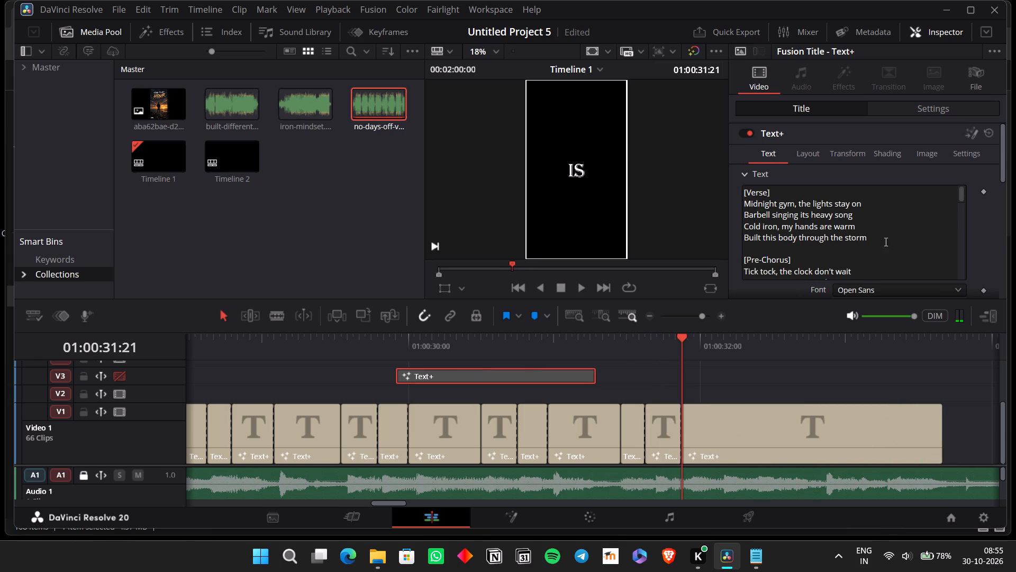
scroll(845, 221, down, 2)
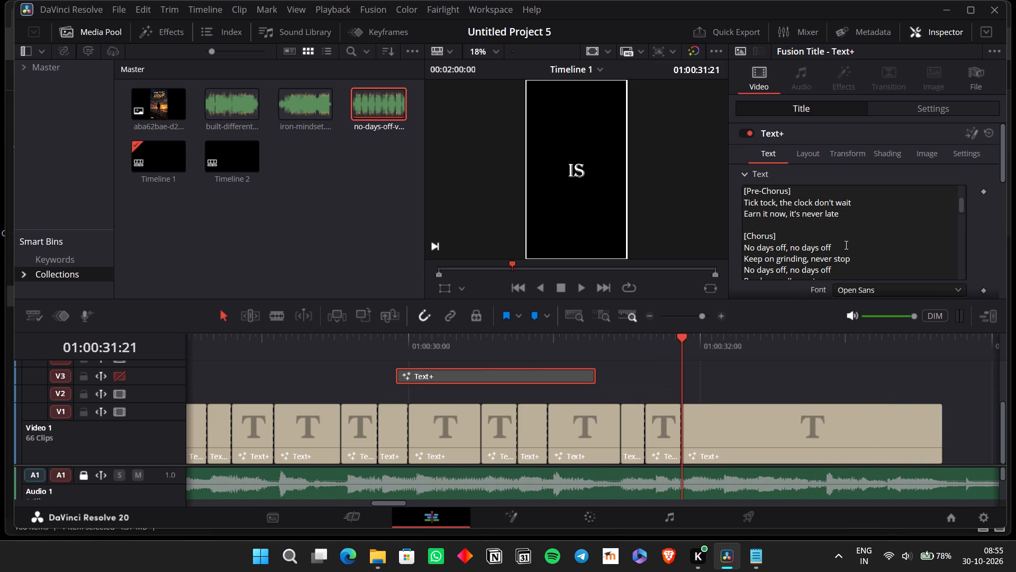
scroll(846, 245, down, 1)
double_click(796, 272)
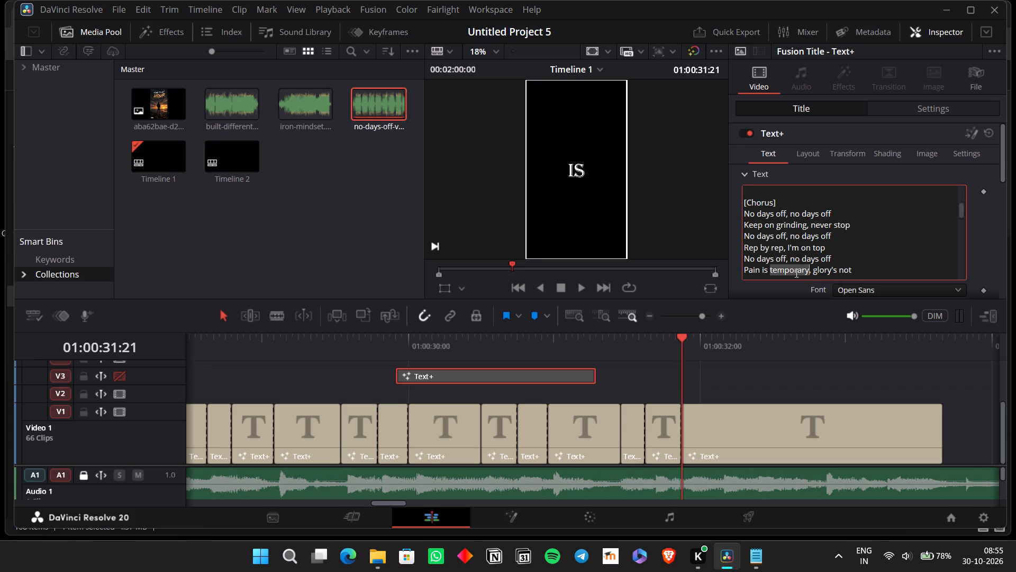
key(ctrl+c)
click(784, 441)
click(843, 240)
key(ctrl+a)
key(ctrl+v)
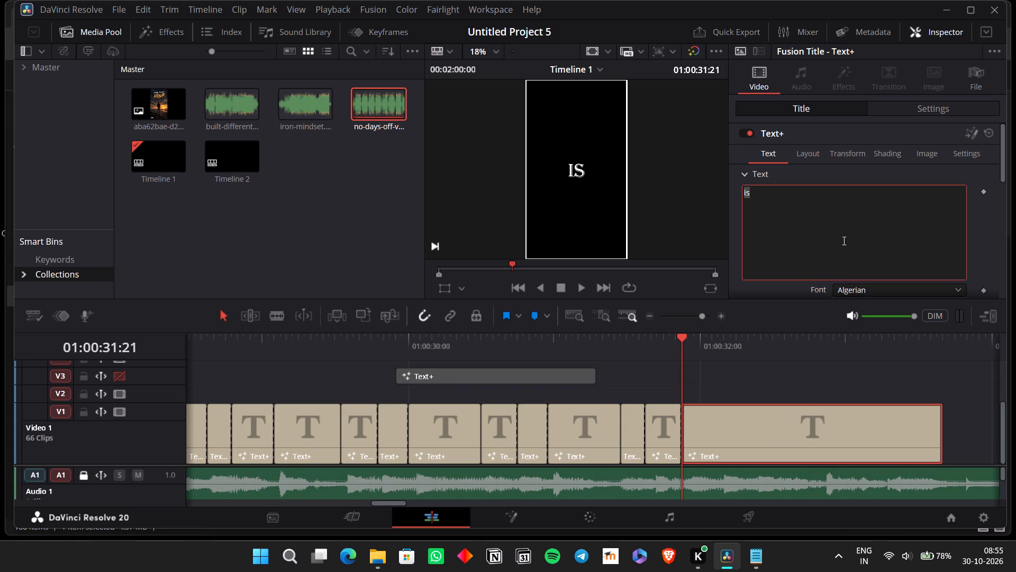
Listen for the next word, split the "temporary" title at 01:00:32:20, and set the second part to "glory's".
click(596, 350)
key(space)
key(space)
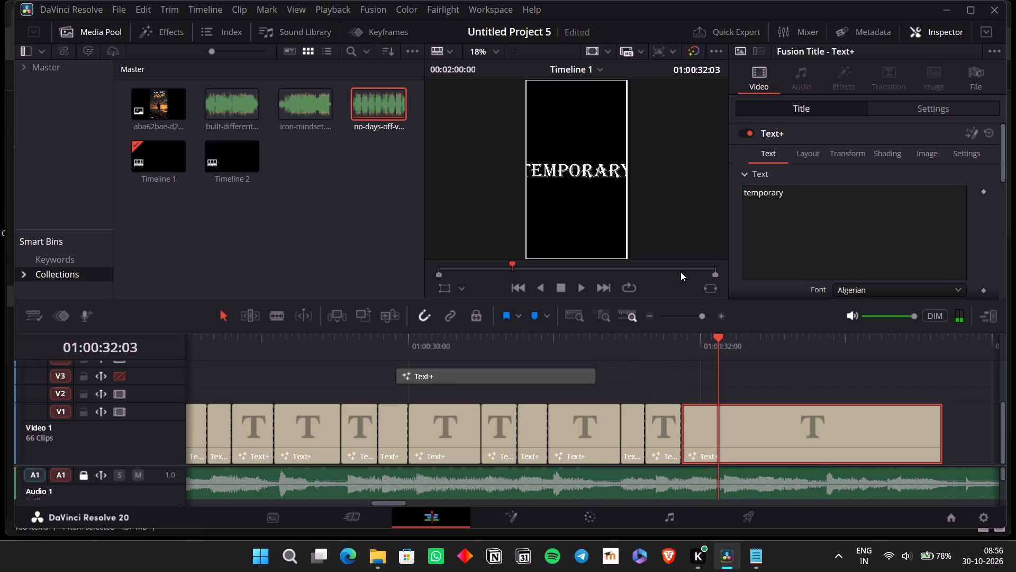
key(space)
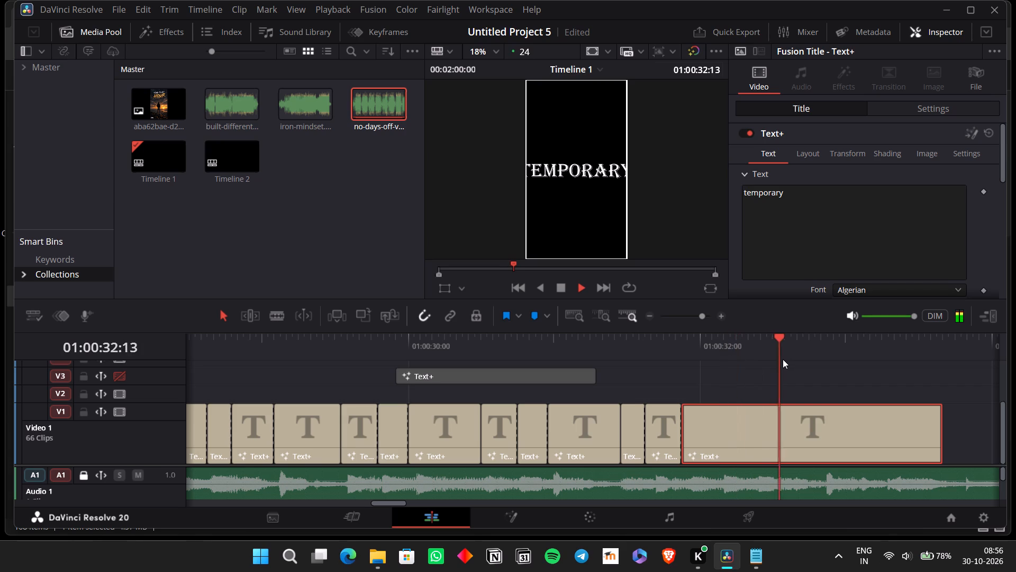
key(space)
key(ctrl+b)
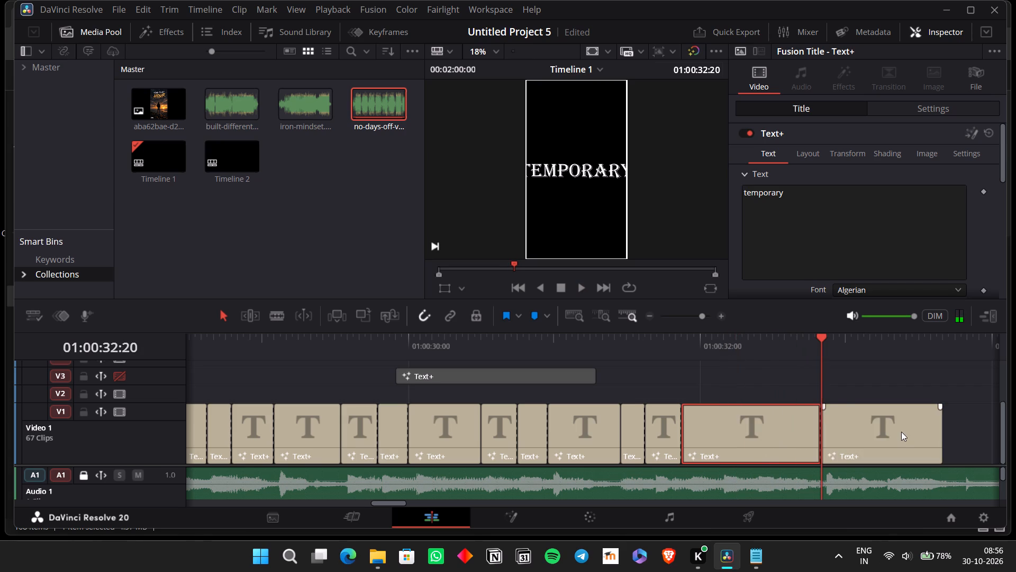
key(space)
key(space)
click(825, 349)
click(853, 414)
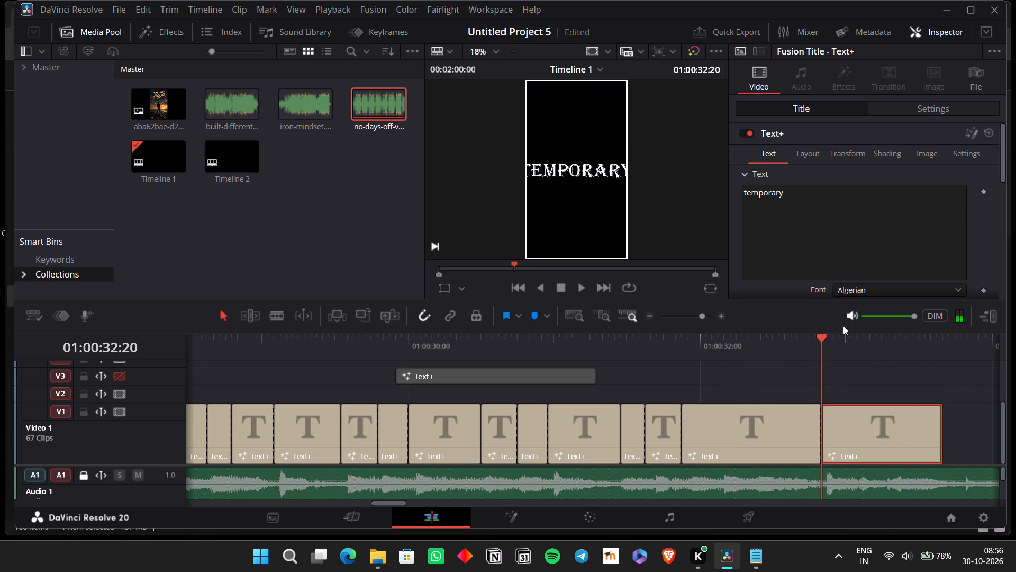
double_click(817, 241)
text(glor)
text(y's)
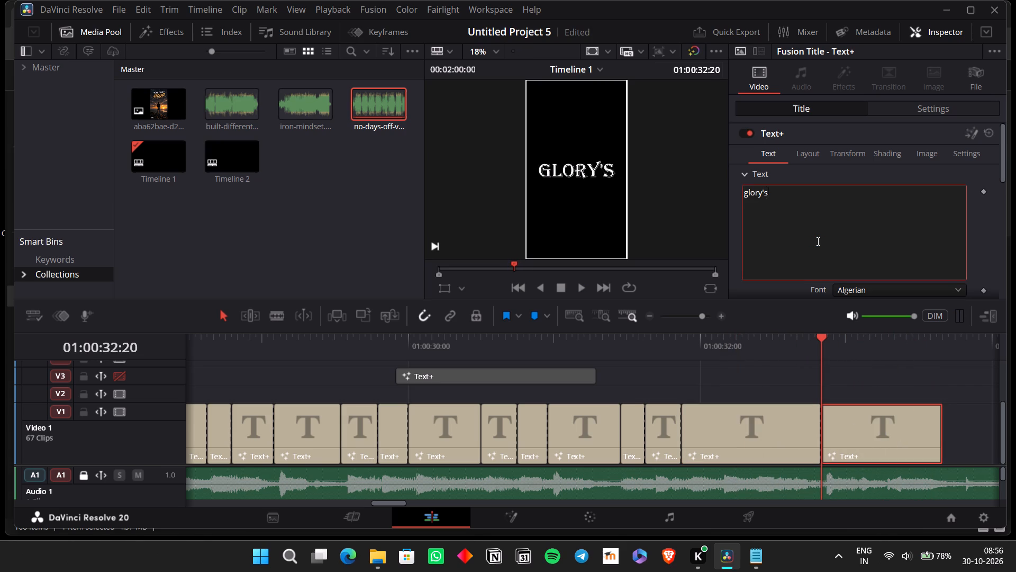
Split the "glory's" title where the next word starts, at 01:00:33:04, and set the second part to "not".
click(570, 381)
scroll(871, 271, down, 4)
click(866, 421)
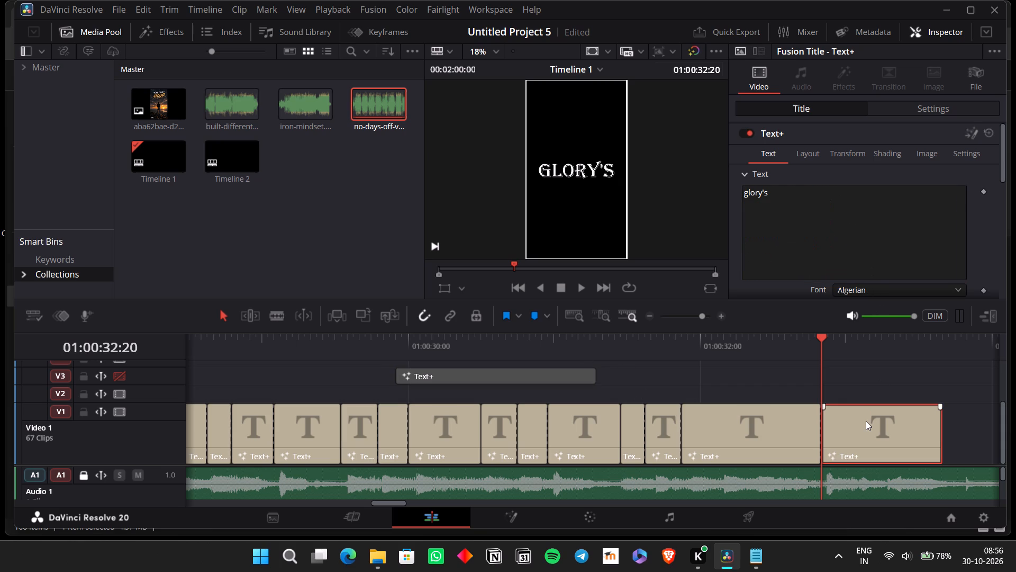
key(space)
key(space)
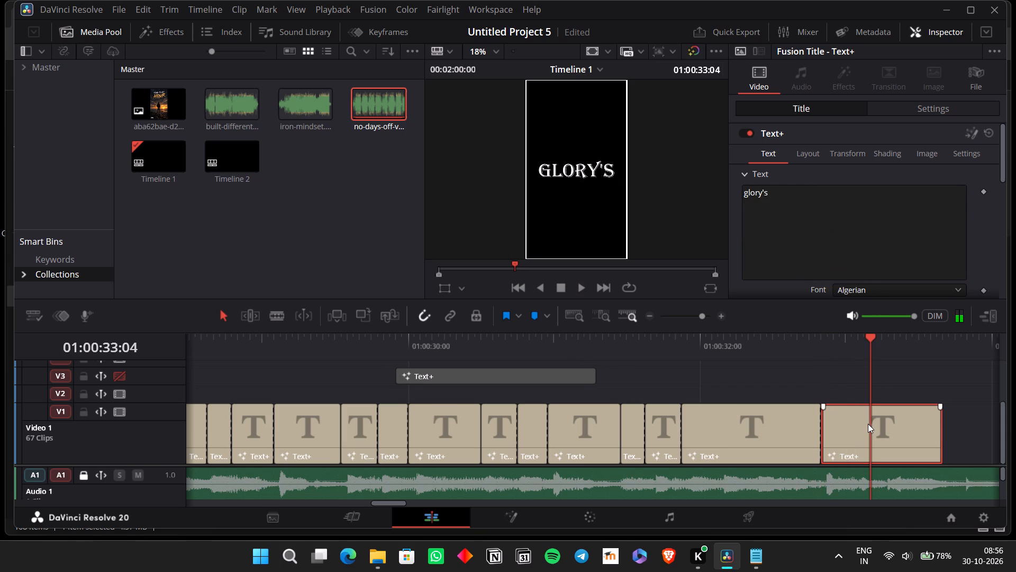
key(ctrl+b)
click(911, 449)
double_click(857, 289)
double_click(819, 256)
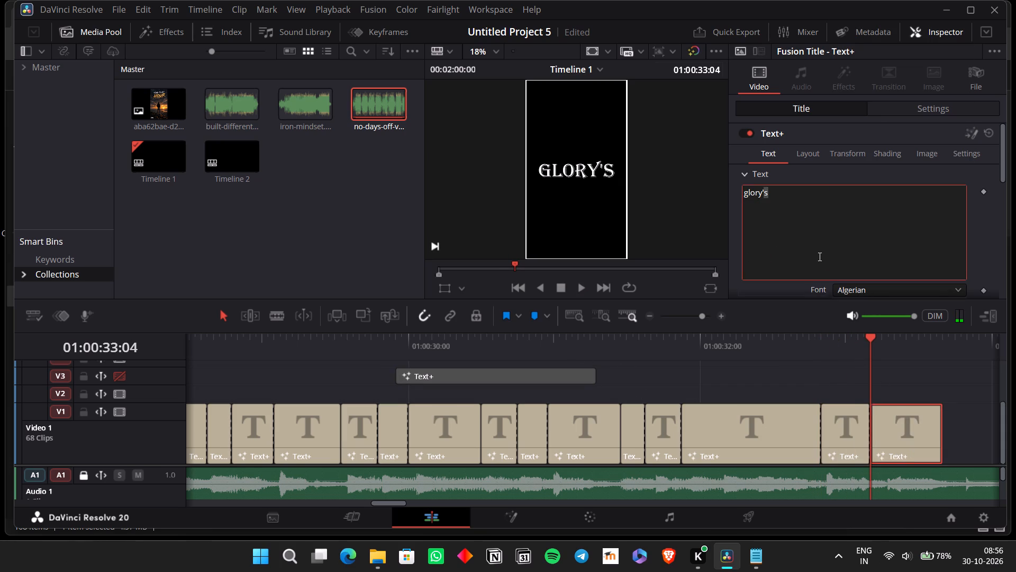
key(BackSpace)
key(BackSpace)
key(BackSpace)
key(BackSpace)
key(BackSpace)
key(BackSpace)
key(BackSpace)
key(BackSpace)
key(BackSpace)
key(BackSpace)
key(BackSpace)
key(BackSpace)
key(BackSpace)
key(BackSpace)
key(BackSpace)
key(BackSpace)
key(BackSpace)
text(not)
Set the "temporary" title's Position X to 1175 and keyframe it at the title's start, 01:00:31:21.
click(731, 424)
click(721, 349)
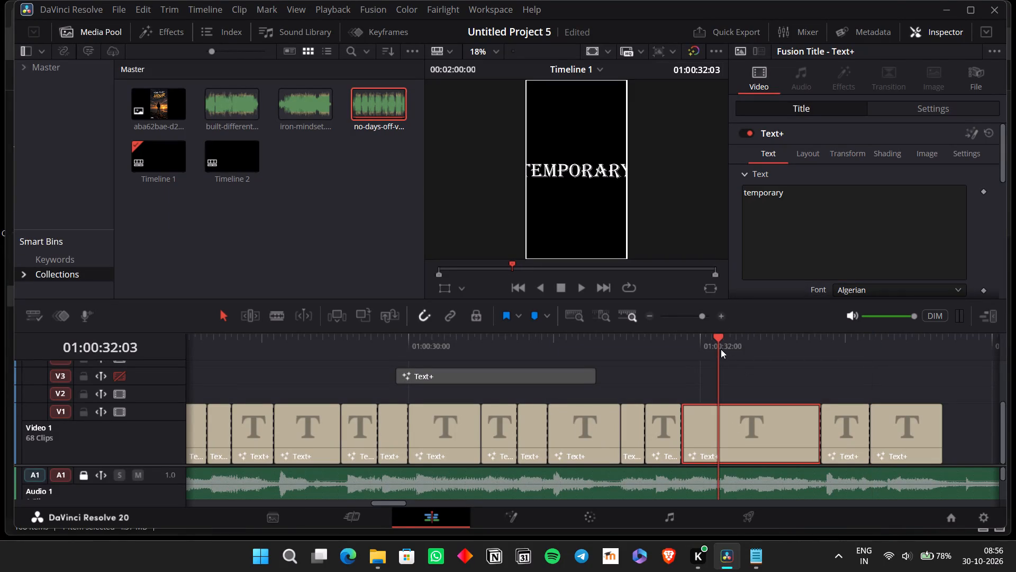
click(686, 340)
scroll(851, 194, down, 3)
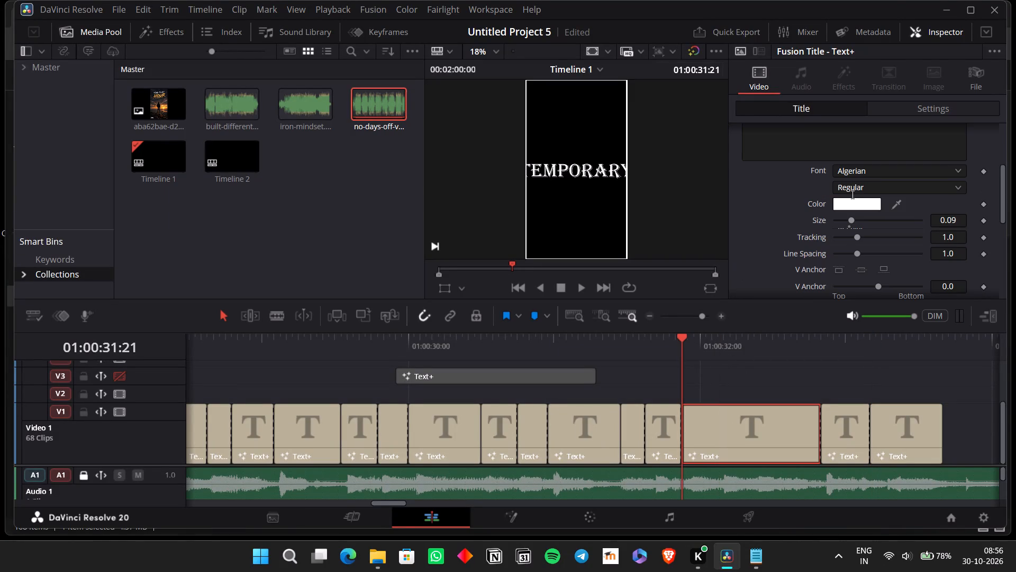
click(910, 115)
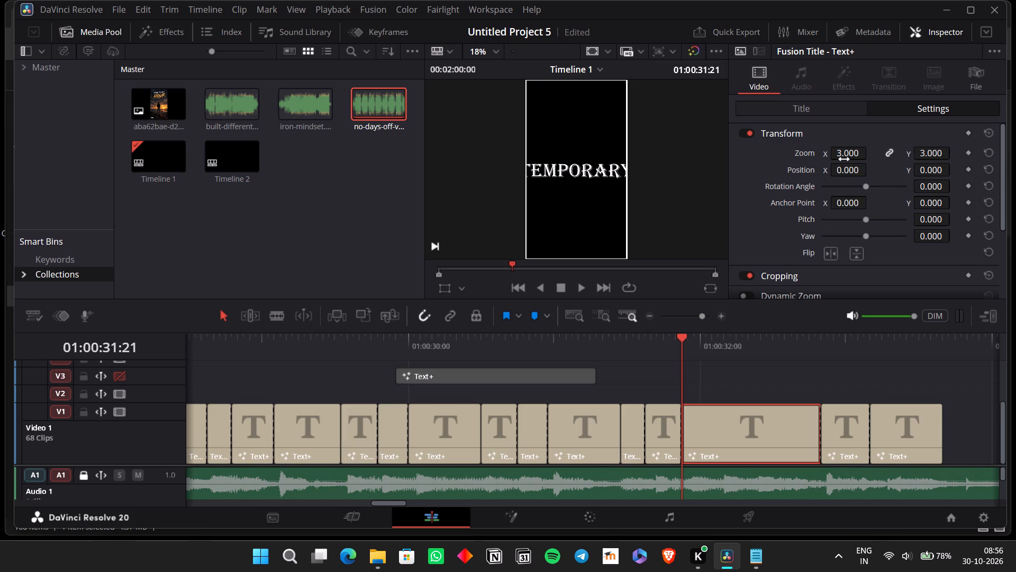
drag(851, 171, 596, 287)
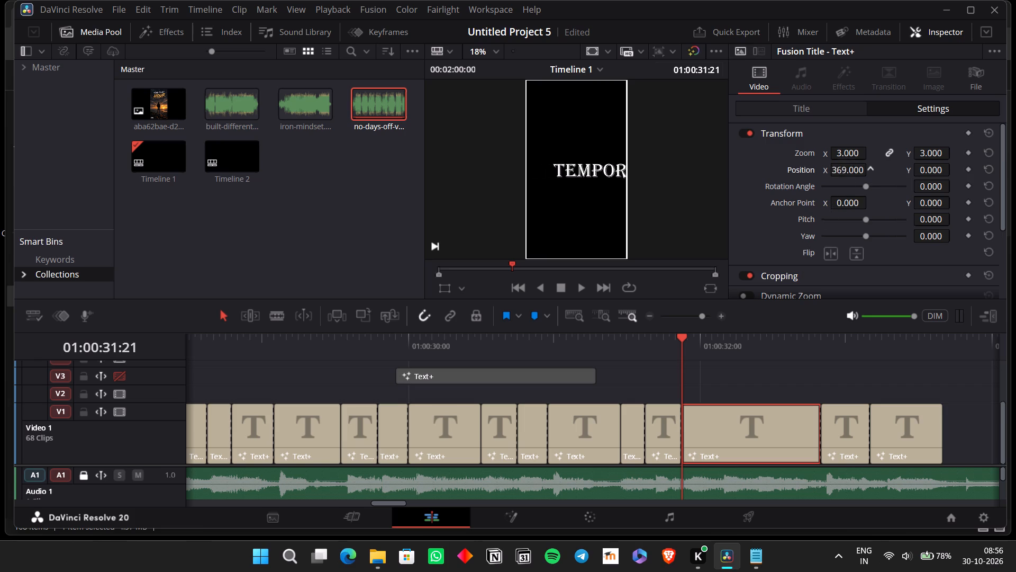
drag(596, 287, 613, 305)
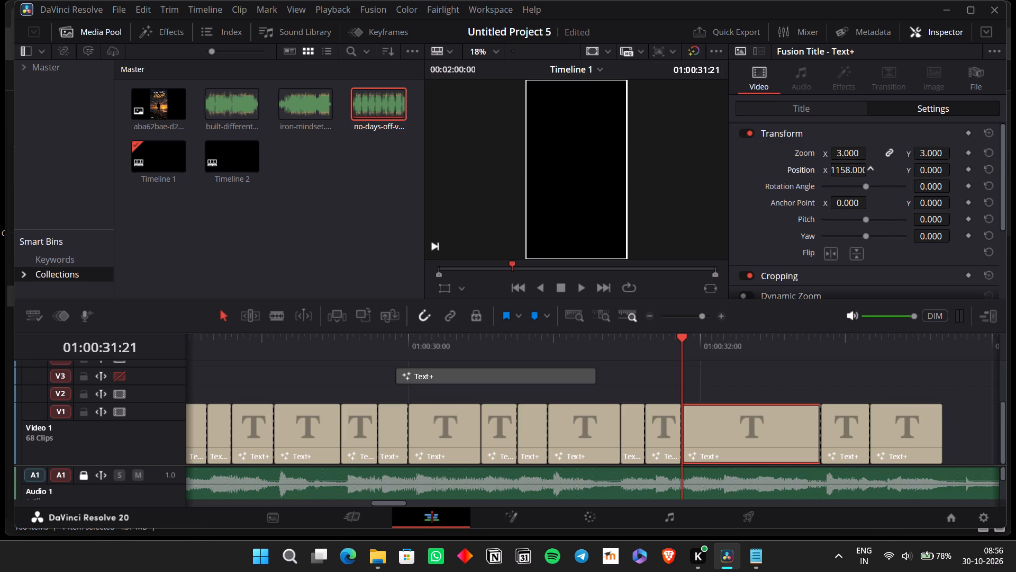
drag(613, 305, 624, 308)
click(967, 169)
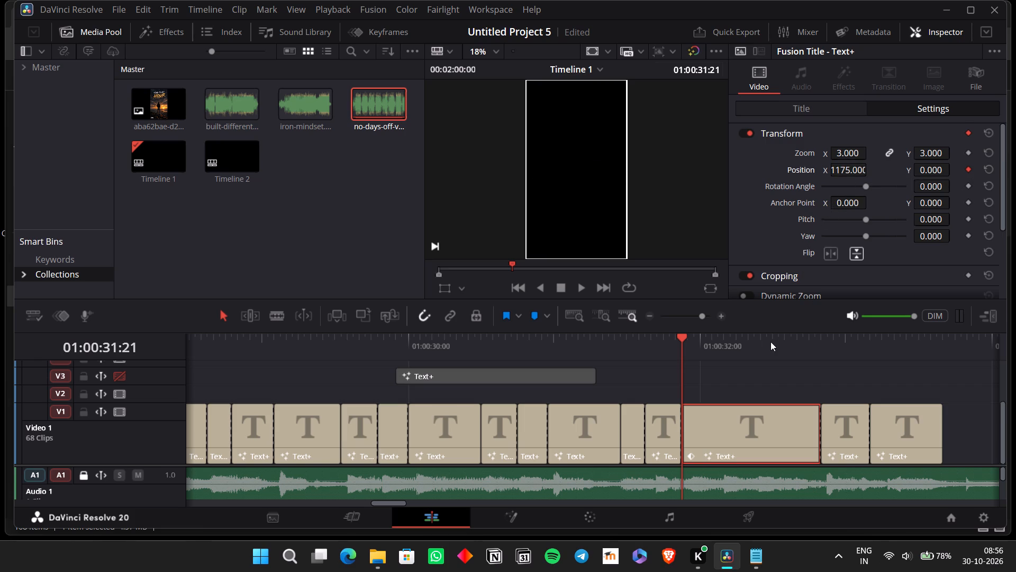
Keyframe the "temporary" title's Position X at -1175 at its end, 01:00:32:20, and play back the slide across the frame.
click(814, 341)
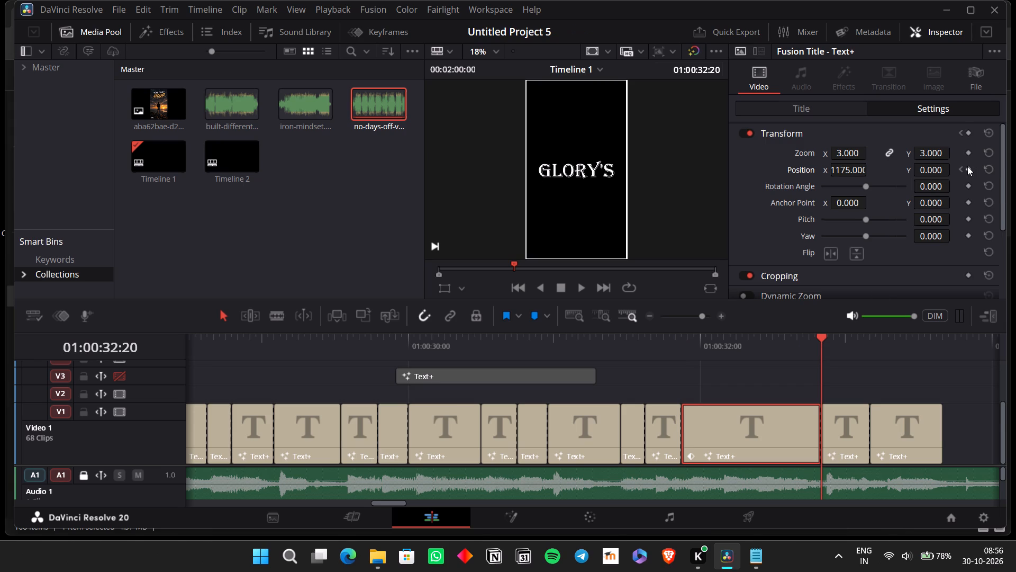
click(967, 166)
double_click(846, 167)
key(minus)
key(ctrl+z)
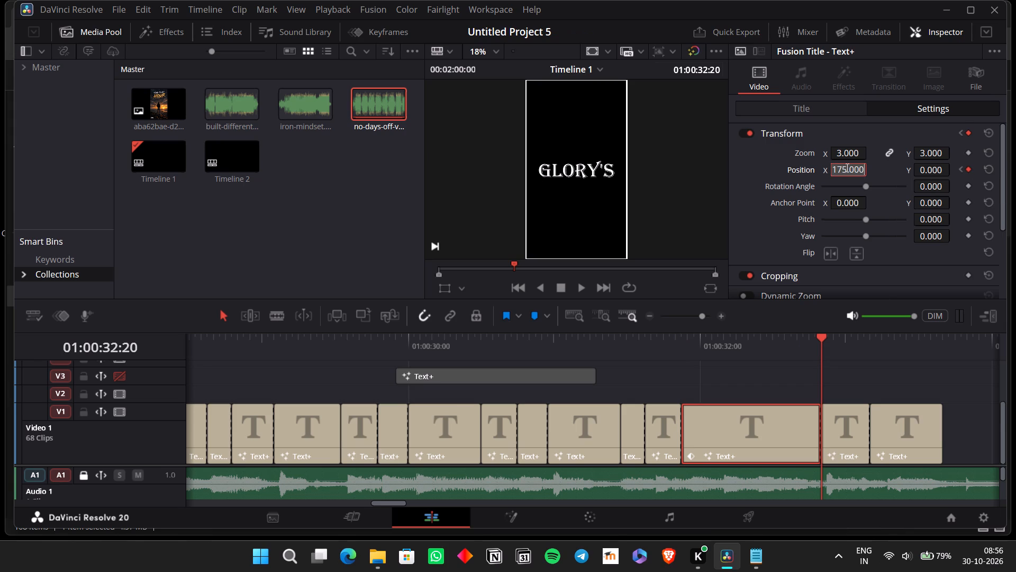
key(Left)
key(Left)
key(Left)
key(Left)
key(Left)
key(Left)
key(Left)
key(Left)
key(Left)
key(Left)
key(Left)
key(Left)
key(Left)
key(Left)
key(Left)
key(Left)
key(Left)
key(Left)
key(Left)
key(minus)
key(Return)
click(775, 230)
click(666, 348)
key(space)
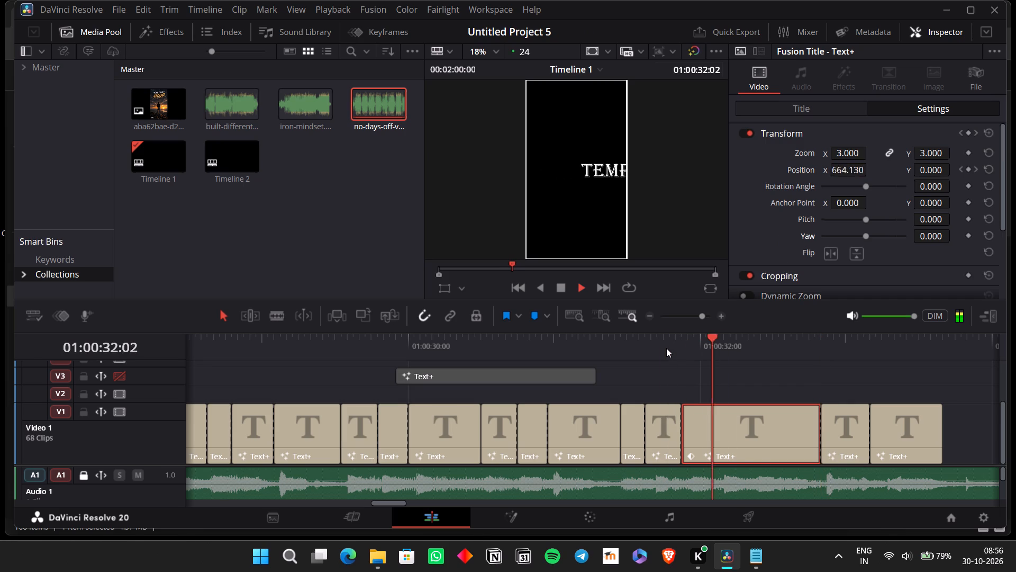
key(space)
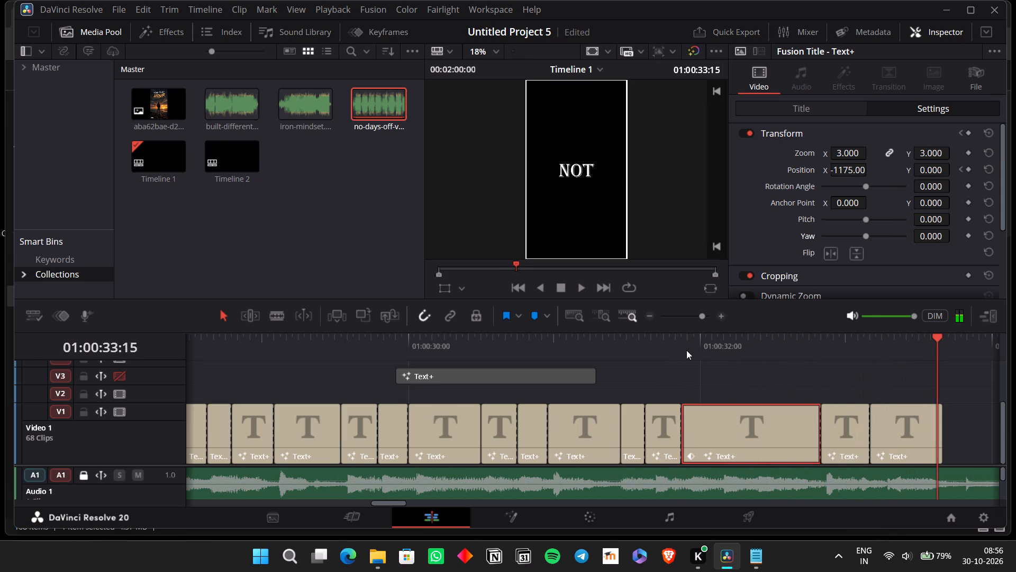
click(686, 350)
key(space)
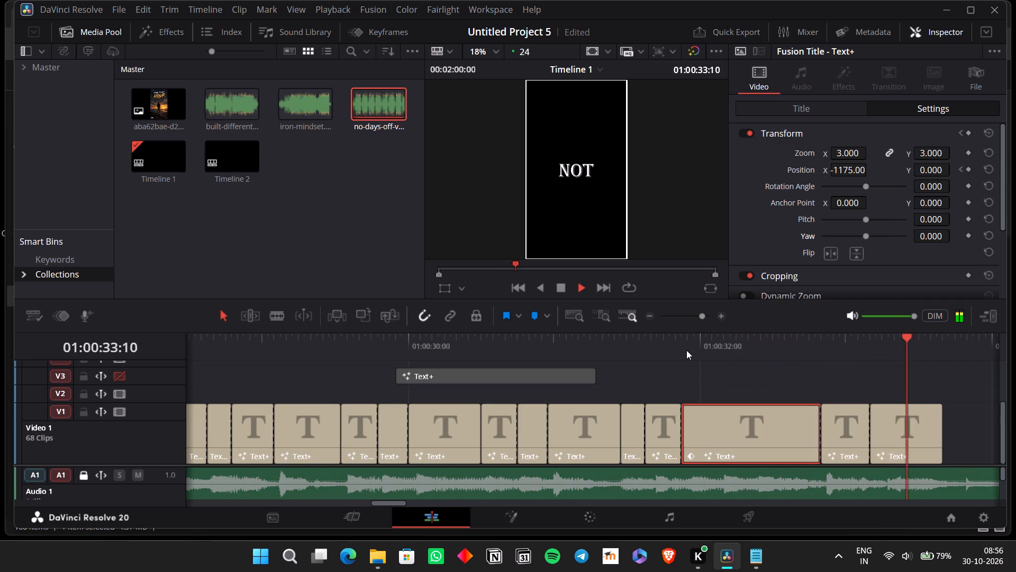
key(space)
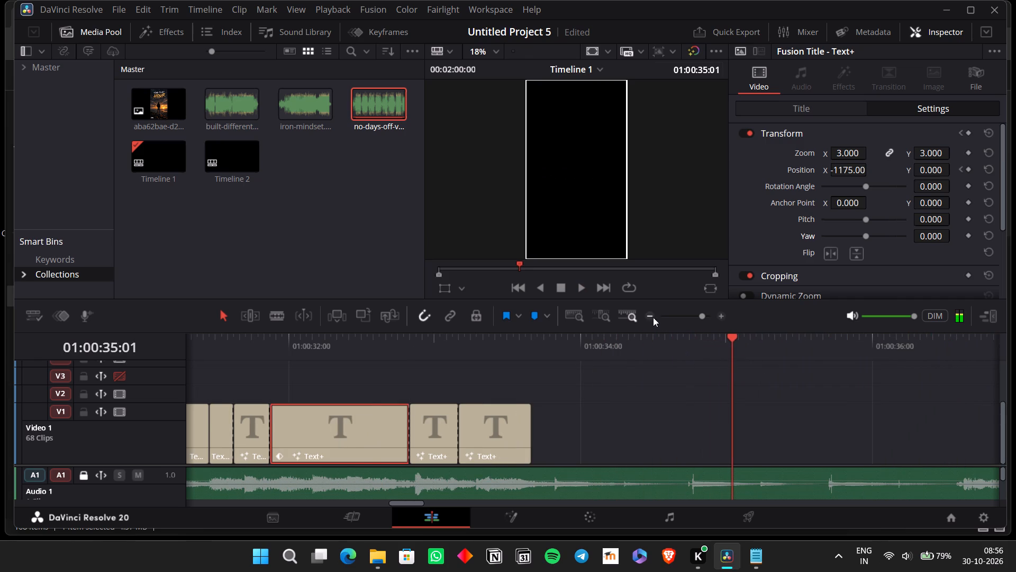
Move the full-lyrics reference title from V3 to V2, starting at about 01:00:37:01.
click(651, 317)
drag(394, 378, 748, 381)
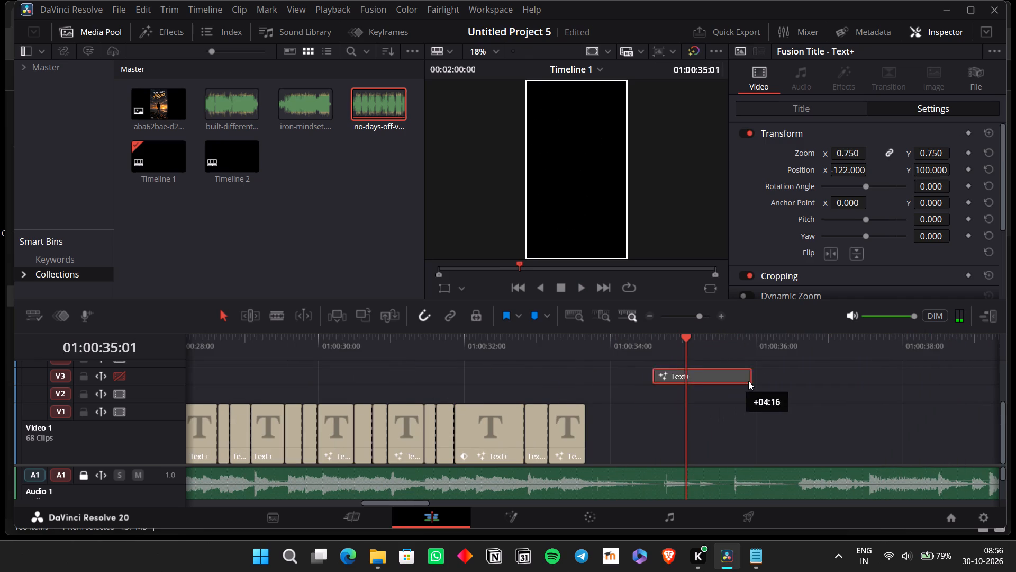
drag(748, 381, 914, 385)
Listen for where the next verse starts and paste a copy of the "not" title on V1 at about 01:00:36:13.
key(space)
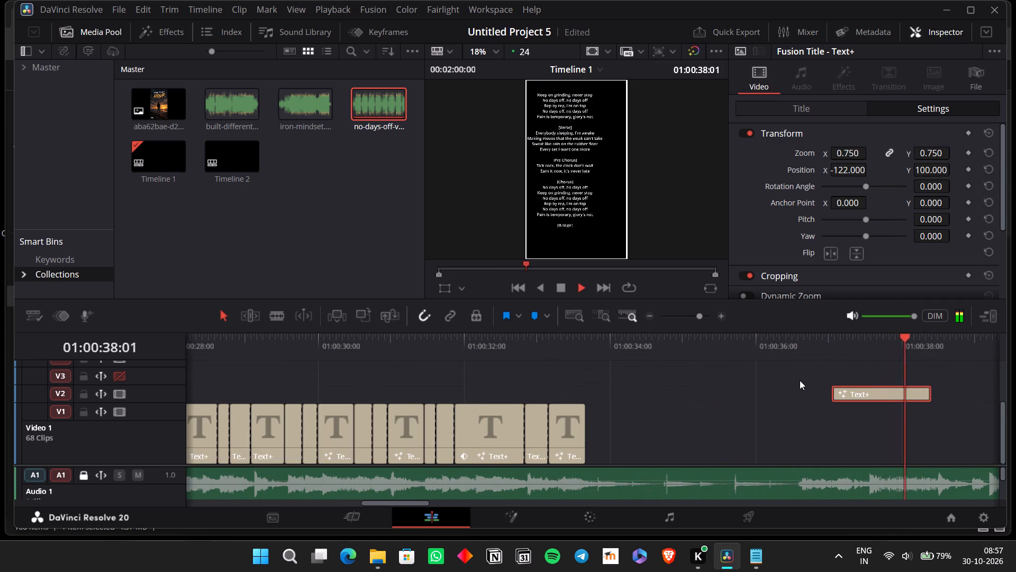
key(space)
drag(623, 427, 572, 415)
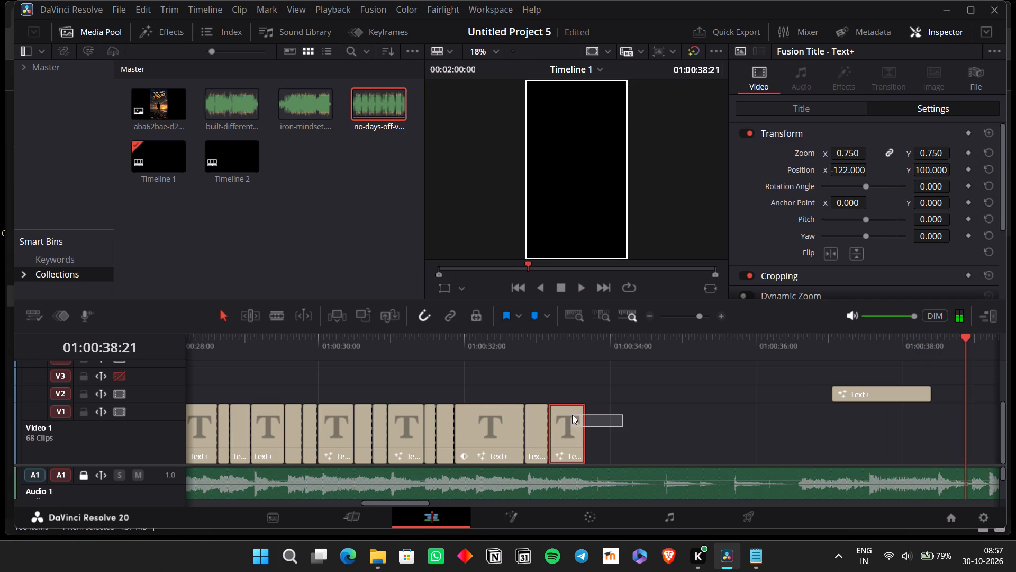
key(ctrl+c)
click(788, 352)
key(space)
key(space)
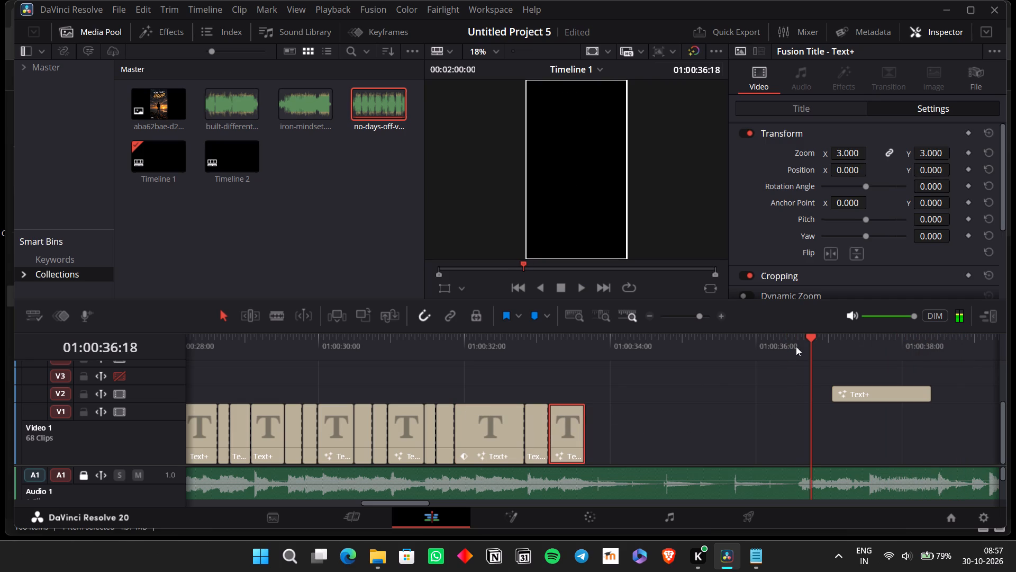
click(796, 339)
key(ctrl+v)
Extend the end of the pasted "not" title so that it lasts about 8 seconds.
scroll(851, 433, left, 1)
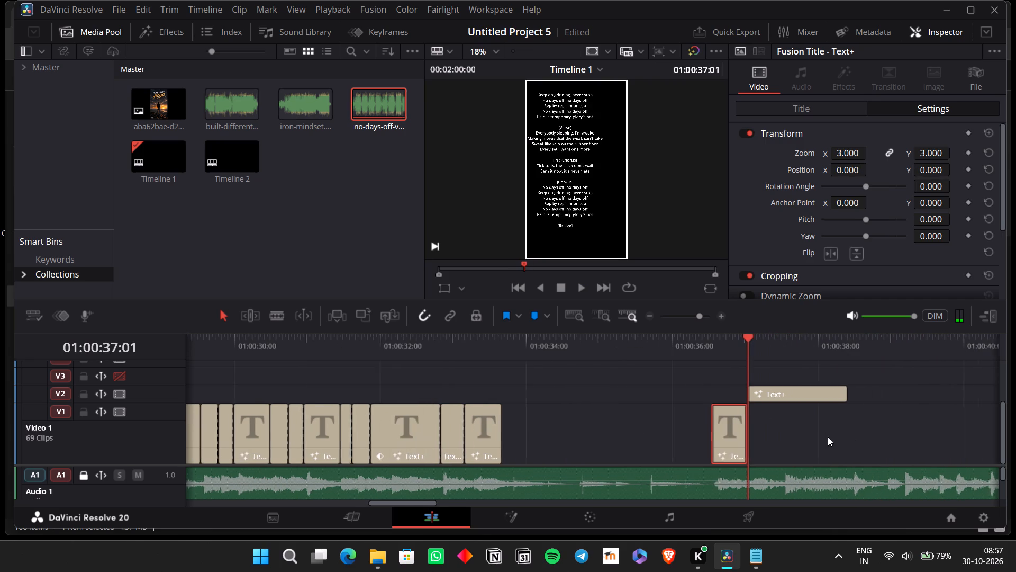
scroll(828, 437, left, 1)
drag(729, 431, 992, 416)
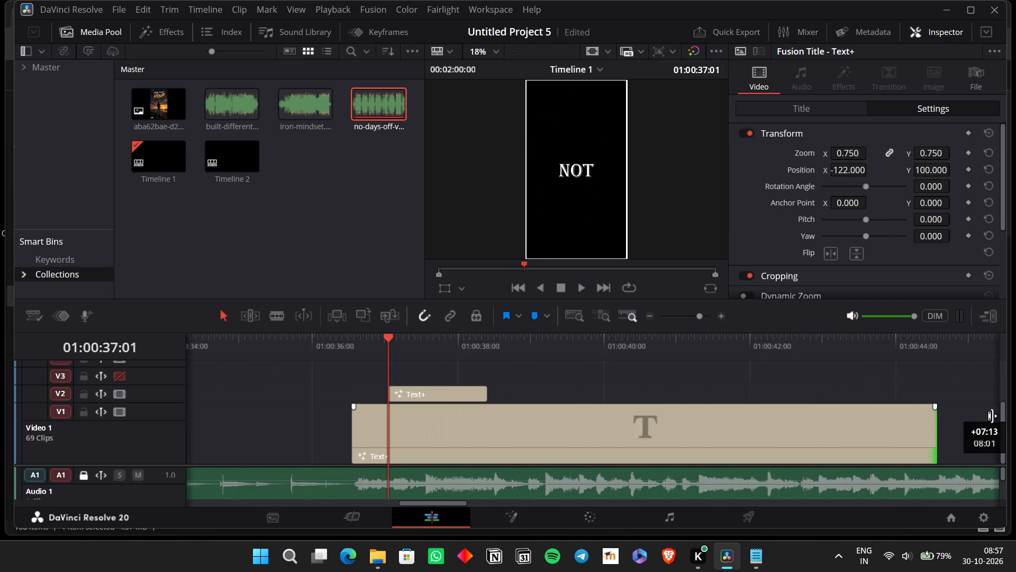
drag(992, 416, 940, 422)
scroll(940, 422, right, 1)
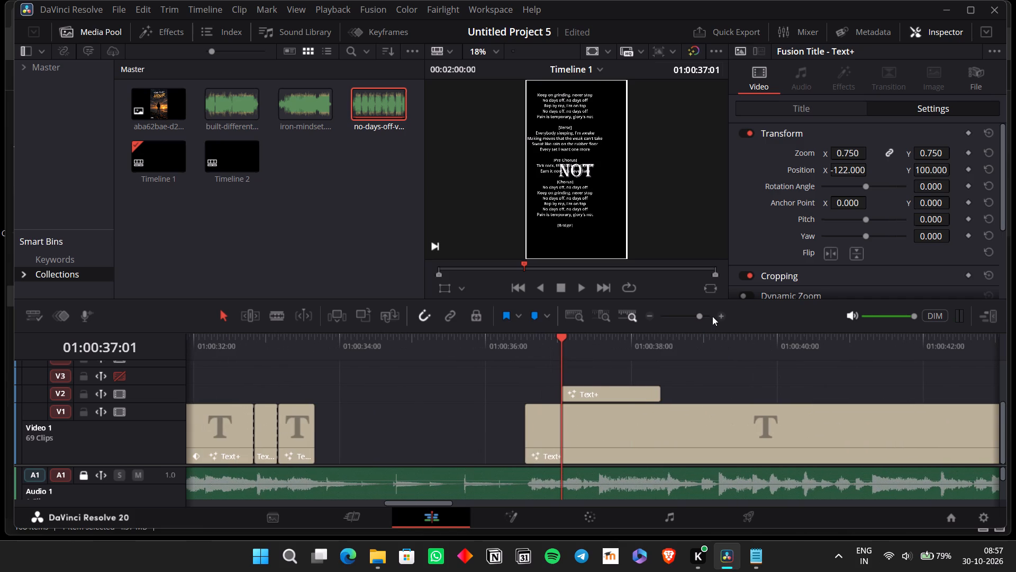
Split the long "not" title on V1 at the word boundaries heard at 01:00:37:08 and 01:00:38:01.
click(723, 318)
click(521, 344)
click(564, 443)
key(space)
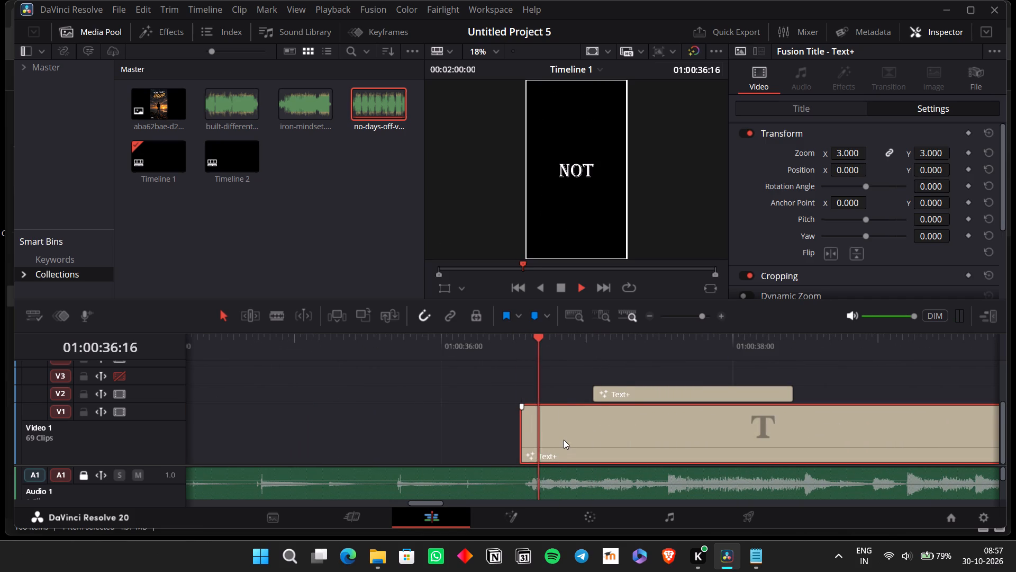
key(space)
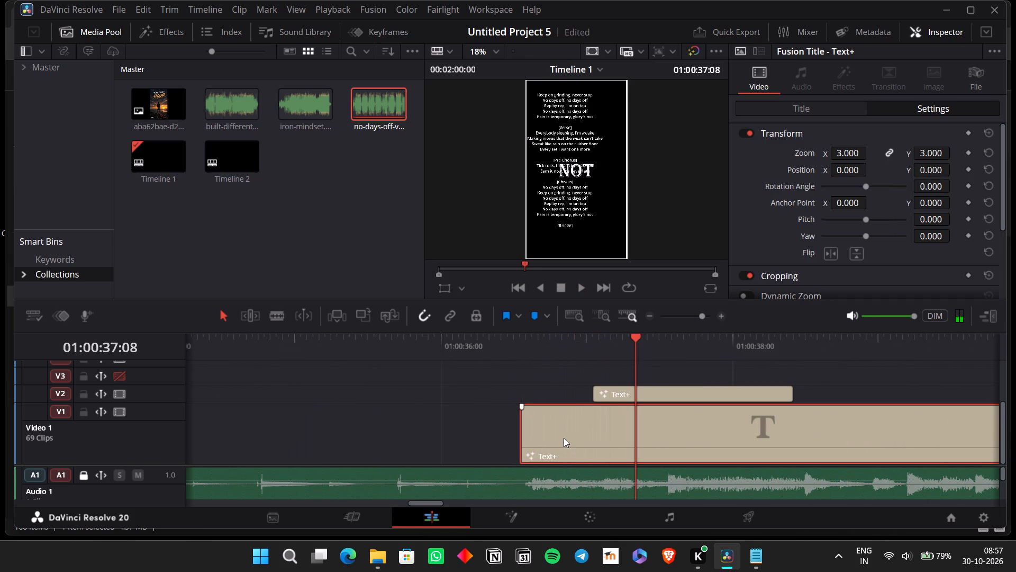
key(ctrl+b)
click(674, 441)
key(space)
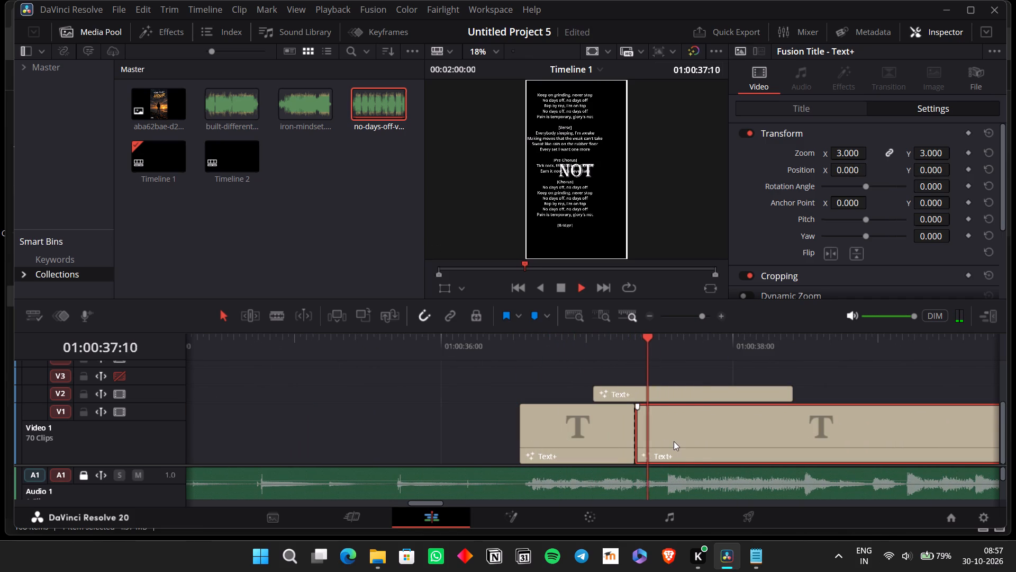
key(space)
key(space)
key(space)
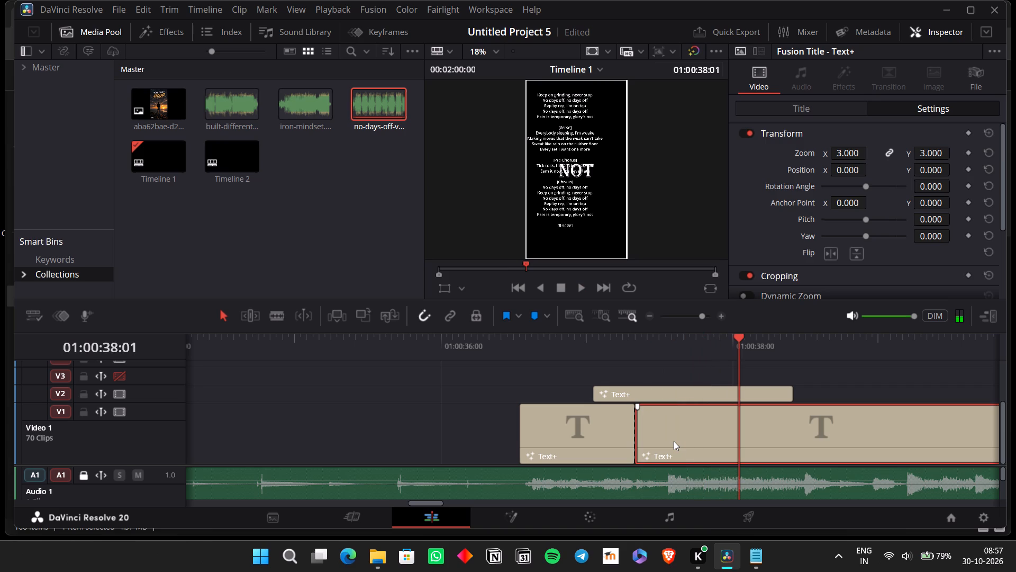
key(ctrl+b)
Split the remaining V1 title at 01:00:38:06, leaving the reference title on V2 uncut.
key(space)
key(space)
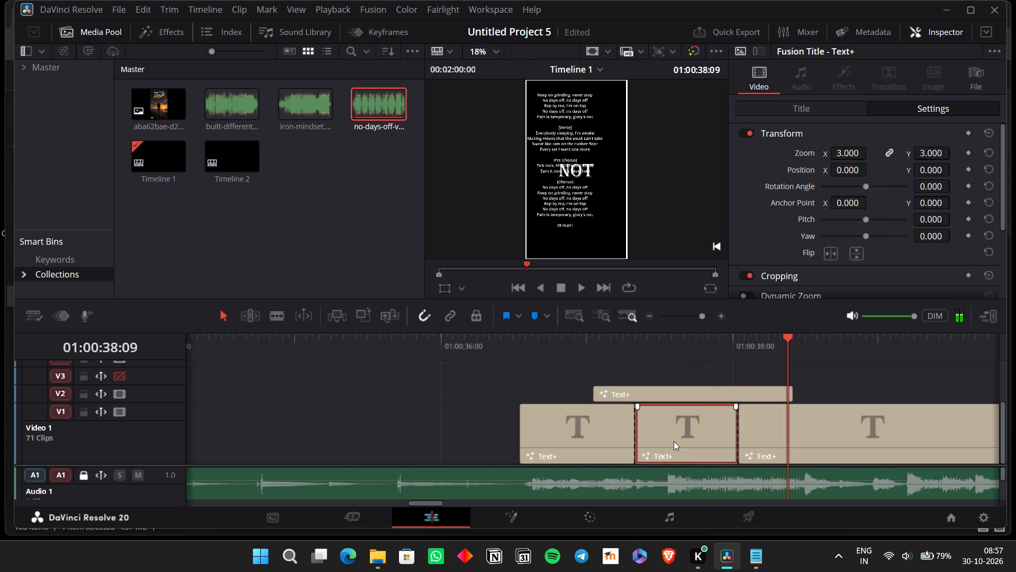
key(Left)
key(Left)
key(Left)
key(ctrl+b)
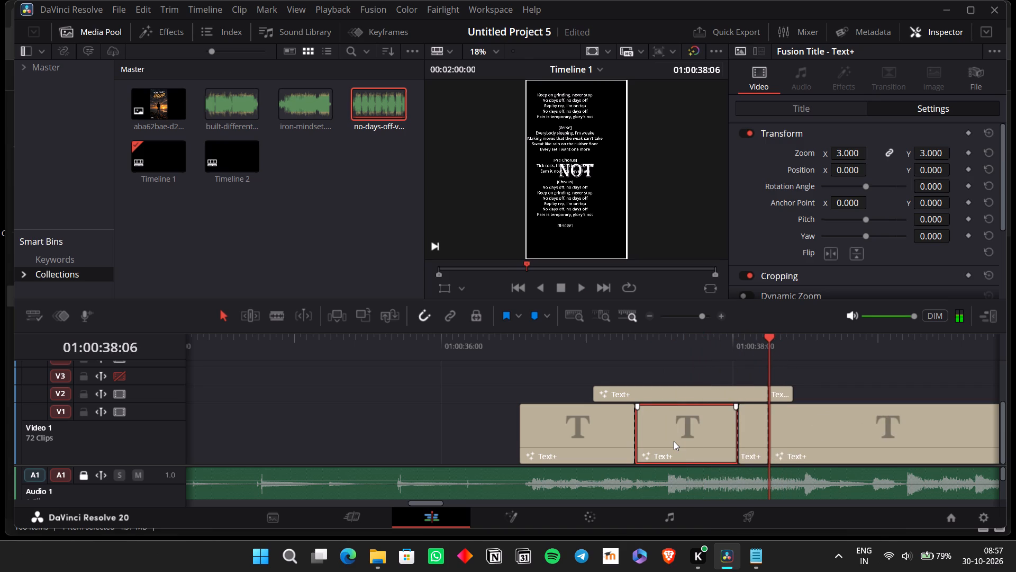
key(ctrl+z)
key(ctrl+Right)
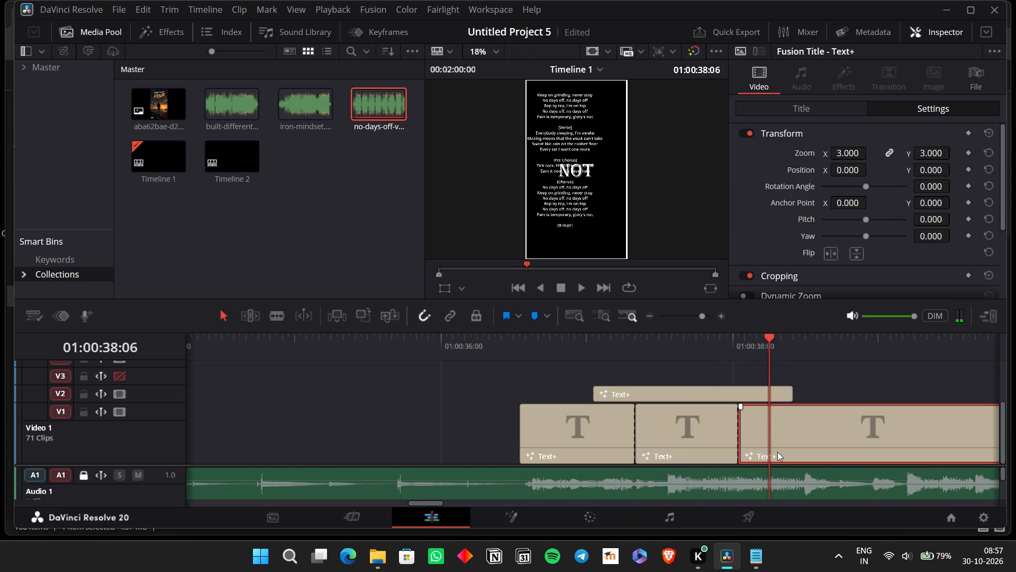
key(ctrl+b)
Listen for the next word boundary and split the remaining V1 title at 01:00:38:22.
key(space)
key(space)
key(space)
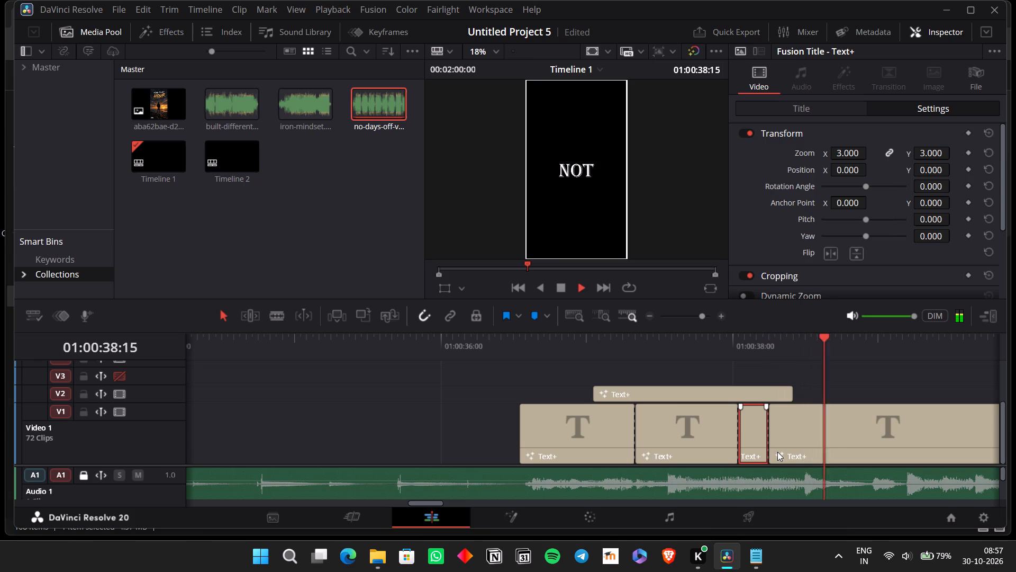
key(space)
key(space)
key(space)
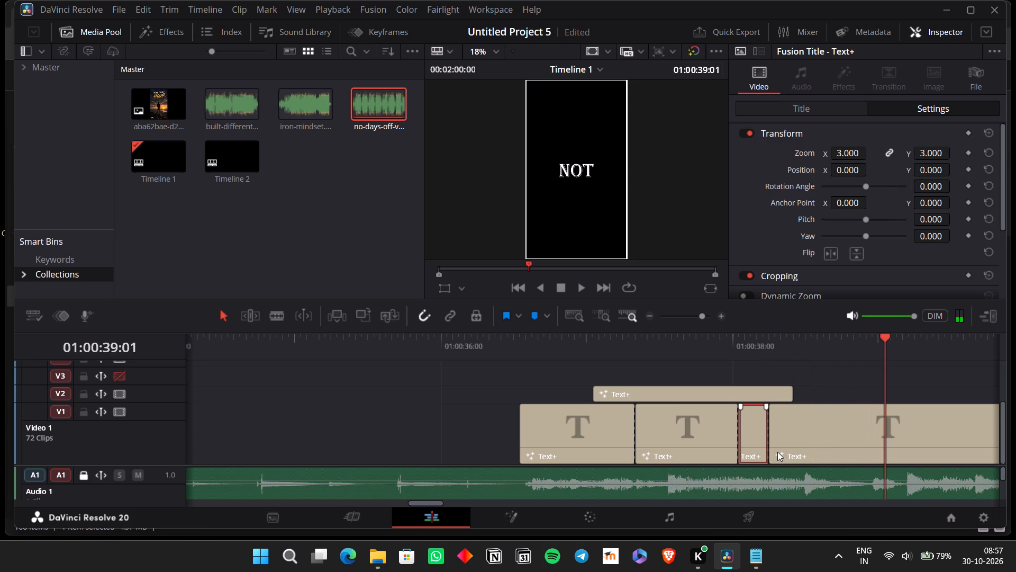
key(Left)
key(Left)
key(Left)
key(ctrl+b)
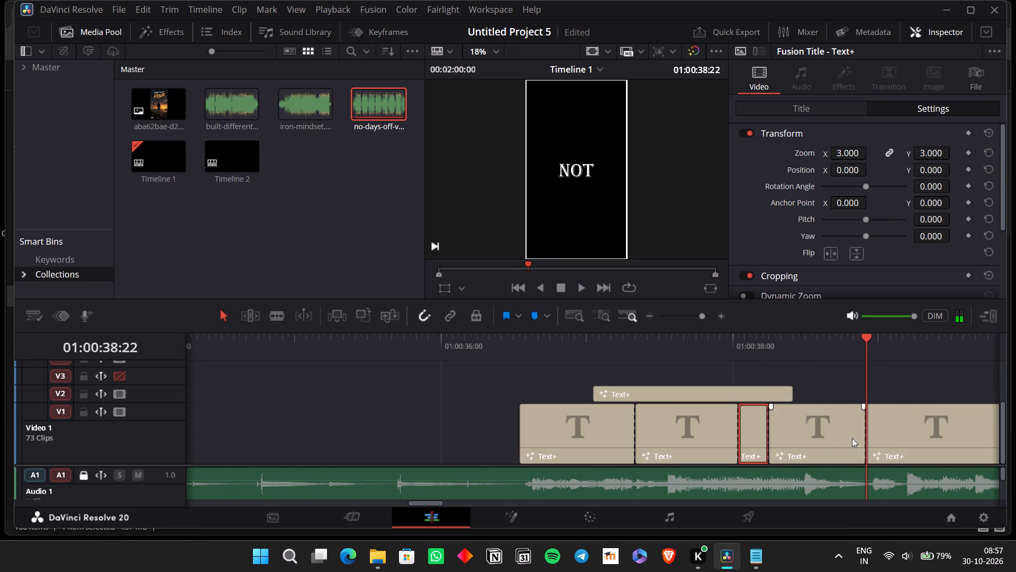
Split the remaining V1 title at the word boundaries heard at about 01:00:39:06 and 01:00:39:15.
scroll(852, 438, left, 1)
scroll(852, 438, down, 1)
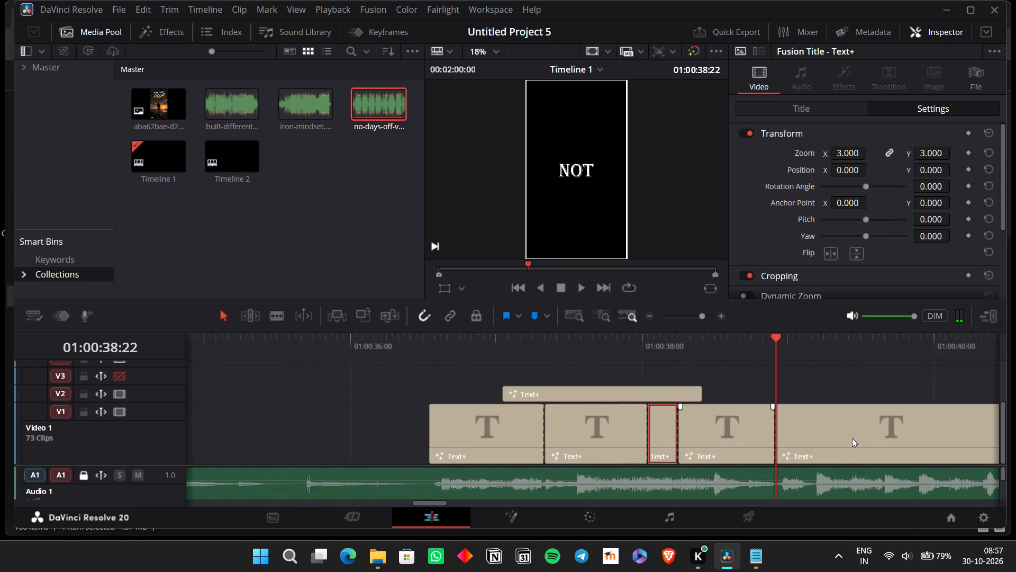
scroll(852, 438, down, 1)
key(space)
key(space)
key(space)
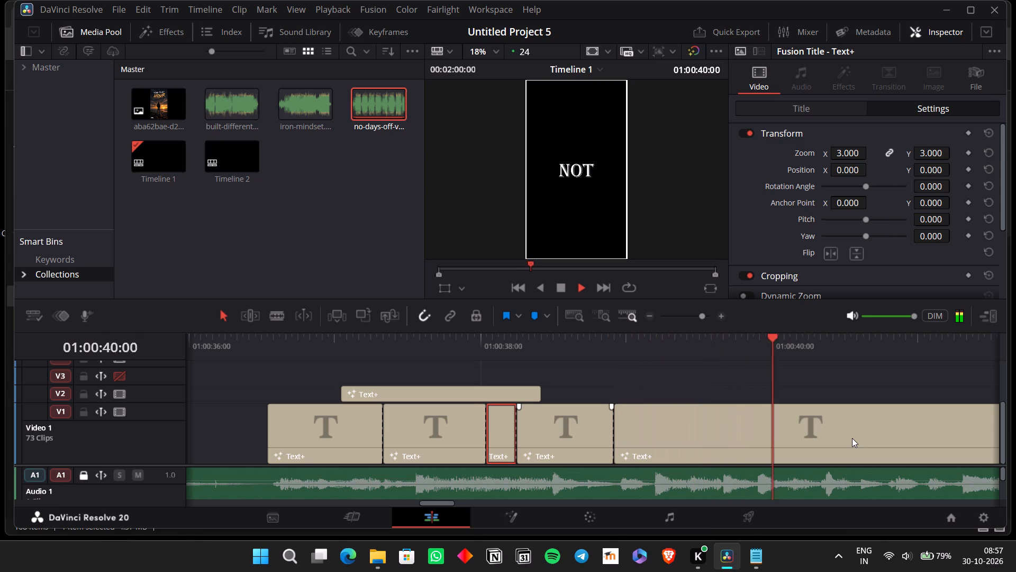
key(space)
click(620, 341)
key(space)
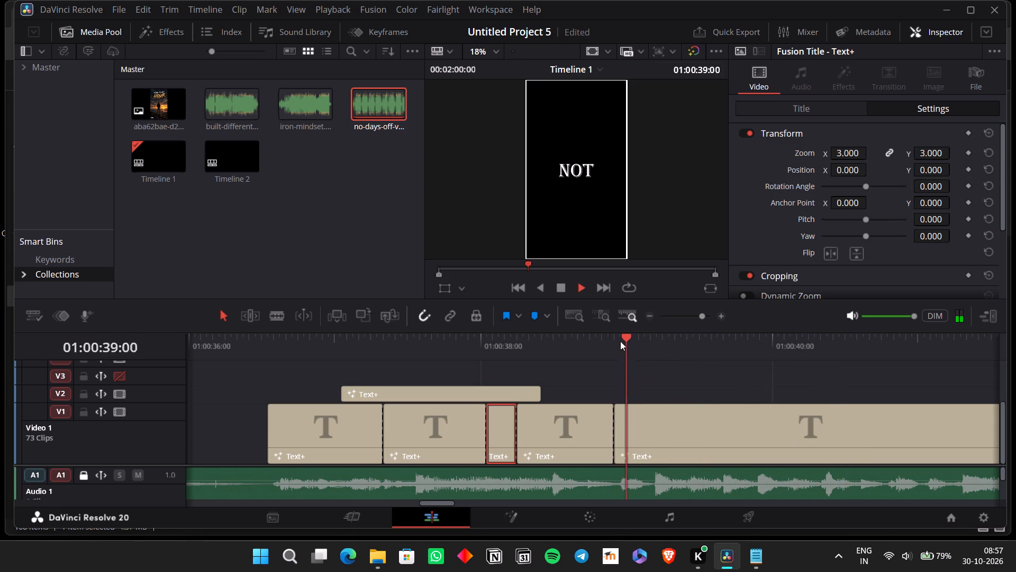
key(space)
key(ctrl+b)
key(space)
key(space)
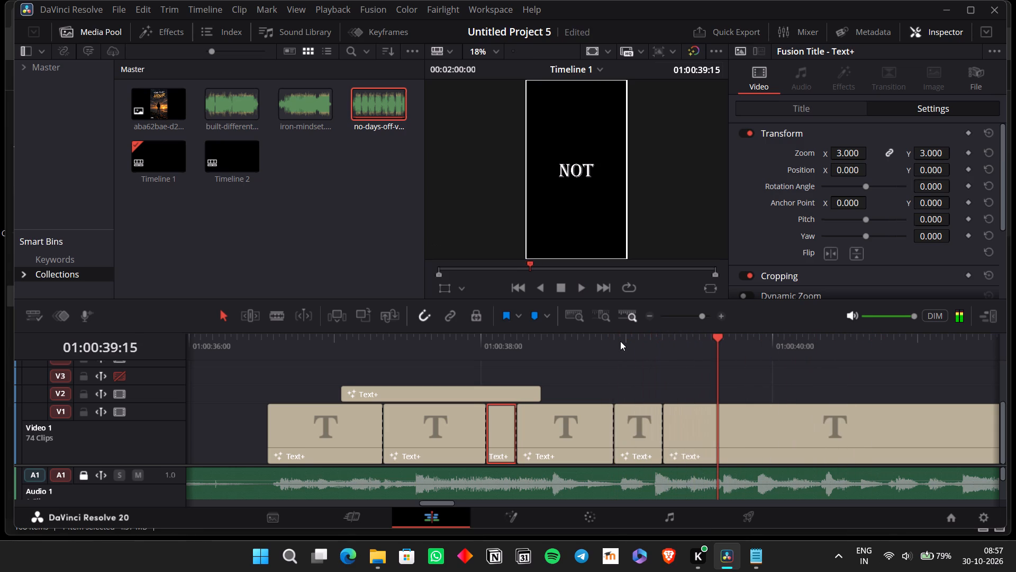
key(ctrl+b)
Split the remaining V1 title at the word boundaries at 01:00:39:21 and 01:00:40:03.
key(space)
key(space)
key(Left)
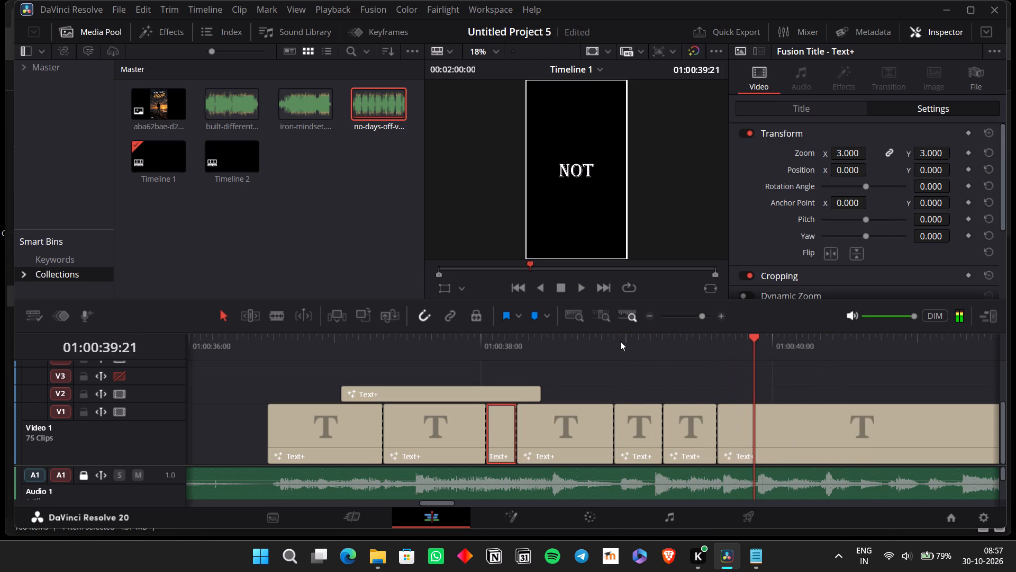
key(Left)
key(Right)
key(ctrl+b)
key(space)
key(space)
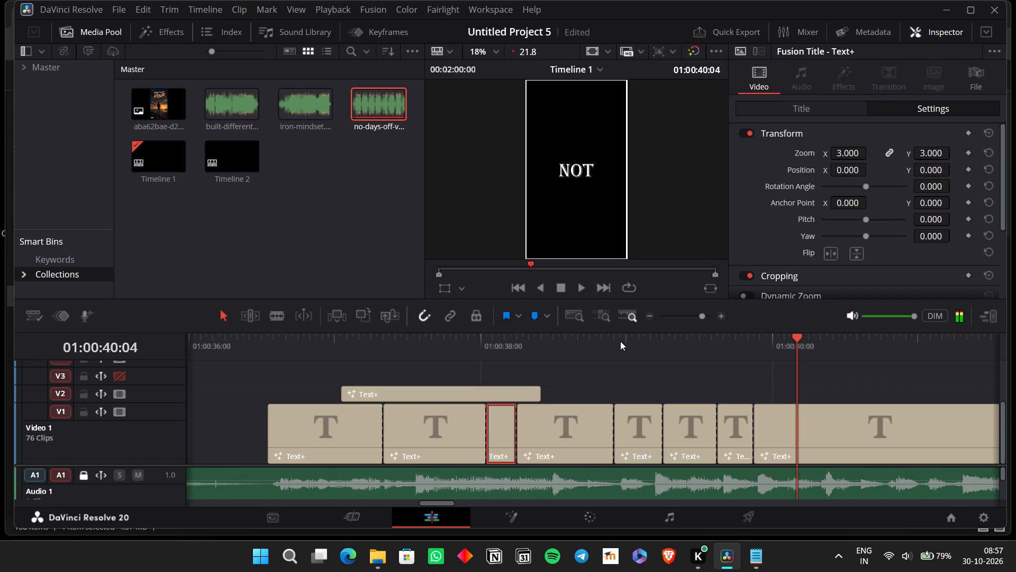
key(Left)
key(ctrl+b)
Split the remaining V1 title at the word boundaries at 01:00:40:07 and 01:00:40:16.
key(space)
key(space)
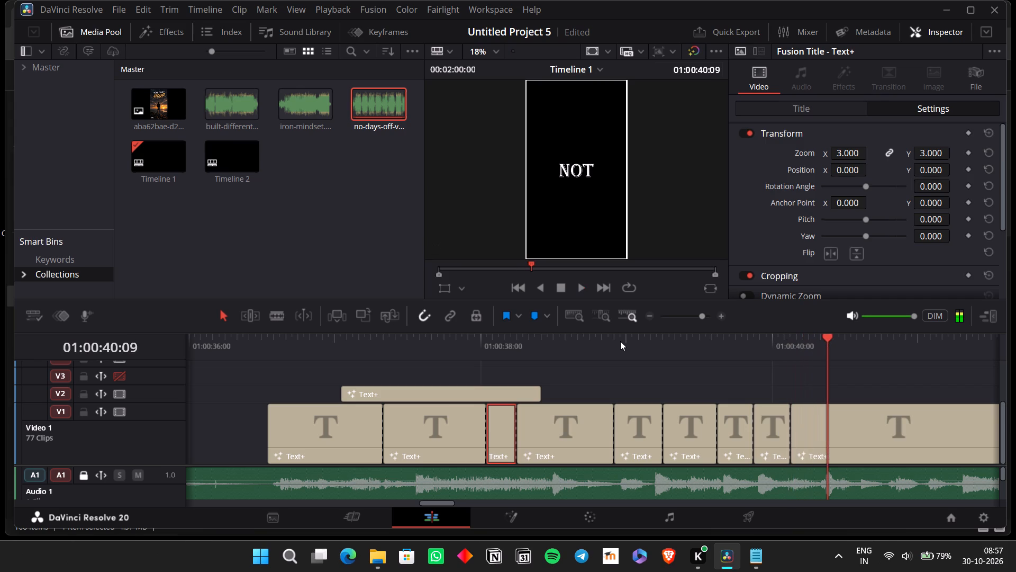
key(Left)
key(Left)
key(ctrl+b)
key(space)
key(space)
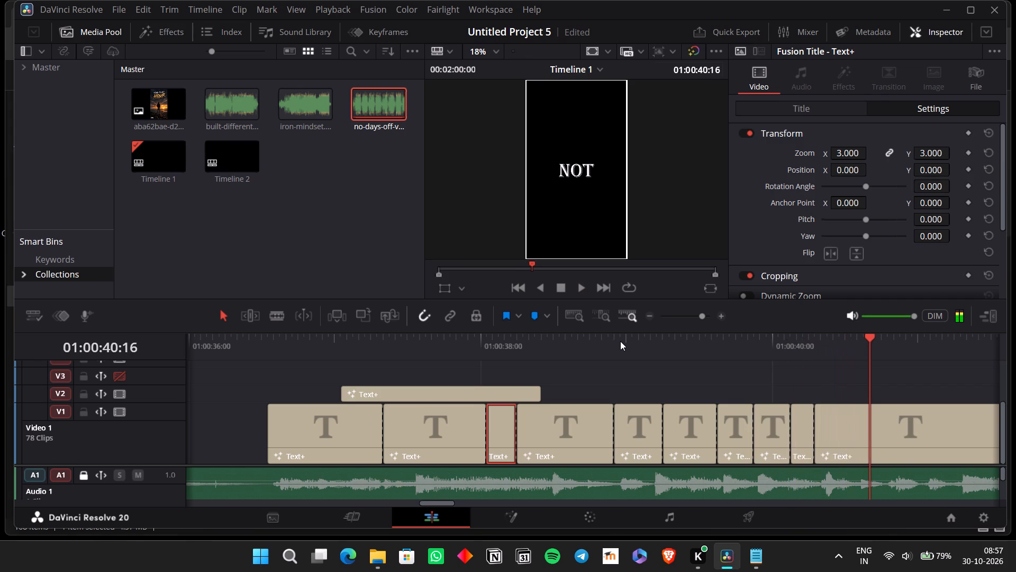
key(ctrl+b)
Replay the vocals after 01:00:40:16 and split the remaining V1 title at about 01:00:41:00 and 01:00:41:07.
key(space)
key(space)
key(Left)
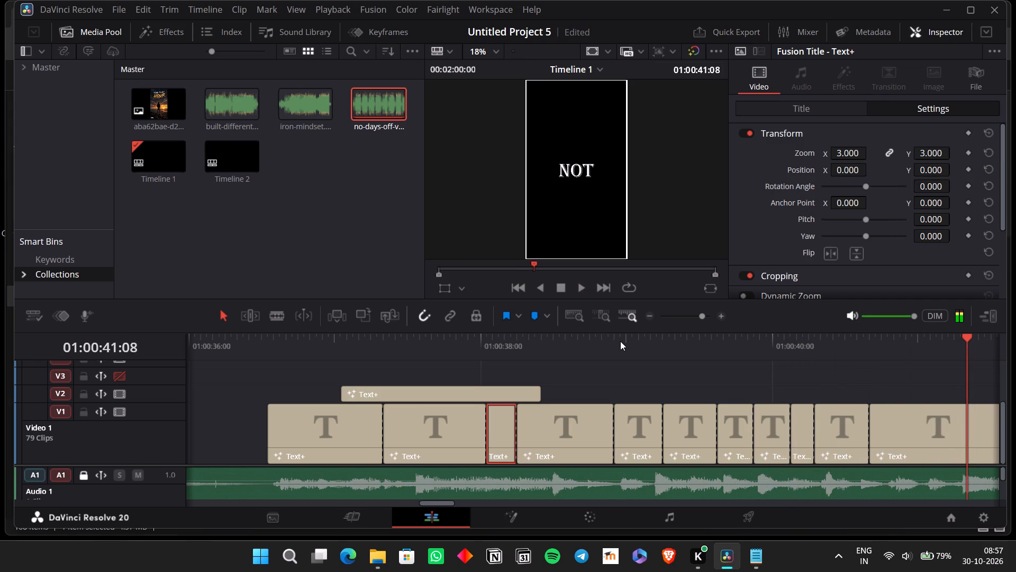
key(Left)
key(Left)
key(Left)
key(Left)
key(Left)
key(Left)
key(Left)
key(Left)
key(Left)
key(Left)
key(Left)
key(Left)
key(Left)
key(Left)
key(Left)
key(Left)
key(Left)
key(Left)
key(Left)
key(Left)
key(Left)
key(space)
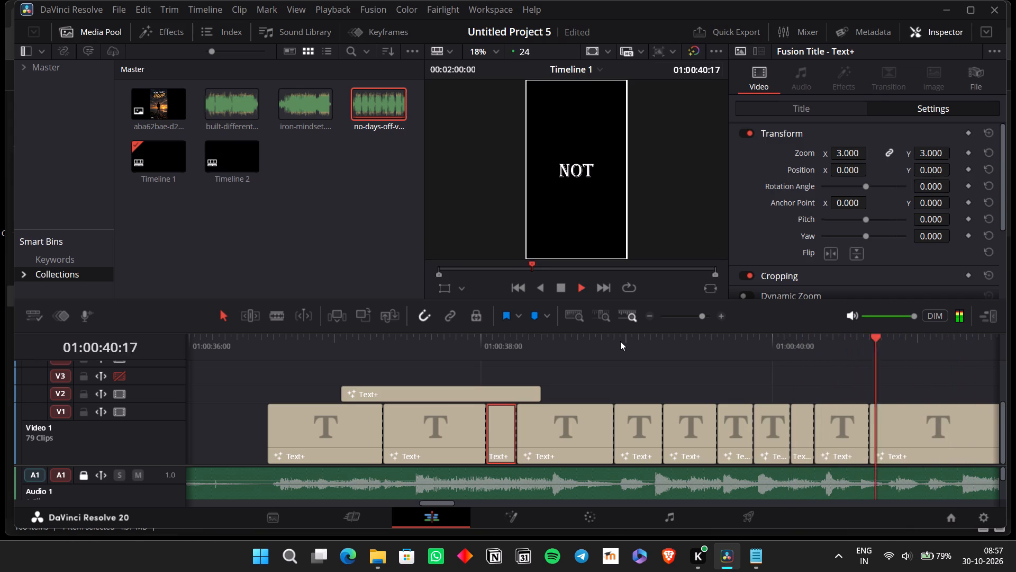
key(space)
key(ctrl+b)
key(space)
key(space)
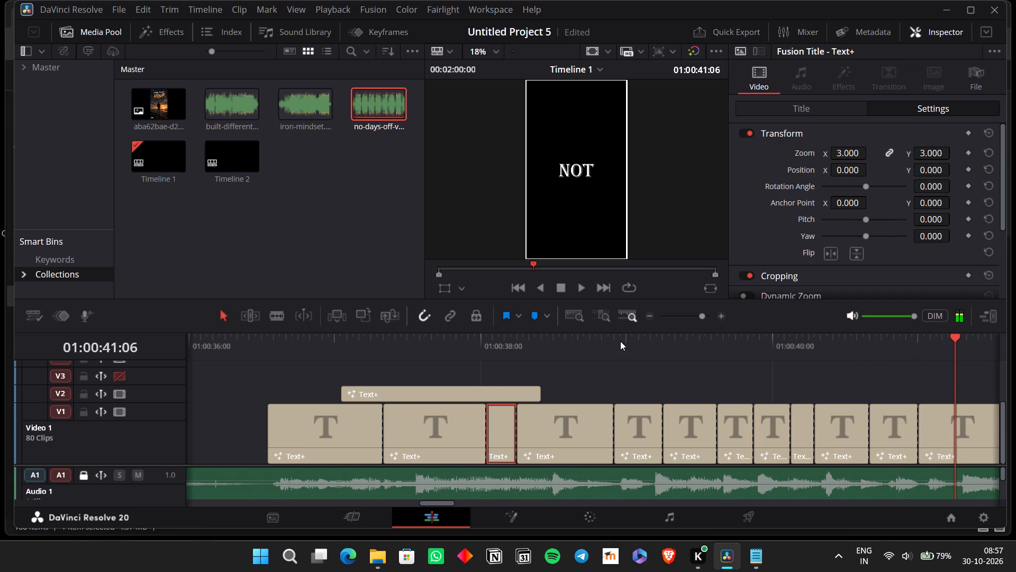
key(Right)
key(ctrl+b)
Listen to the vocals after the 01:00:41:07 cut and step back through the passage.
key(space)
key(space)
key(Left)
key(Left)
key(Left)
key(Left)
key(Left)
key(Left)
key(Left)
key(Left)
key(Left)
key(Left)
key(Left)
key(Left)
key(Left)
key(Left)
key(Left)
key(Left)
key(Left)
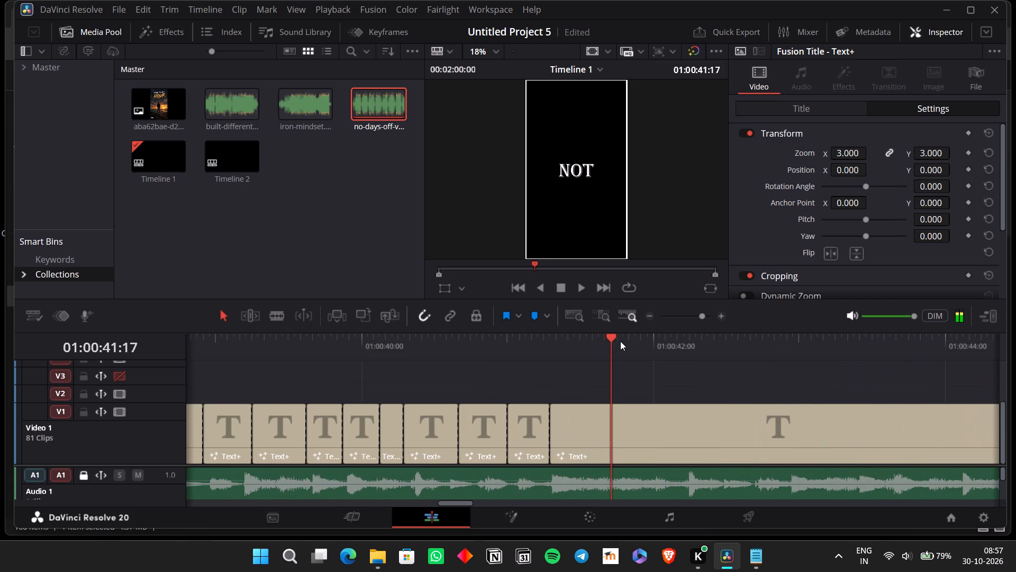
Move the full-lyrics reference title along V2 so that it starts at about 01:00:39:21.
scroll(620, 341, right, 1)
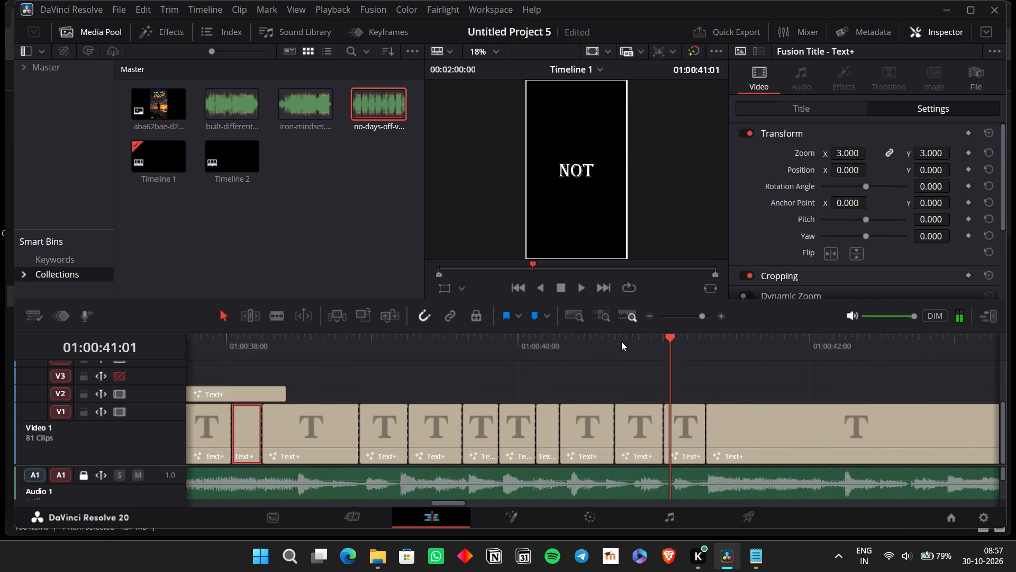
scroll(621, 342, right, 1)
drag(392, 395, 800, 401)
scroll(787, 396, right, 1)
Listen to the start of the verse and replace the text of its first V1 title with "everybody".
click(784, 109)
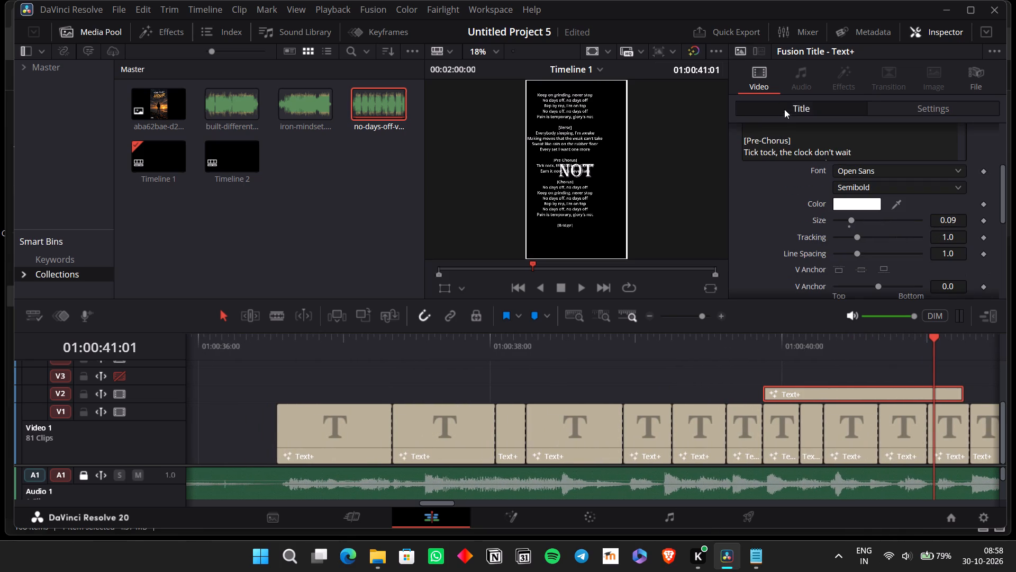
click(331, 347)
key(space)
key(space)
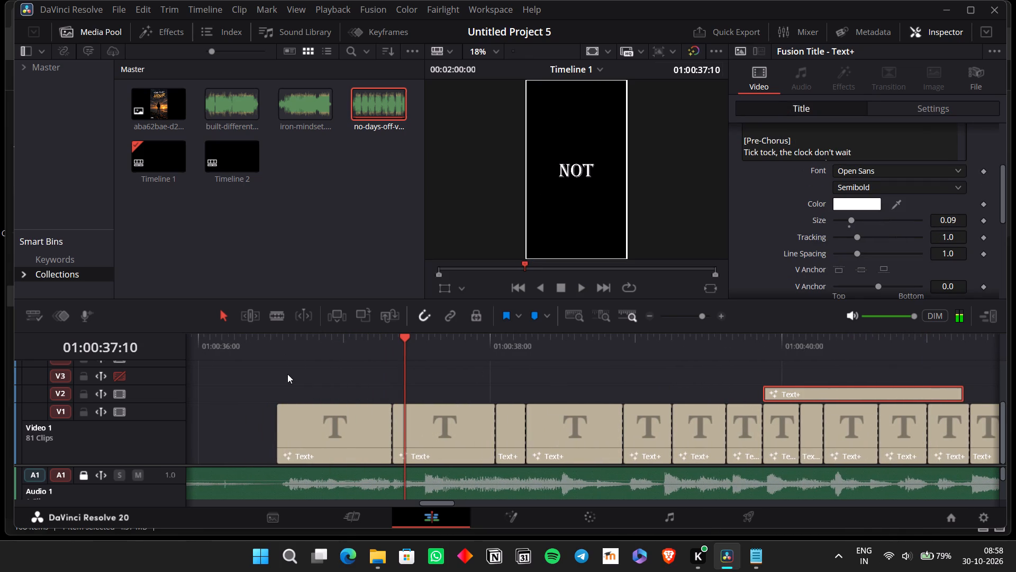
click(321, 427)
scroll(824, 169, up, 3)
double_click(820, 199)
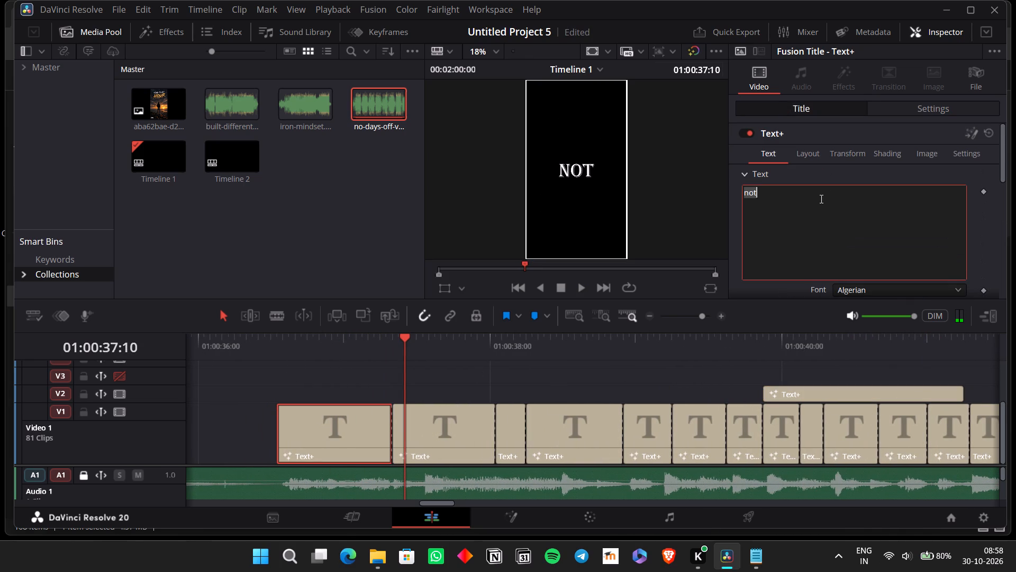
text(everybody)
Play back the "everybody" title and replace the text of the title after it with "sleeping".
click(269, 360)
key(space)
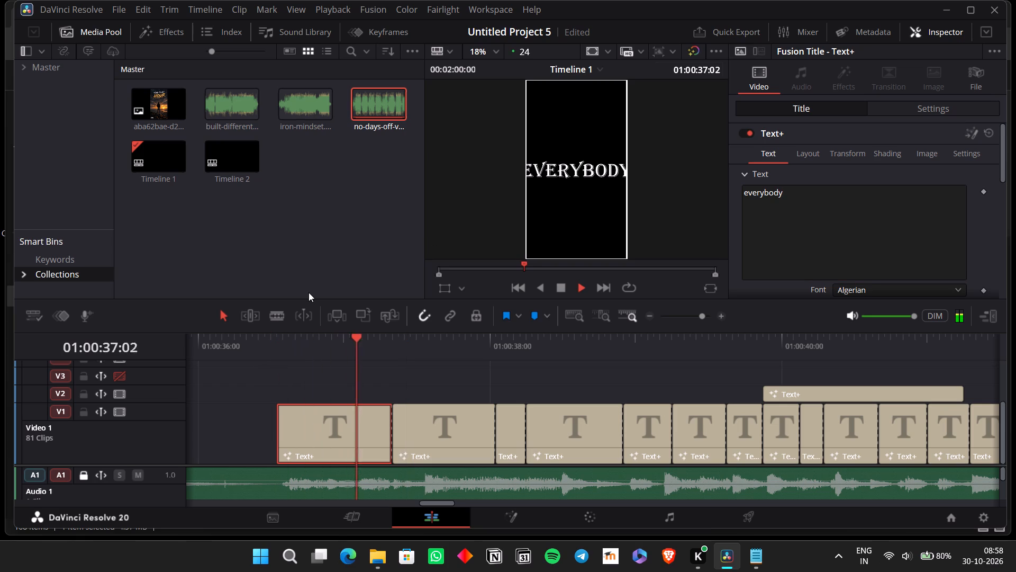
key(space)
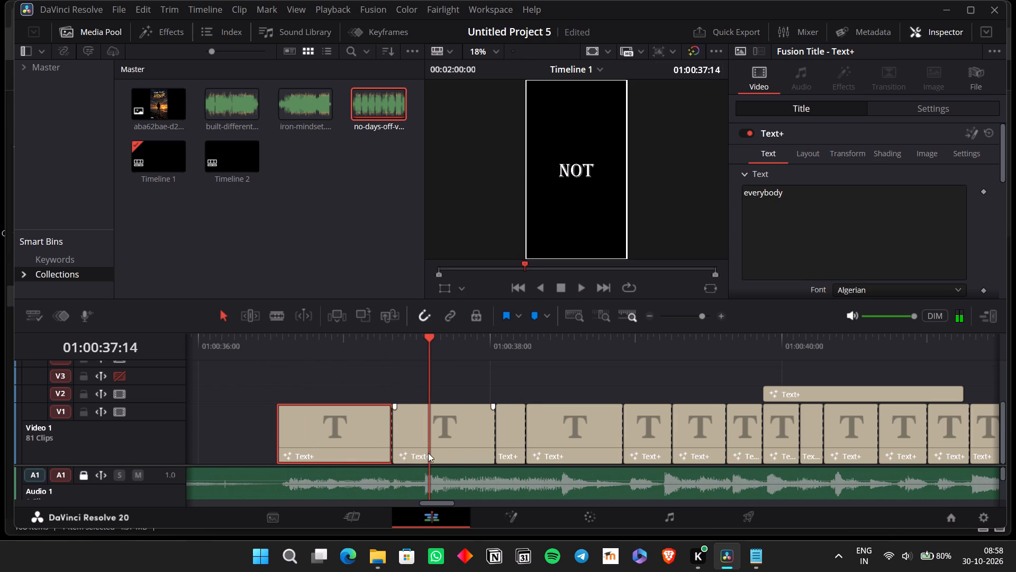
click(428, 453)
double_click(775, 191)
text(sleeping)
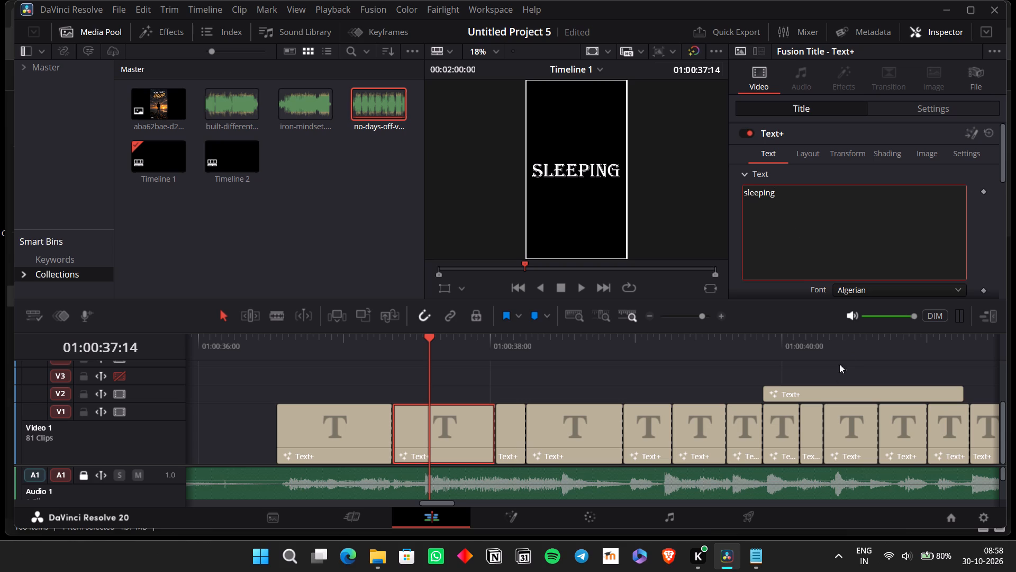
Check the verse lyrics in the V2 reference title and replace the text of the V1 title after "sleeping" with "i'm".
click(826, 393)
scroll(848, 202, down, 3)
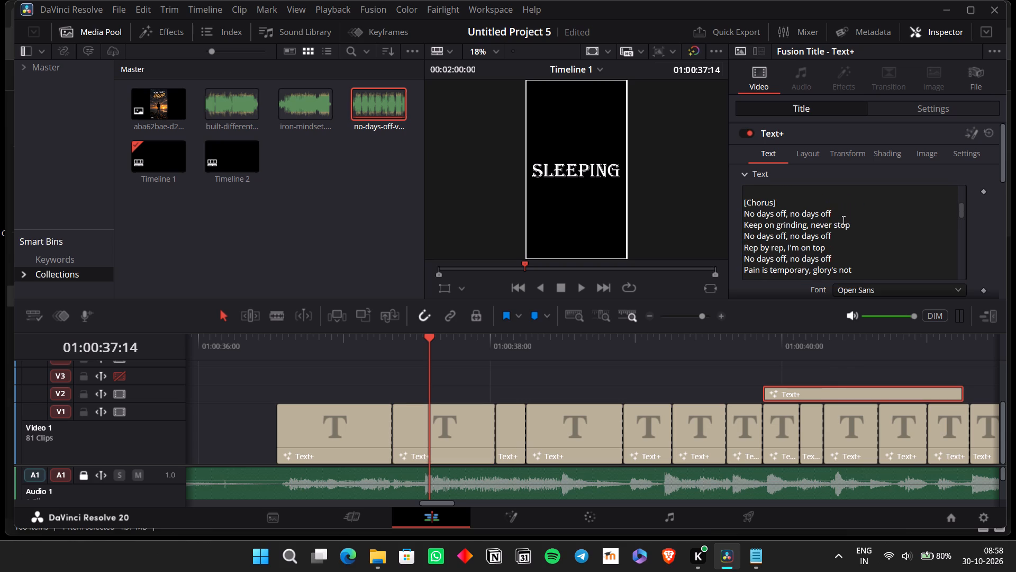
scroll(842, 220, down, 2)
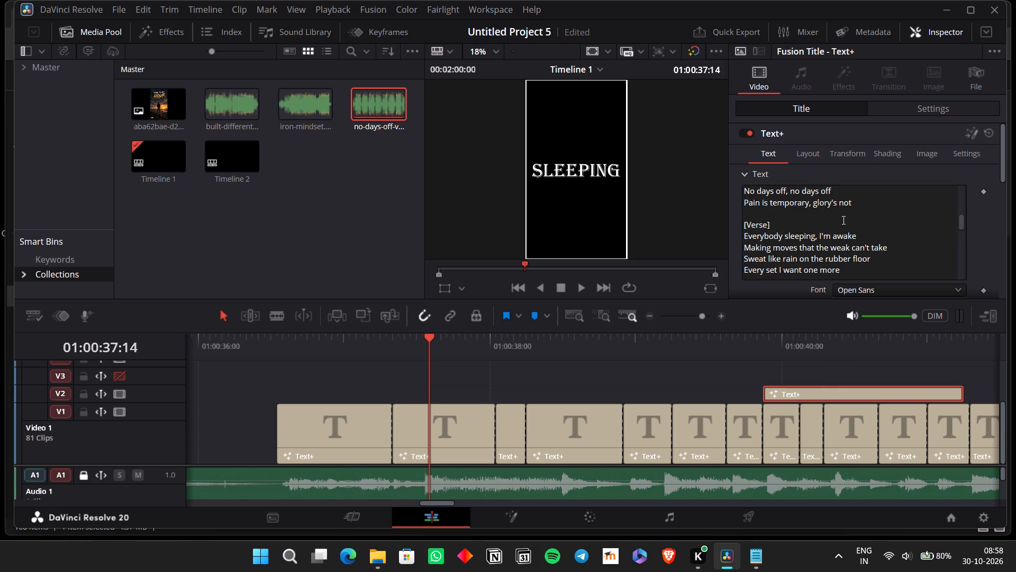
scroll(842, 220, down, 1)
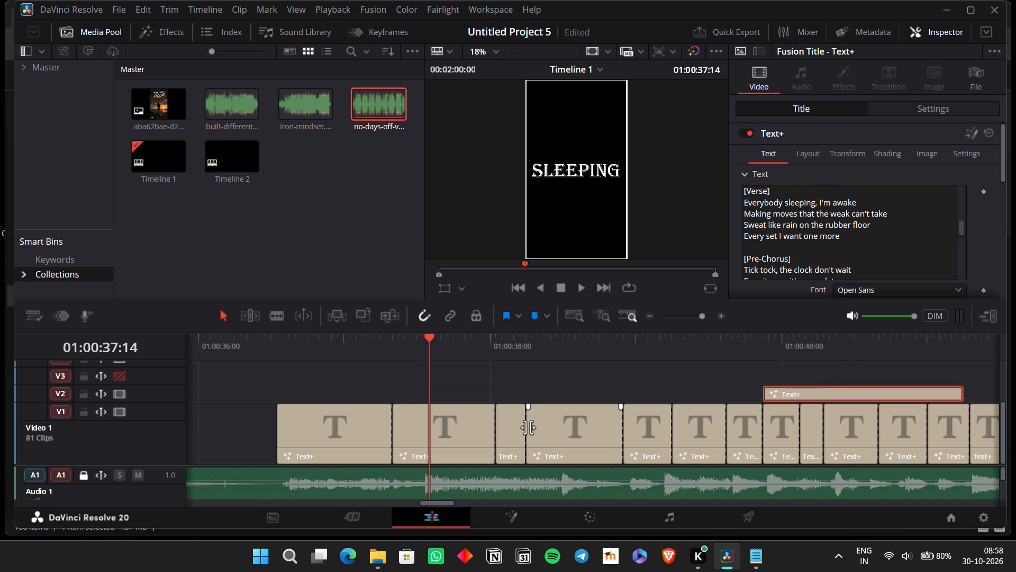
click(520, 432)
double_click(739, 251)
double_click(796, 251)
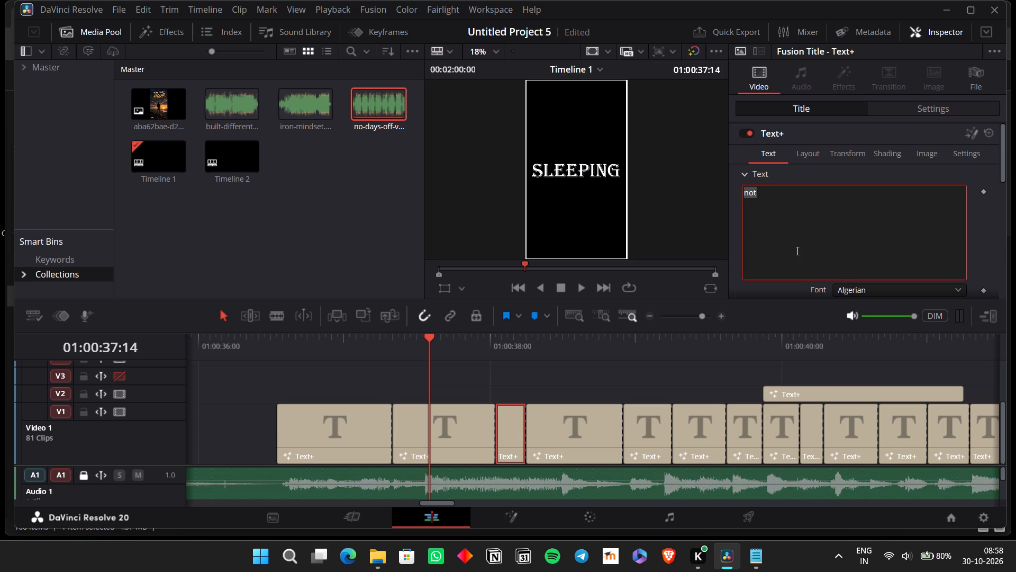
key(i)
key(Return)
key(BackSpace)
text(',)
key(BackSpace)
key(m)
Replace the text of the title after "i'm" with "awake" and play back the verse from its first title.
click(580, 432)
double_click(874, 240)
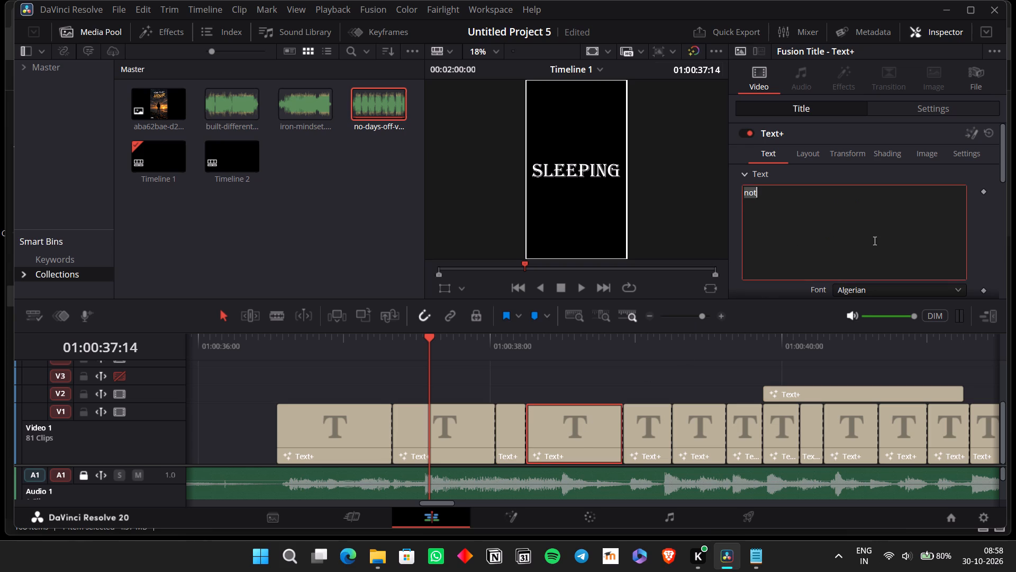
text(awake)
click(282, 339)
key(space)
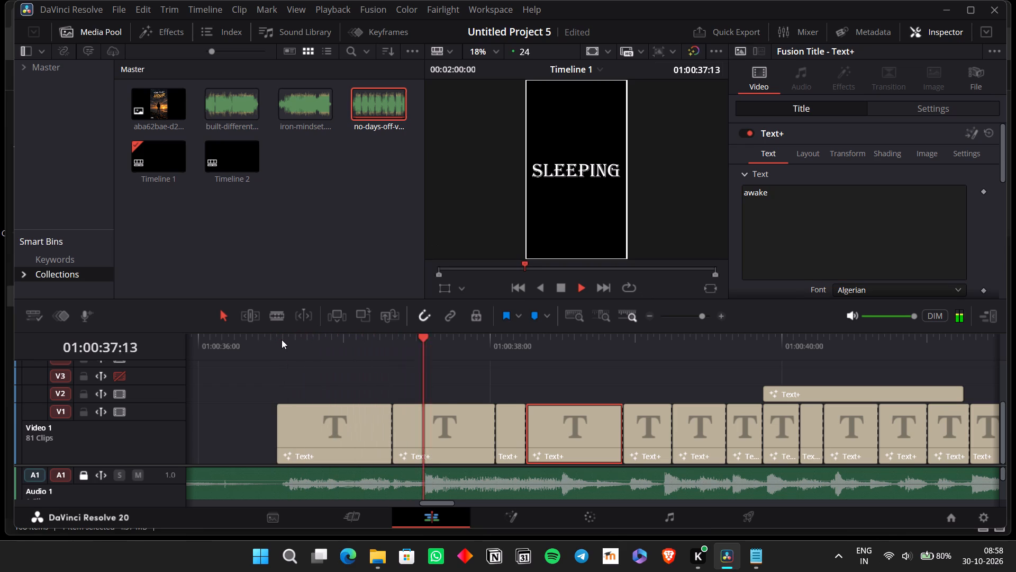
key(space)
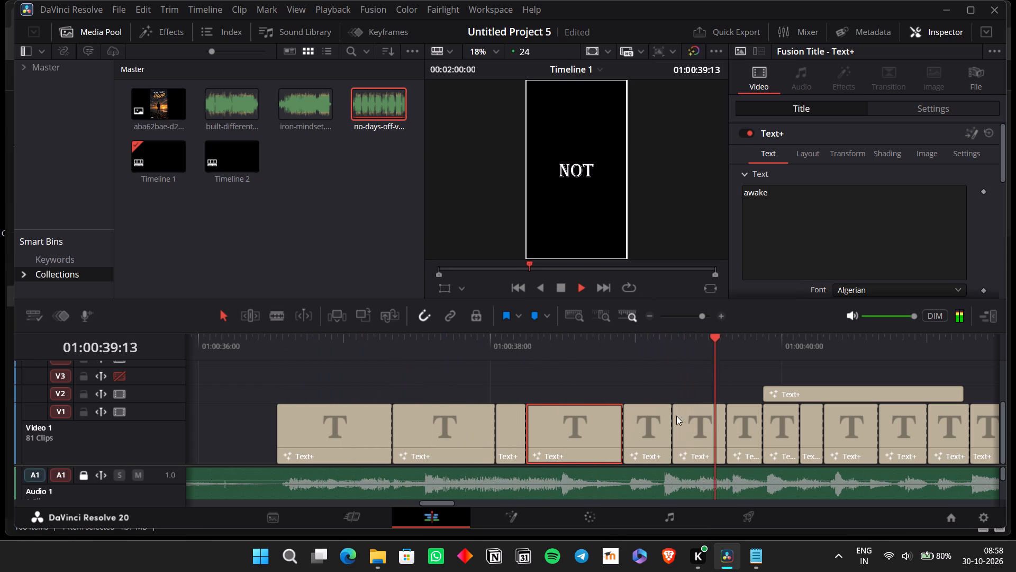
Replace the text of the two V1 titles following "awake" with "making" and "moves".
click(839, 392)
click(639, 422)
double_click(832, 225)
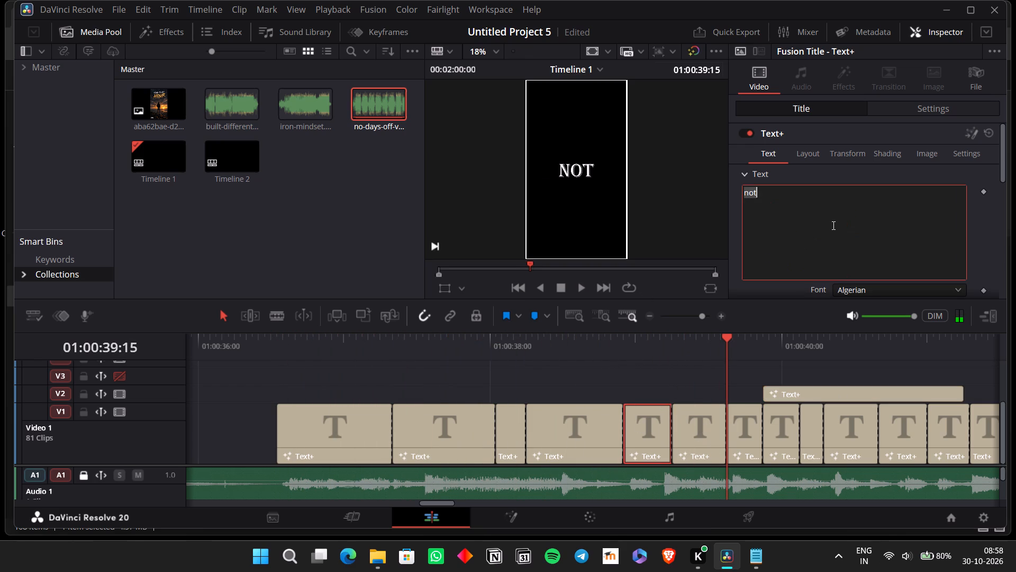
text(makiu)
key(BackSpace)
text(ng)
click(713, 436)
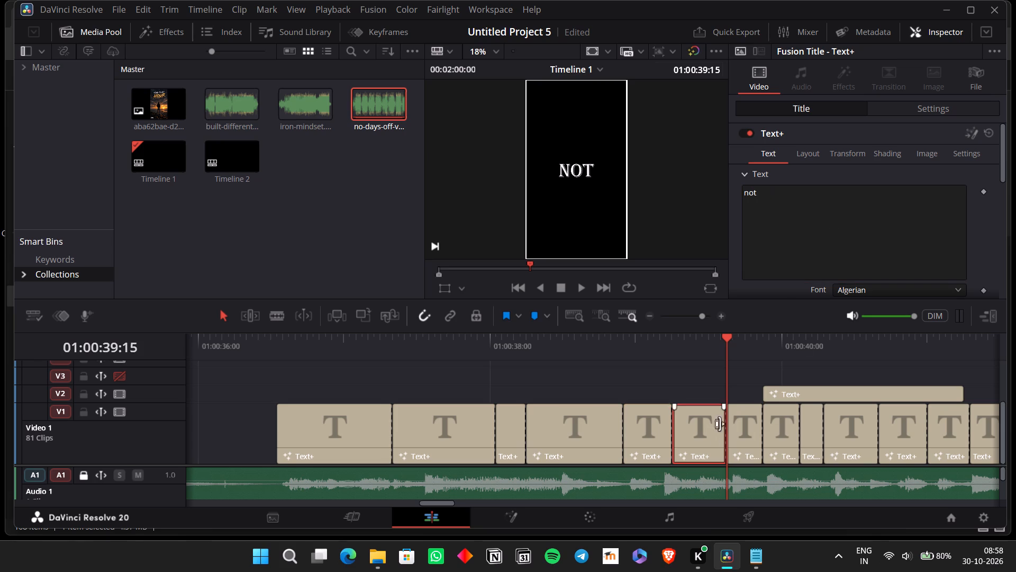
double_click(792, 252)
text(moves)
Check the reference lyrics and replace the text of the two titles after "moves" with "that" and "weak".
click(812, 388)
scroll(851, 200, down, 8)
scroll(851, 222, up, 3)
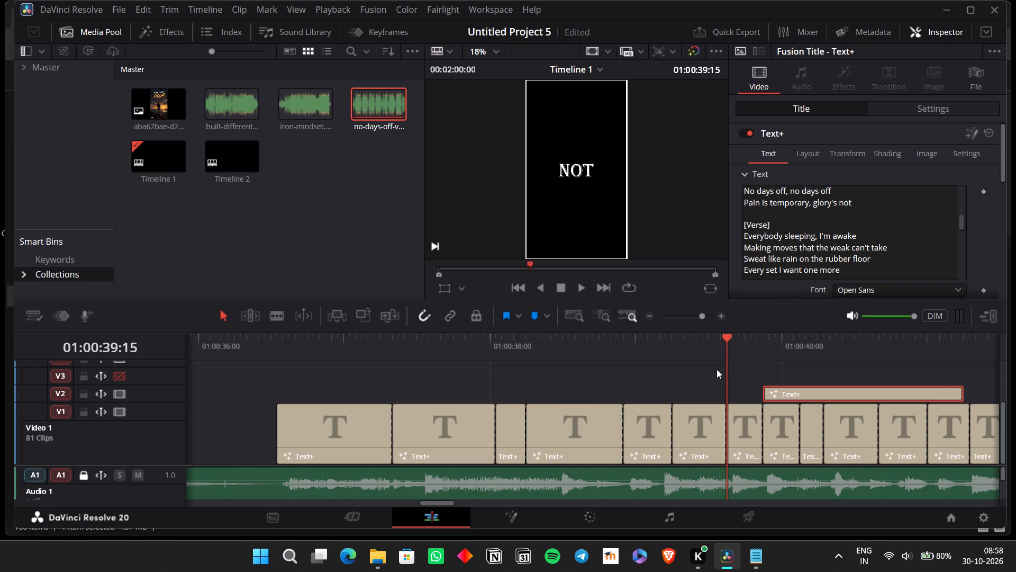
click(748, 432)
double_click(754, 205)
text(that)
click(776, 452)
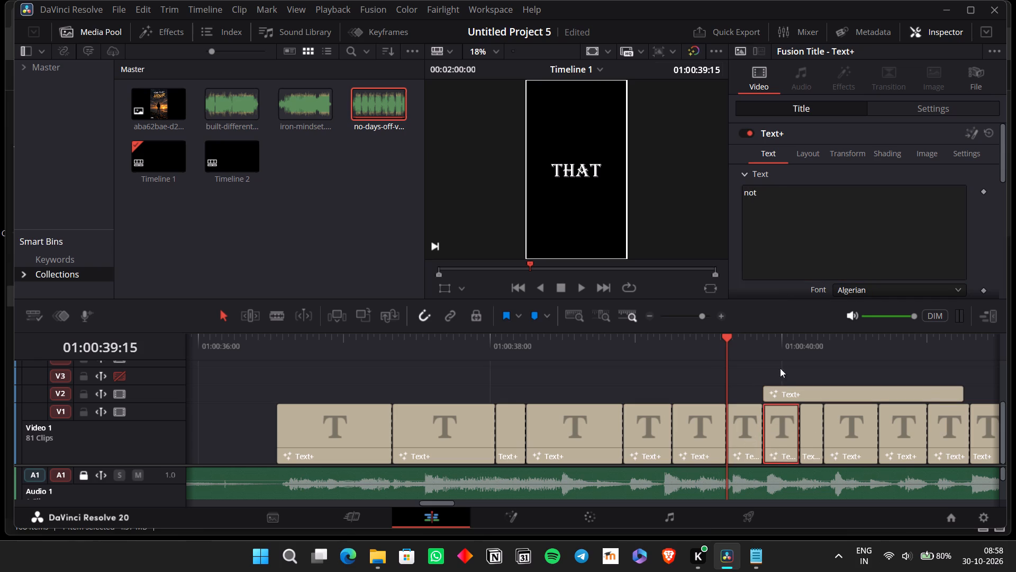
double_click(781, 227)
text(wea)
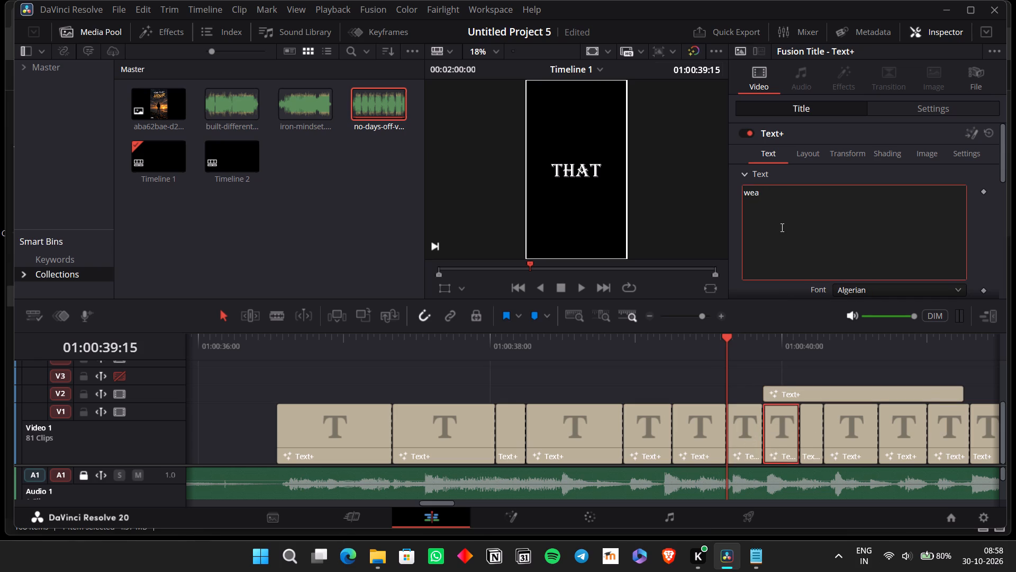
key(k)
Replace the text of the two V1 titles following "weak" with "can't" and "take".
click(818, 446)
click(833, 227)
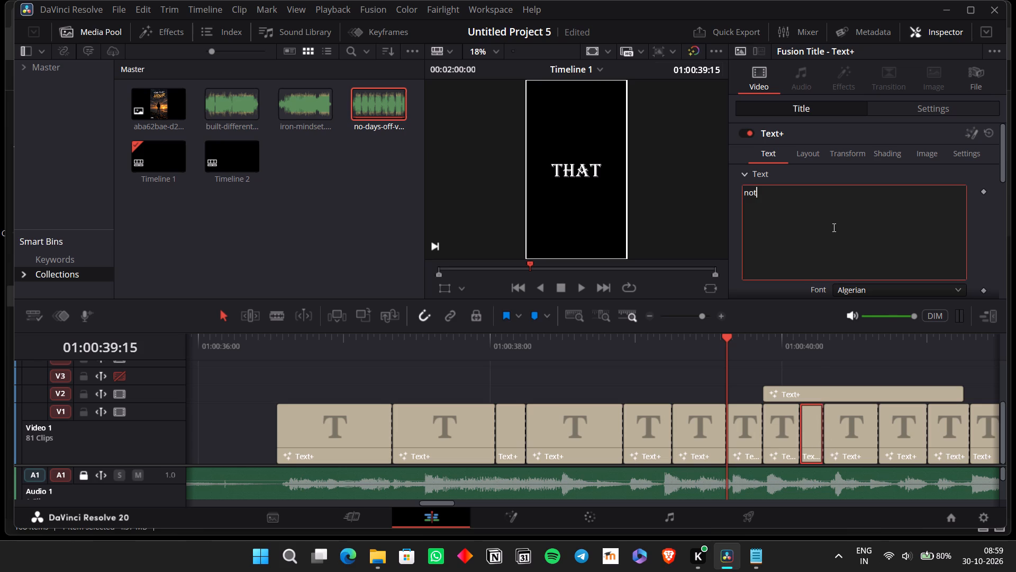
key(BackSpace)
key(BackSpace)
key(BackSpace)
key(BackSpace)
text(can't)
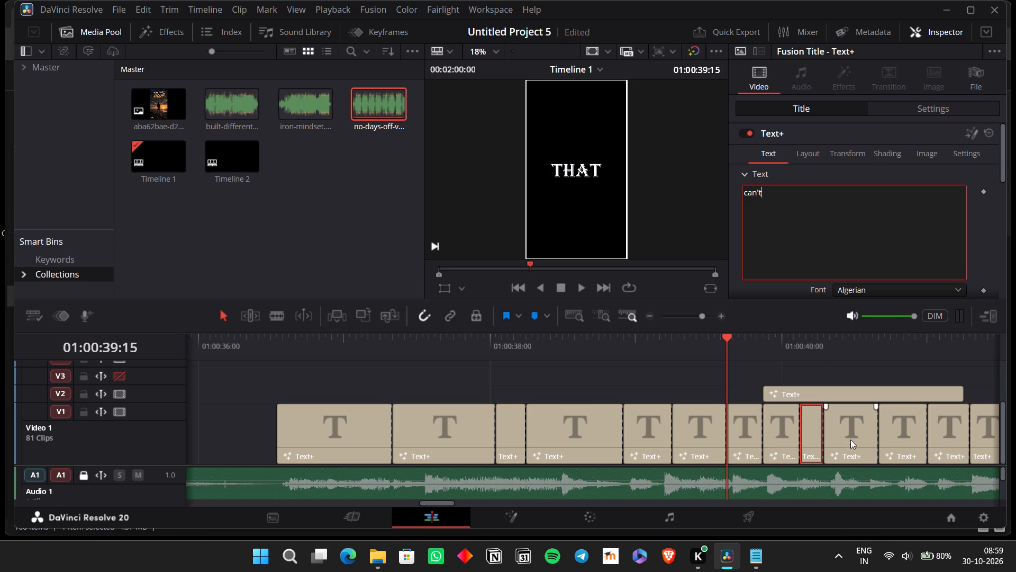
click(846, 433)
double_click(797, 262)
key(t)
text(ake)
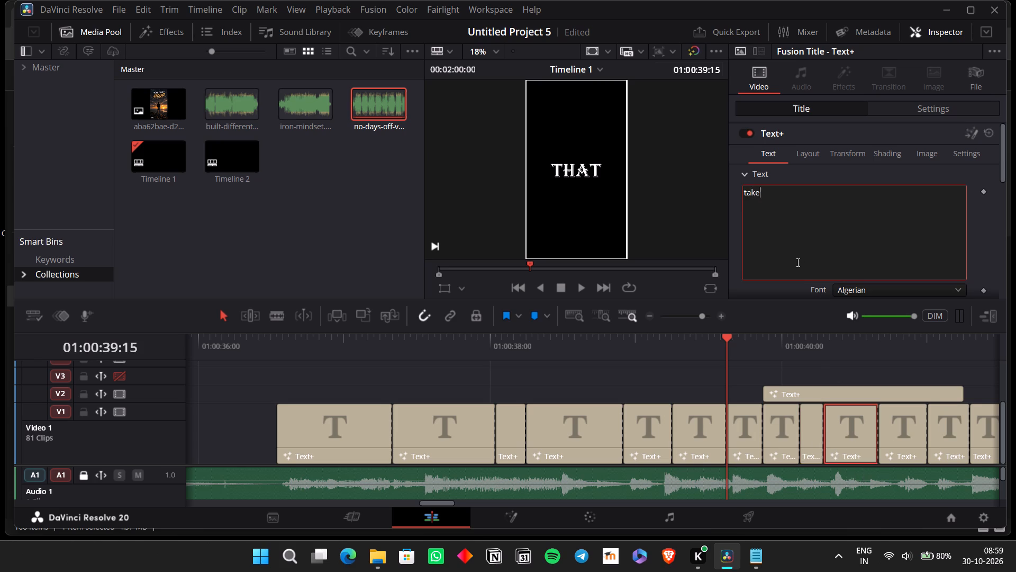
Look up the next verse line in the reference lyrics and replace the text of the title after "take" with "sweat".
click(832, 401)
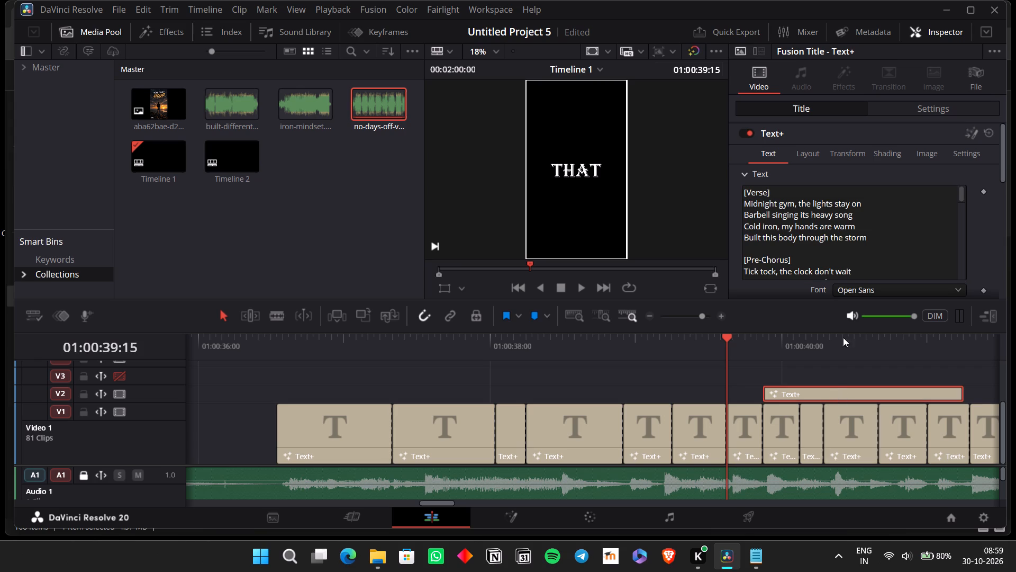
scroll(843, 247, down, 7)
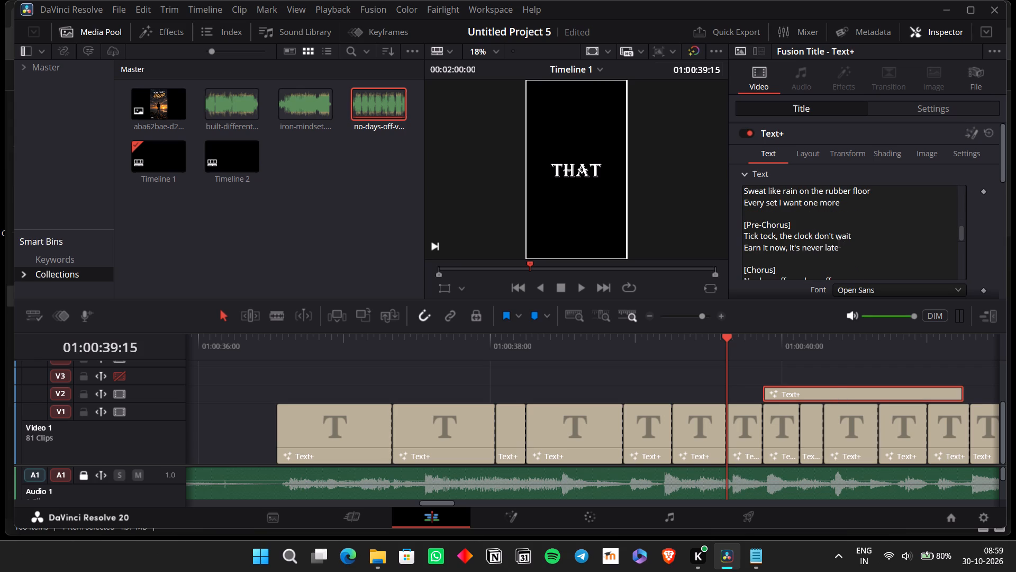
scroll(837, 243, up, 1)
click(864, 210)
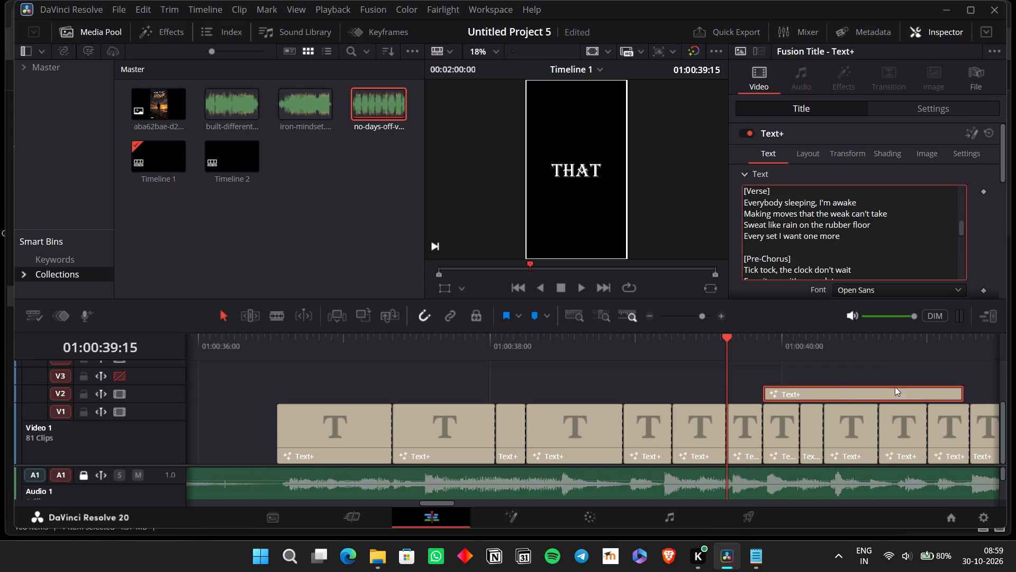
click(852, 451)
click(810, 240)
click(912, 433)
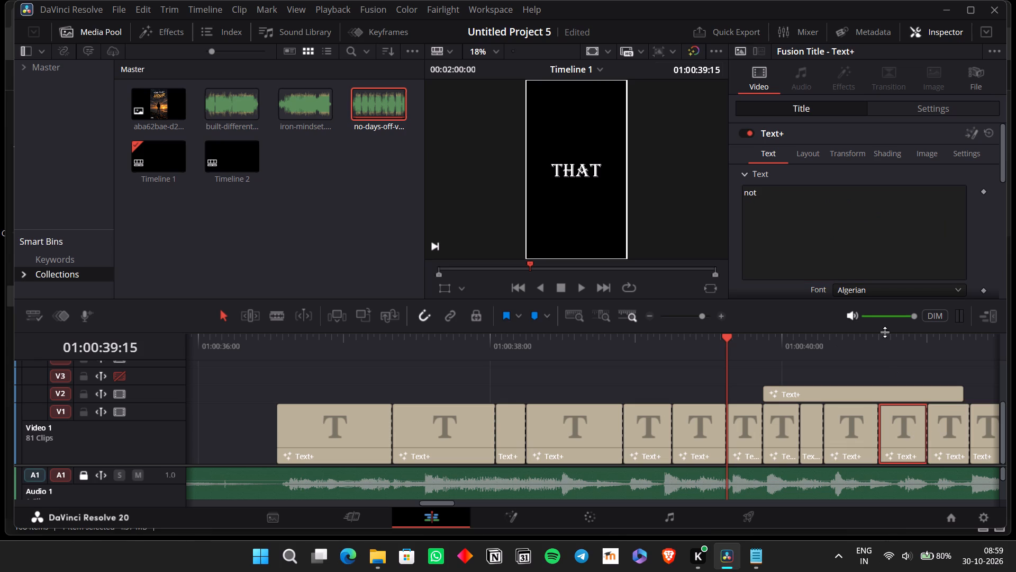
double_click(841, 253)
text(swa)
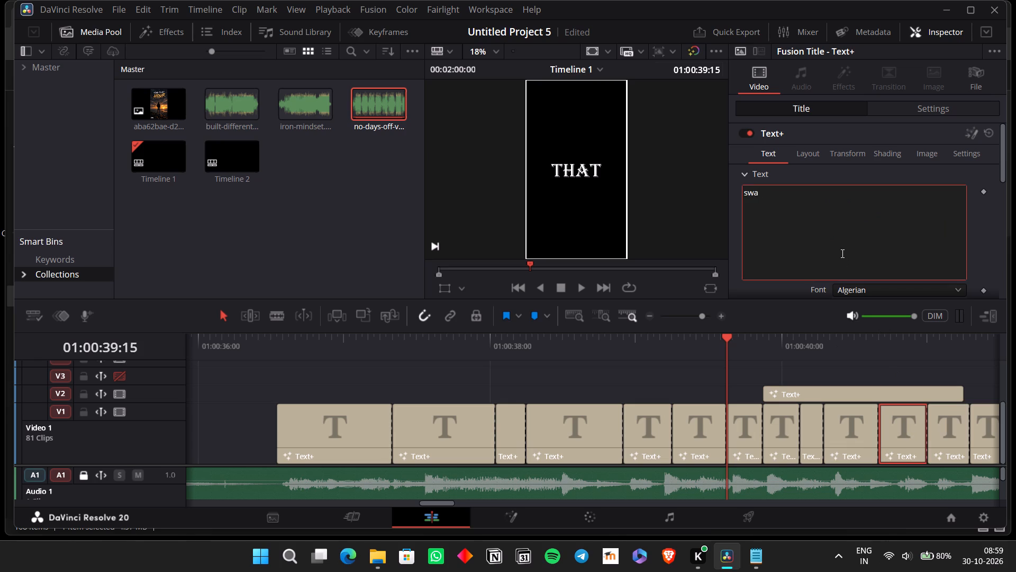
key(BackSpace)
text(eat)
Replace the text of the V1 title following "sweat" with "like".
click(938, 437)
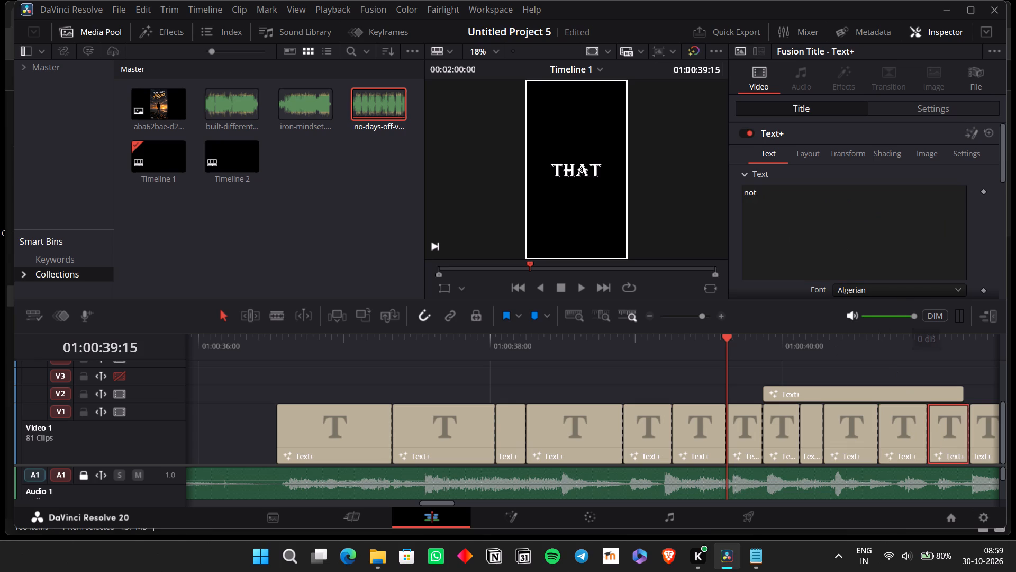
click(860, 252)
click(858, 248)
key(BackSpace)
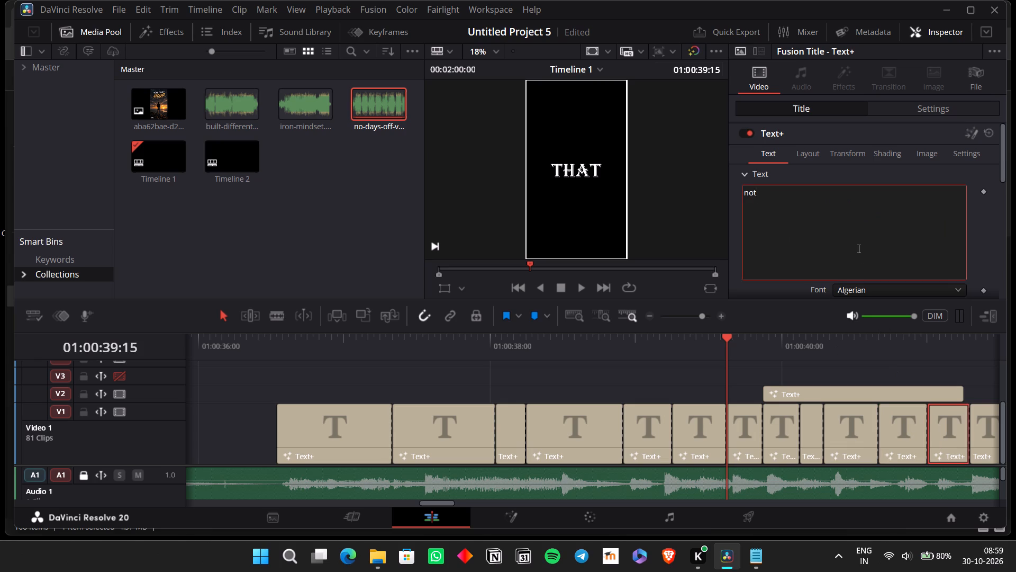
key(BackSpace)
key(BackSpace)
text(like)
Play back the titles from "that" onward and replace the text of the long V1 title after "like" with "rain".
click(730, 334)
key(space)
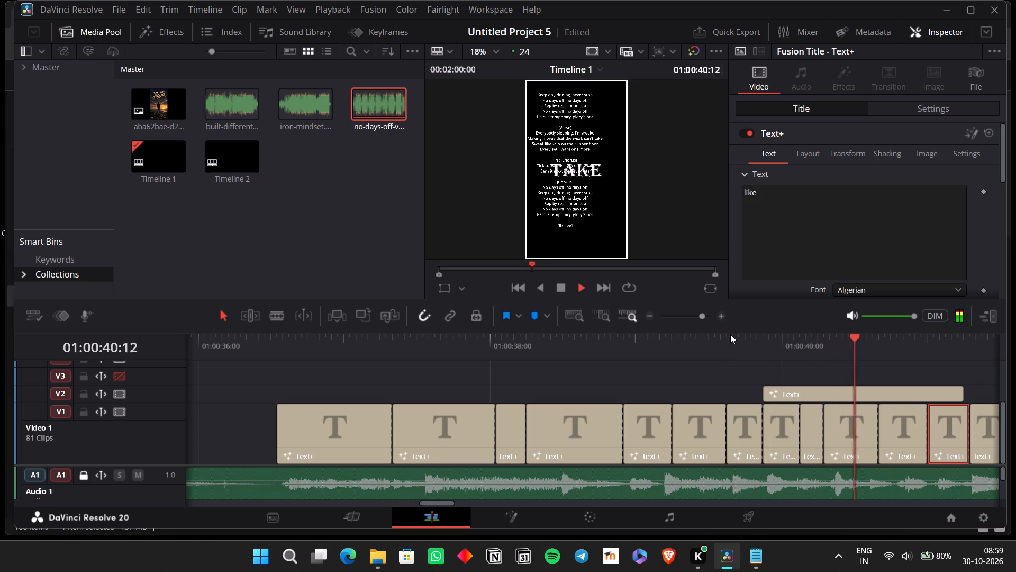
scroll(730, 334, left, 1)
key(space)
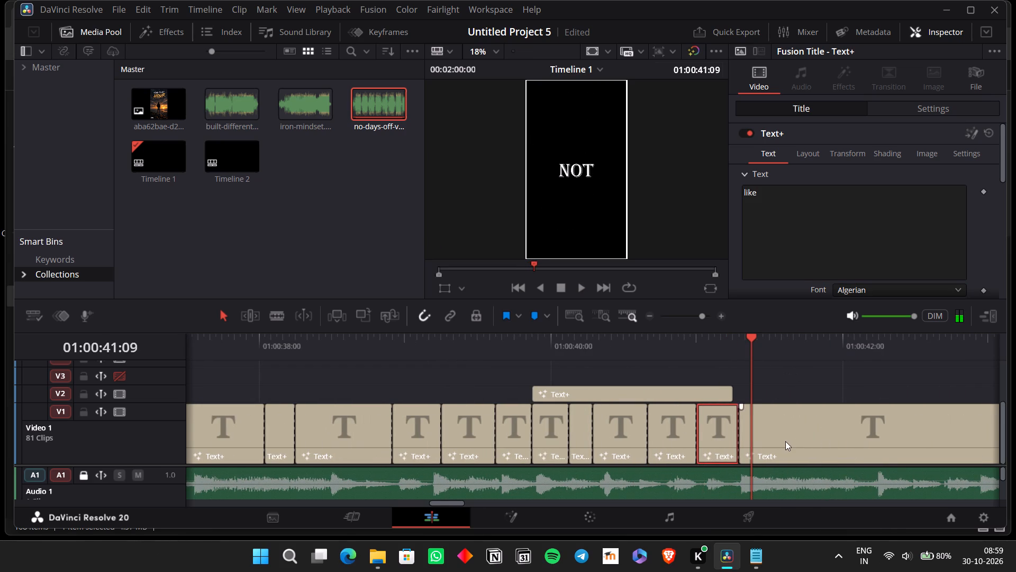
click(785, 441)
double_click(787, 271)
text(rain)
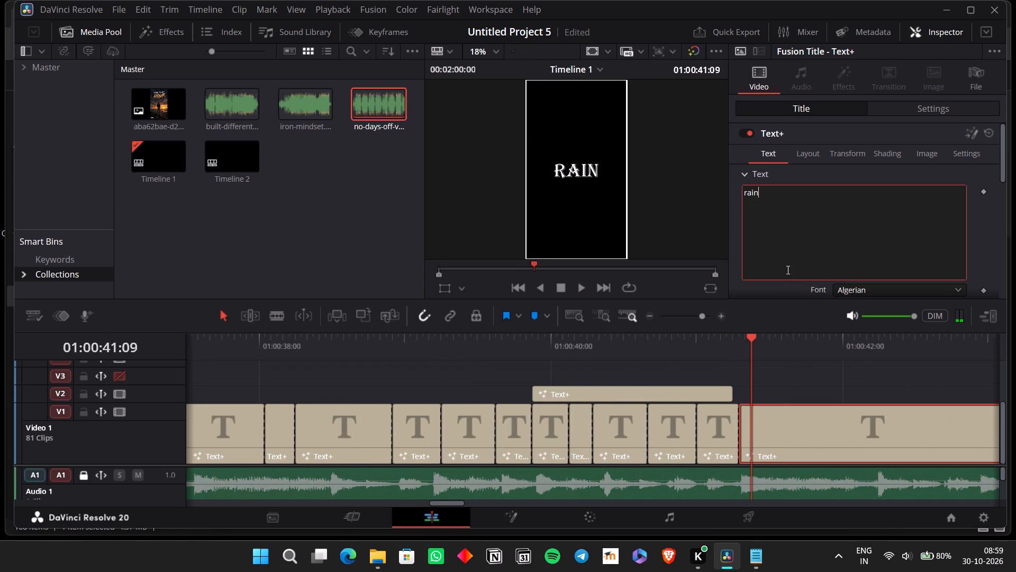
Disable video track V2 with the reference lyrics and enable video track V3.
click(663, 349)
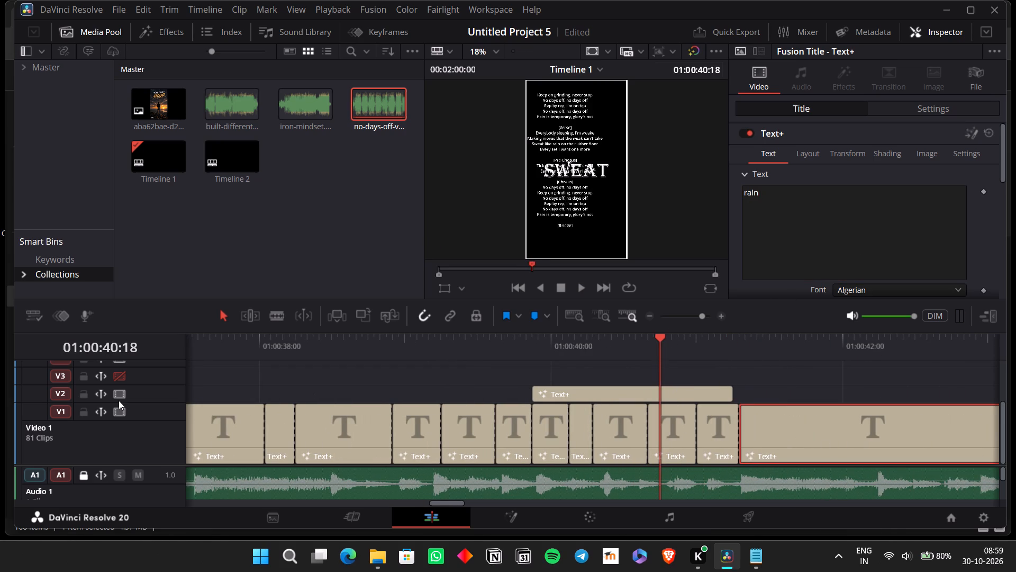
click(118, 401)
click(116, 373)
double_click(116, 387)
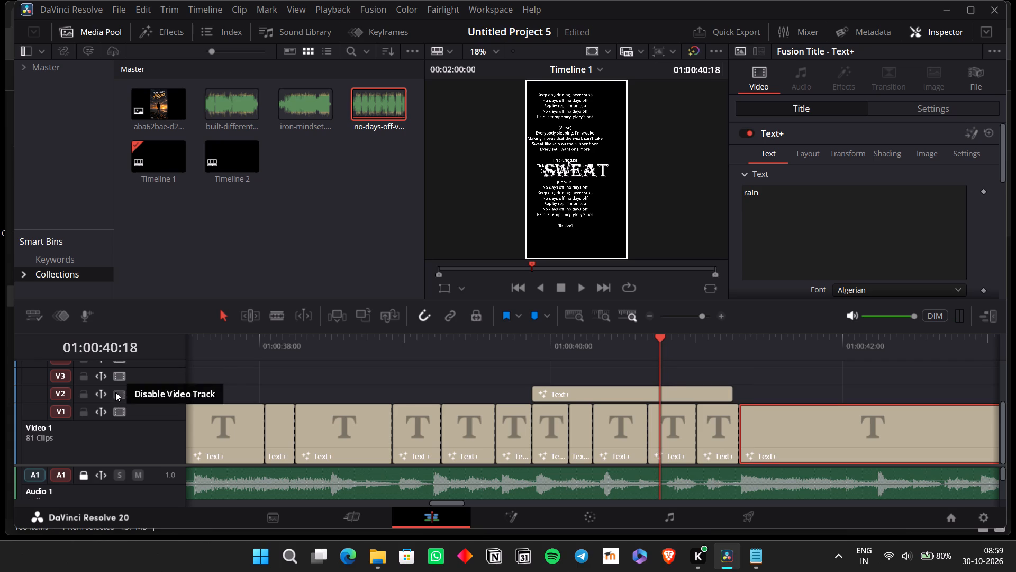
click(115, 392)
Play back the verse titles from "making" through "rain" against the vocals.
click(506, 333)
key(space)
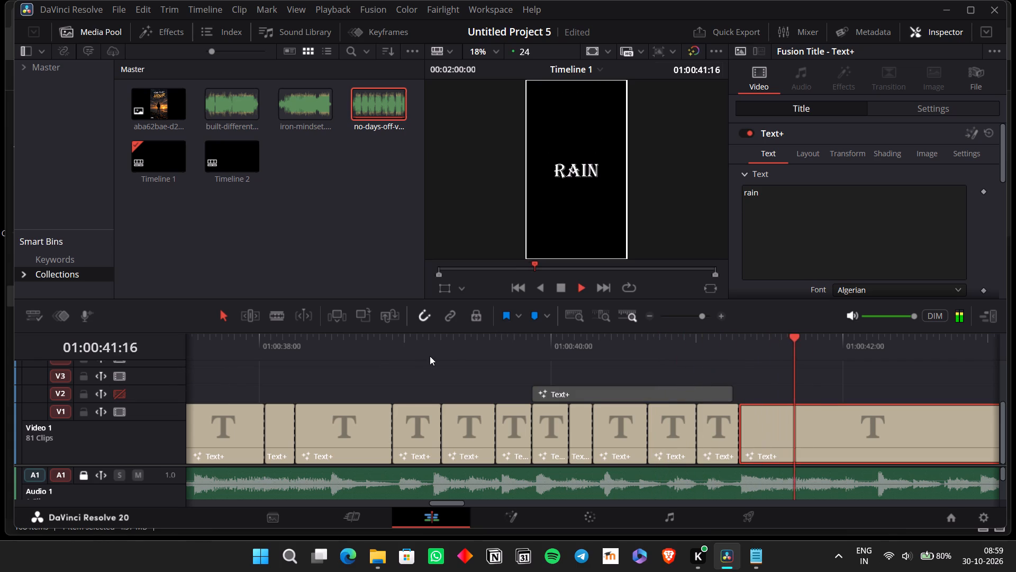
click(430, 356)
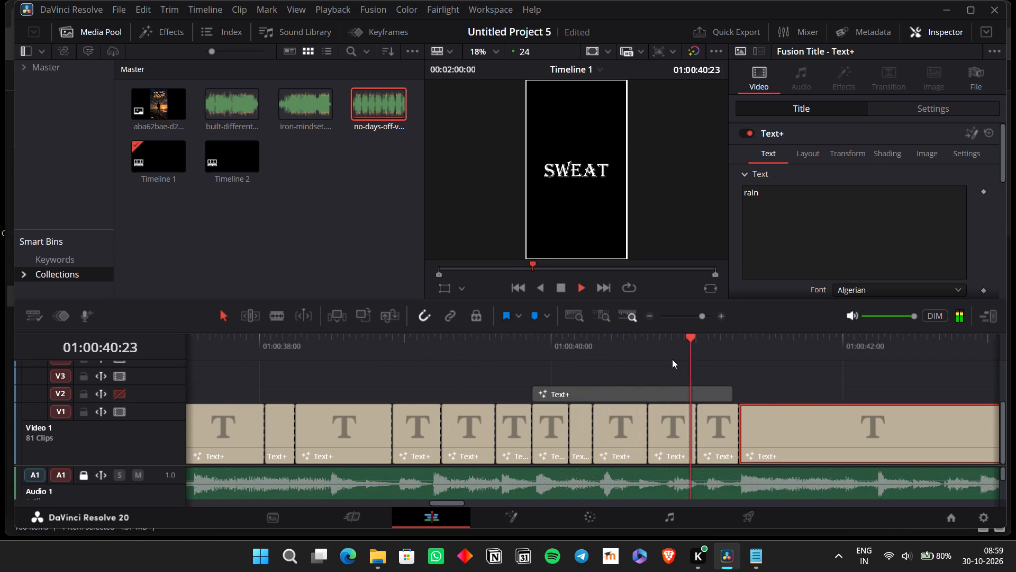
key(space)
Check the verse lyrics in the V2 reference title and play back the section around the long V1 "rain" title.
click(684, 388)
scroll(803, 228, down, 6)
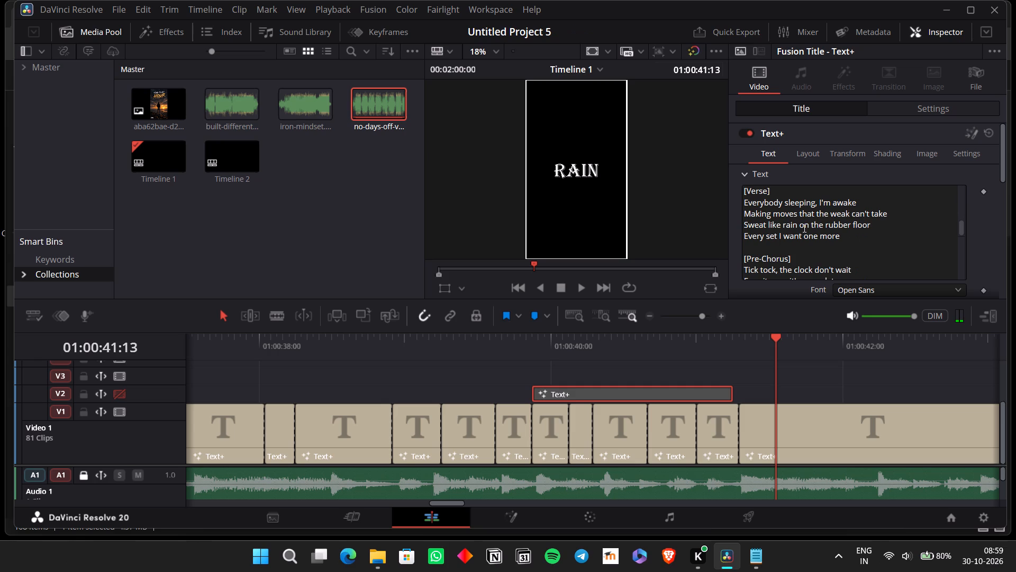
click(801, 457)
key(space)
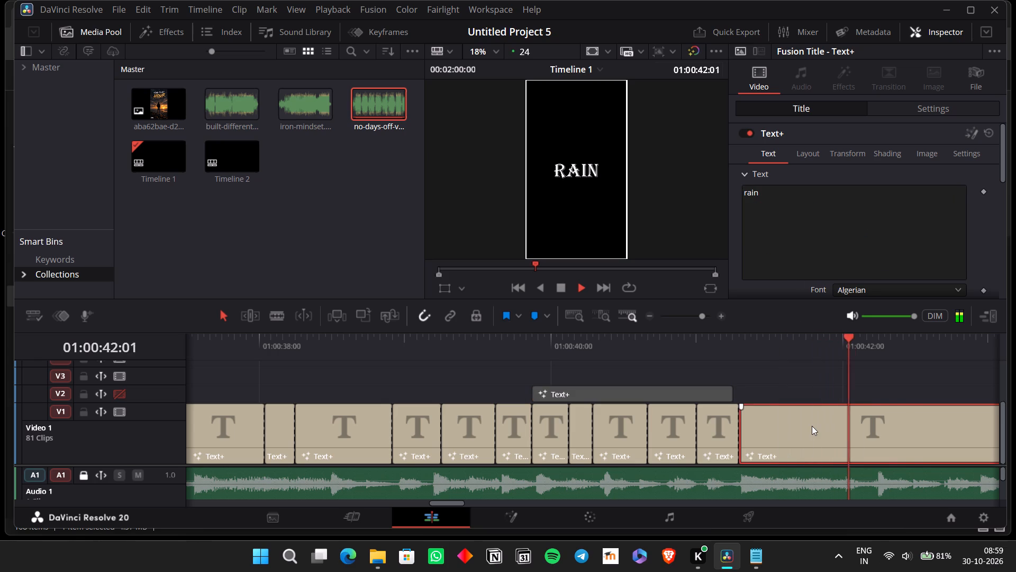
key(space)
click(746, 352)
key(space)
key(space)
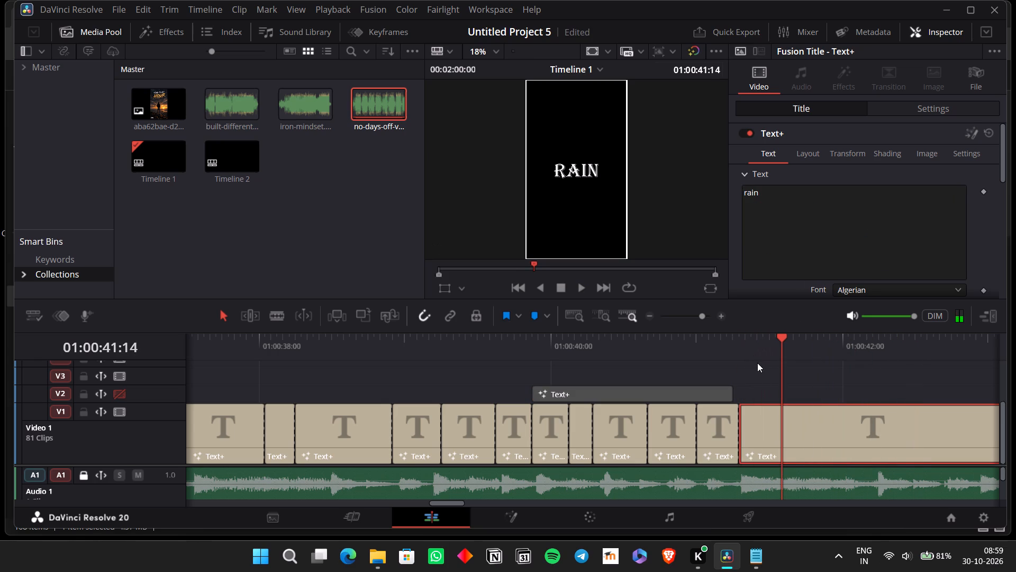
click(694, 350)
key(space)
key(space)
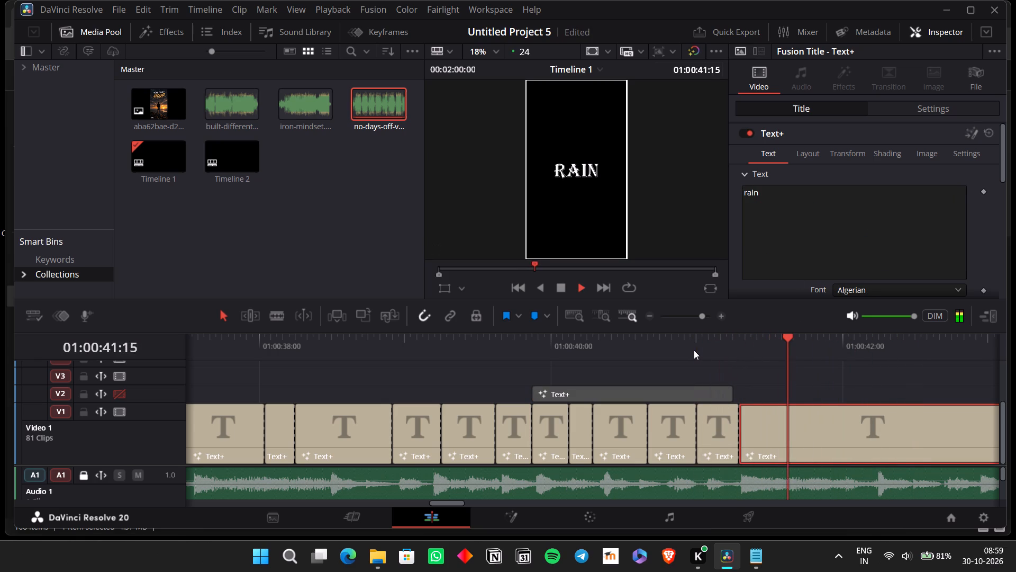
Split the long V1 "rain" title in time with the vocals at 01:00:41:11 and 01:00:41:16.
key(Left)
key(Left)
key(Left)
key(Left)
key(Left)
key(Left)
key(Left)
key(Left)
key(Left)
key(Left)
key(Left)
key(Left)
key(Left)
key(Left)
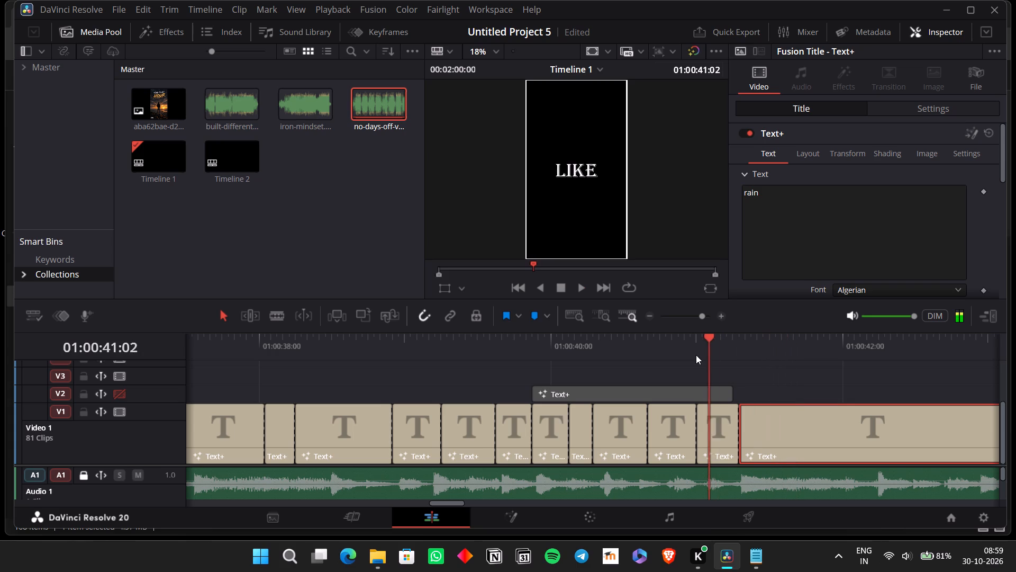
key(space)
key(space)
key(ctrl+b)
key(space)
key(space)
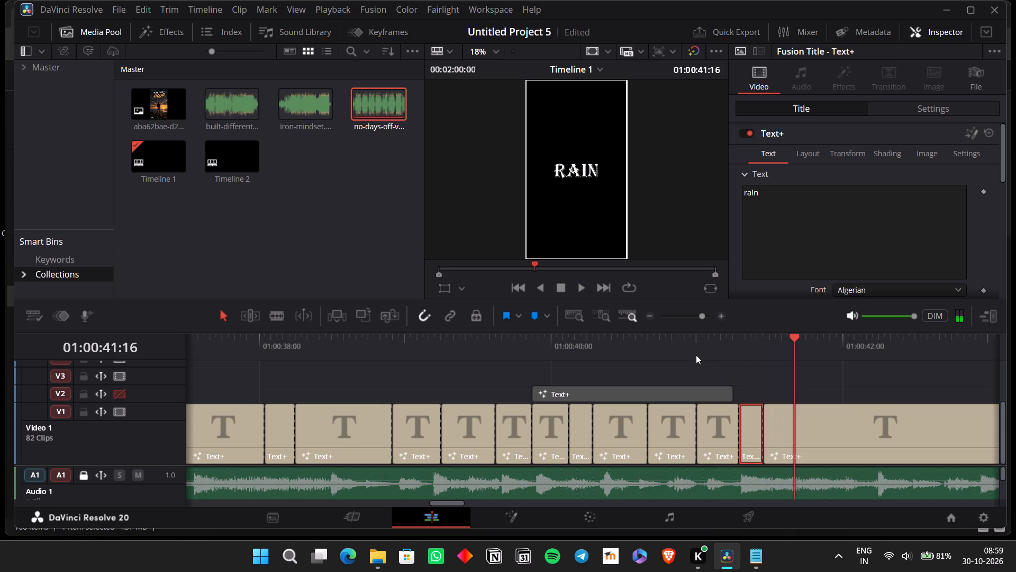
key(ctrl+b)
Split the remaining long V1 title in time with the vocals at 01:00:42:02 and 01:00:42:11.
key(space)
key(space)
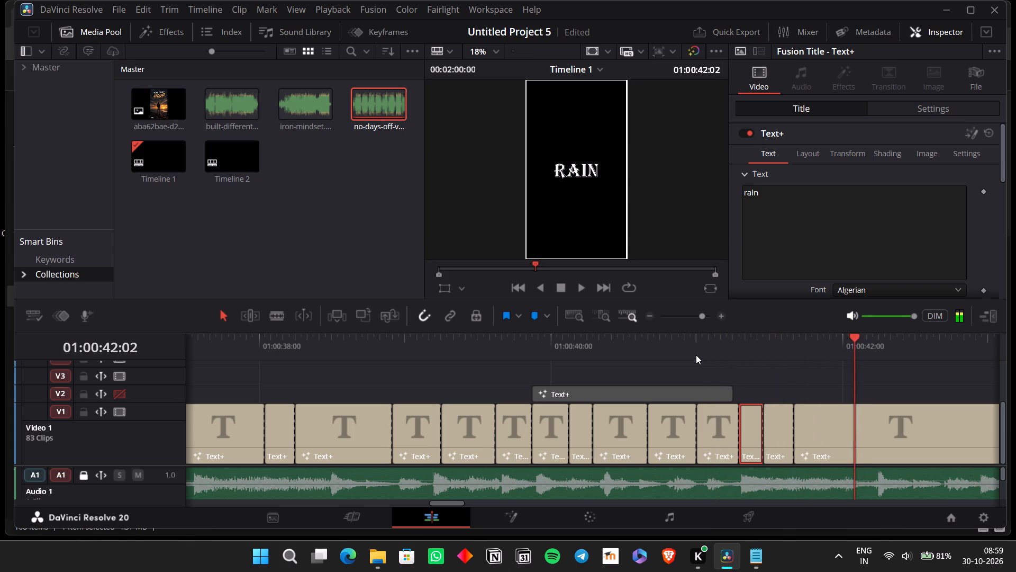
key(space)
key(space)
key(Left)
key(Left)
key(Left)
key(Left)
key(Left)
key(Left)
key(ctrl+b)
key(space)
key(space)
key(Right)
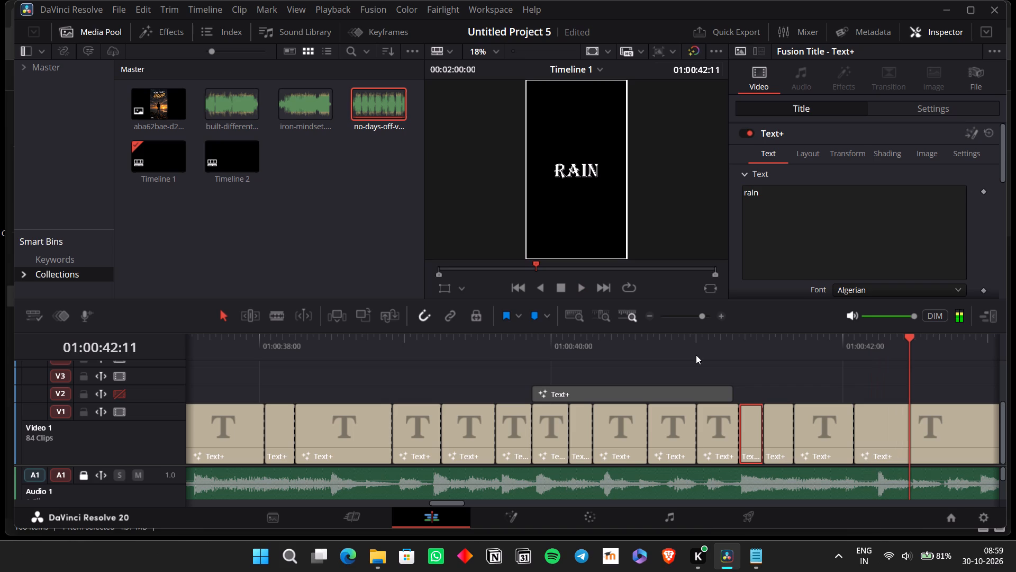
key(ctrl+b)
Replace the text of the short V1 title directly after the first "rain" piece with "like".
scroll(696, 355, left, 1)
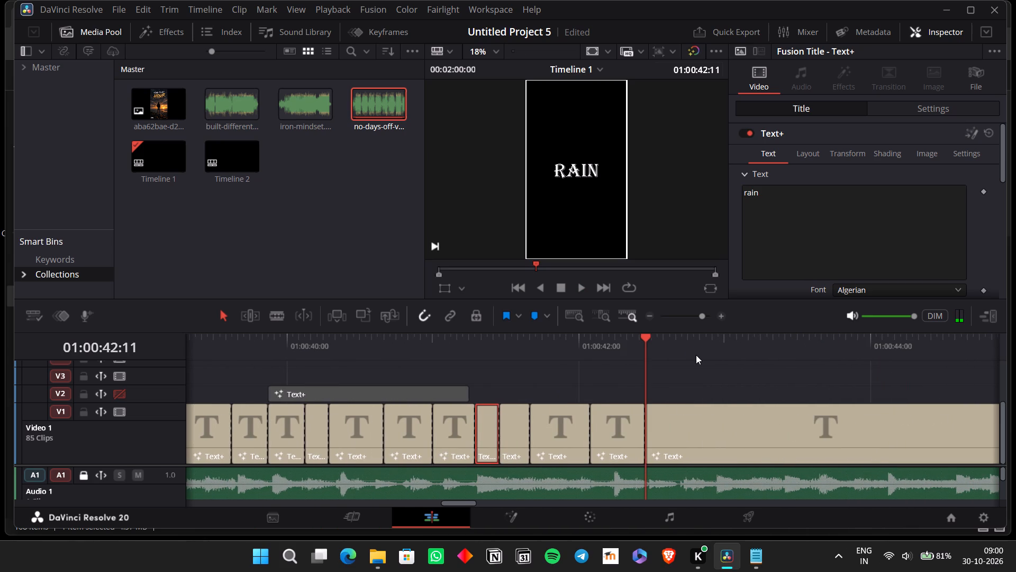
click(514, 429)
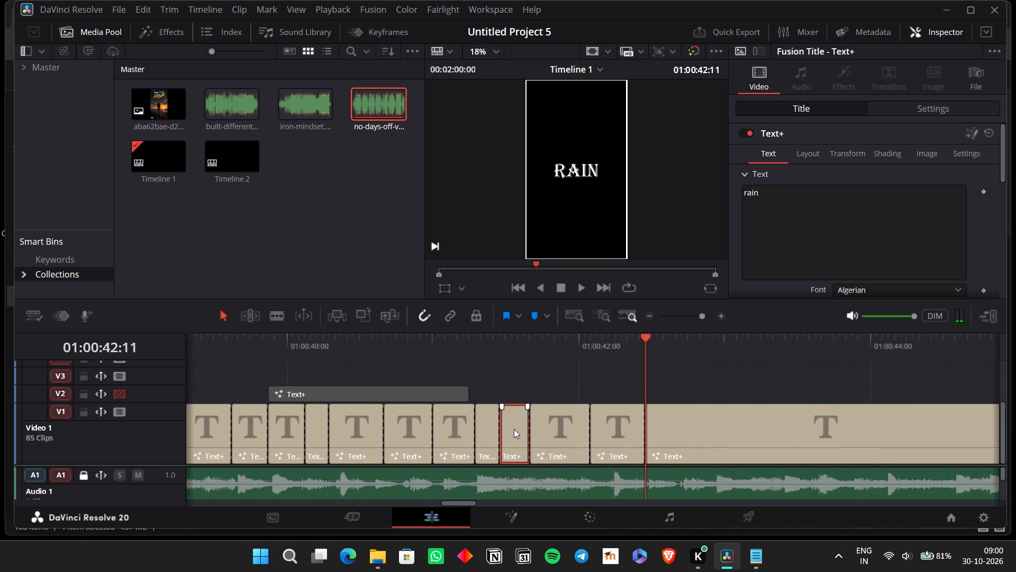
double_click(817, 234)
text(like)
Recheck the verse lyrics in the V2 reference title and play back the newly split titles against the vocals.
click(450, 391)
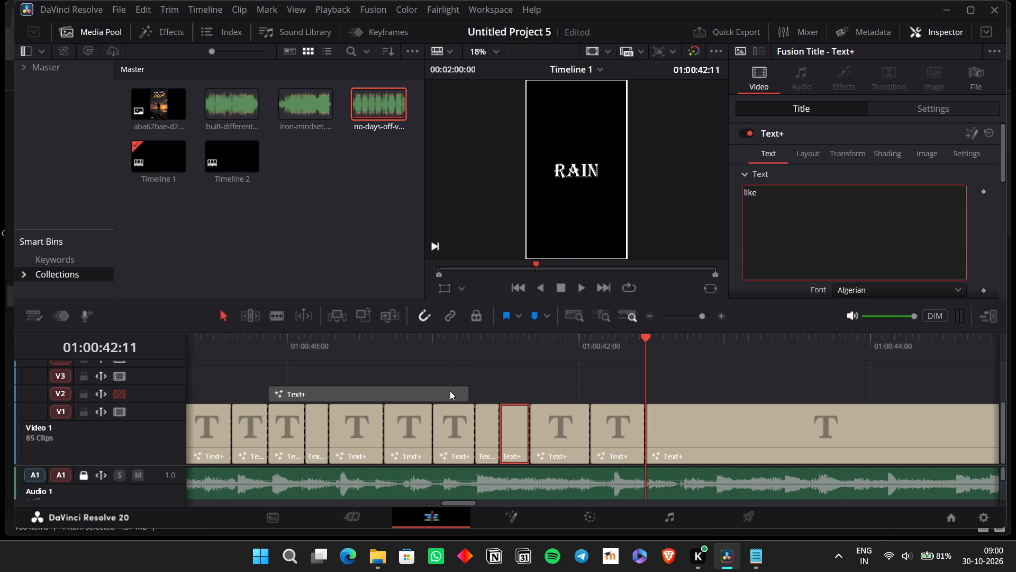
scroll(863, 217, down, 5)
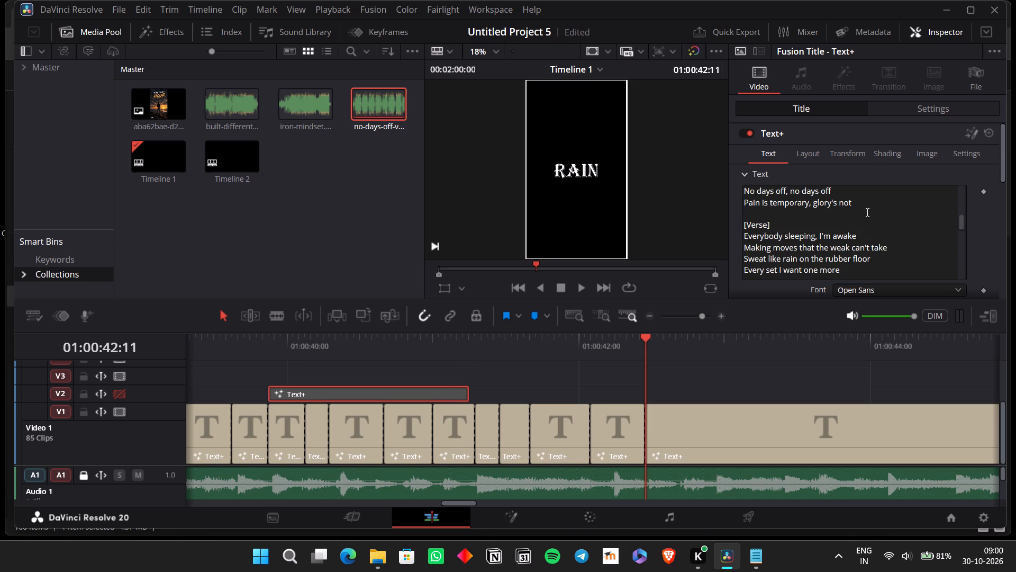
click(531, 352)
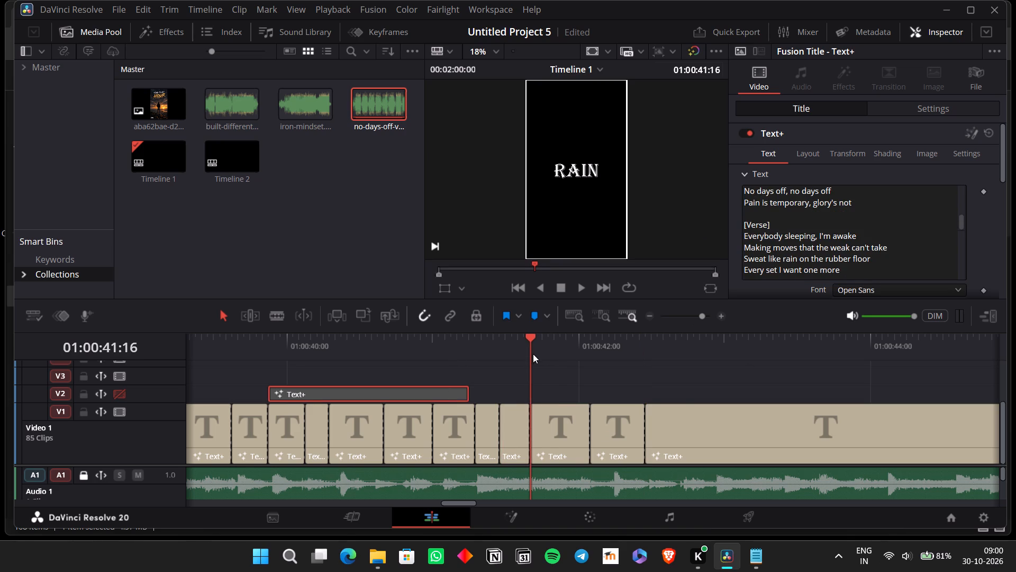
click(547, 432)
key(space)
key(space)
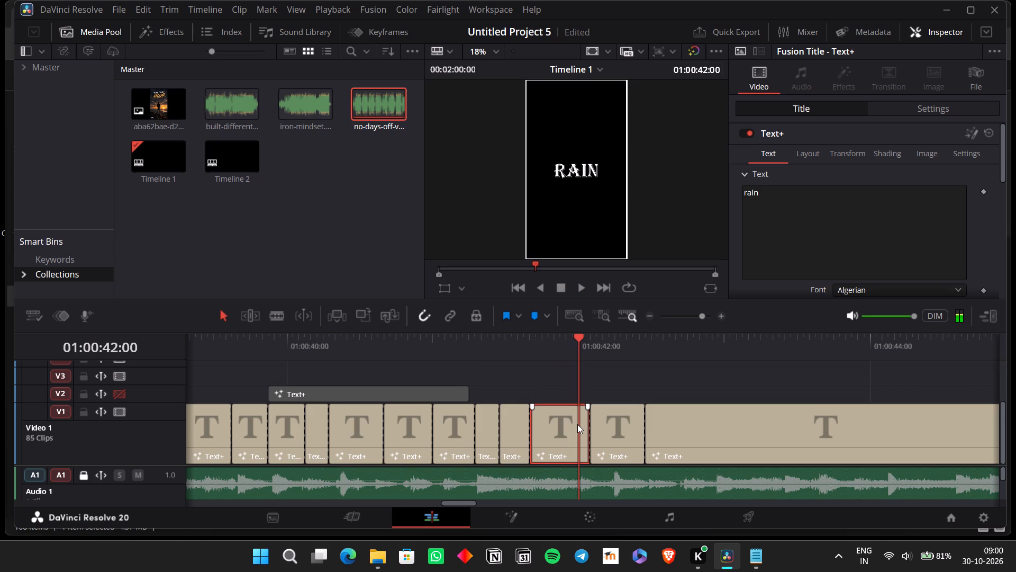
click(488, 351)
key(space)
key(space)
click(491, 351)
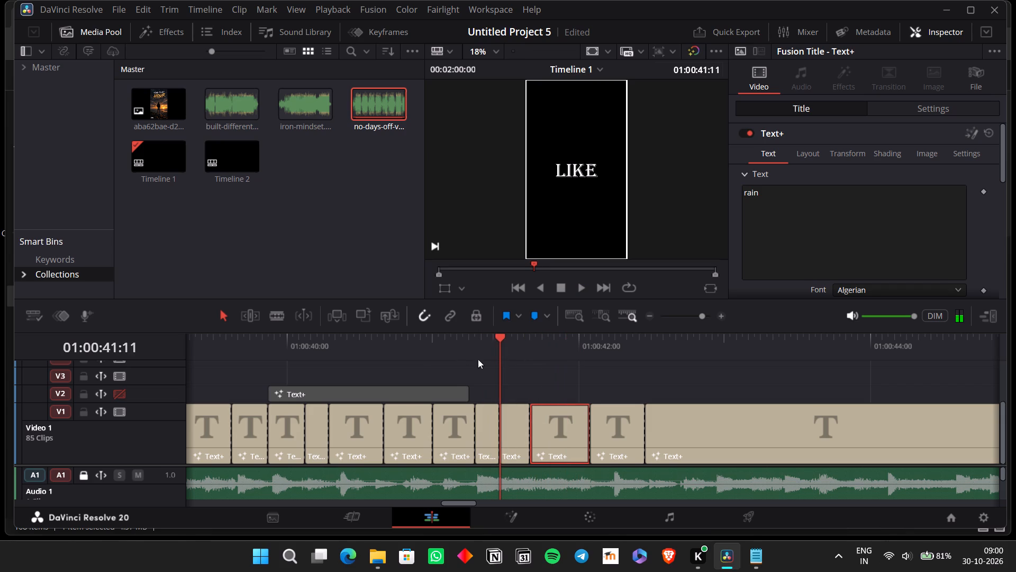
click(430, 343)
key(space)
key(space)
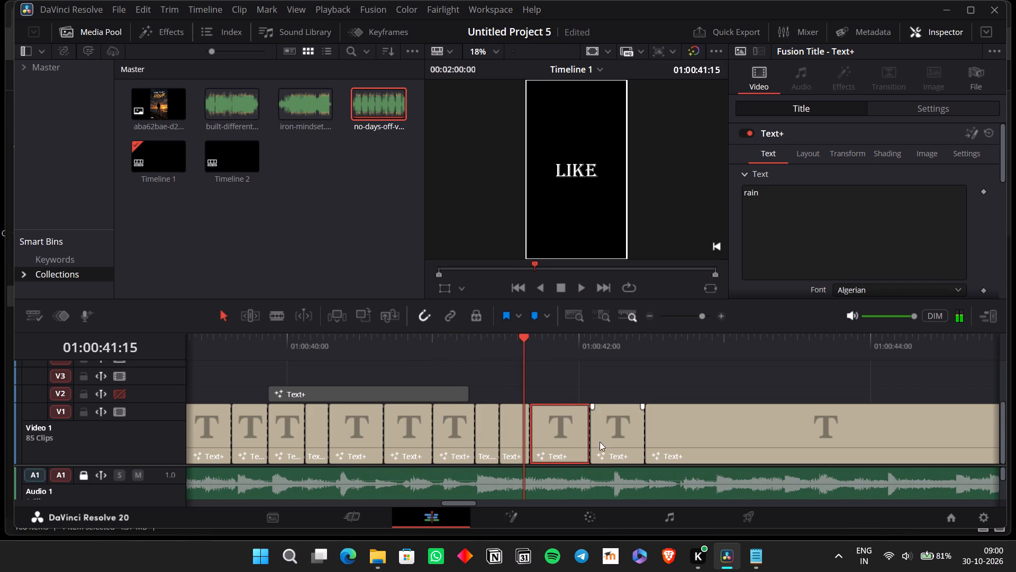
Replace the text of the short V1 title starting at 01:00:41:11 with "on".
click(522, 444)
click(749, 246)
triple_click(752, 246)
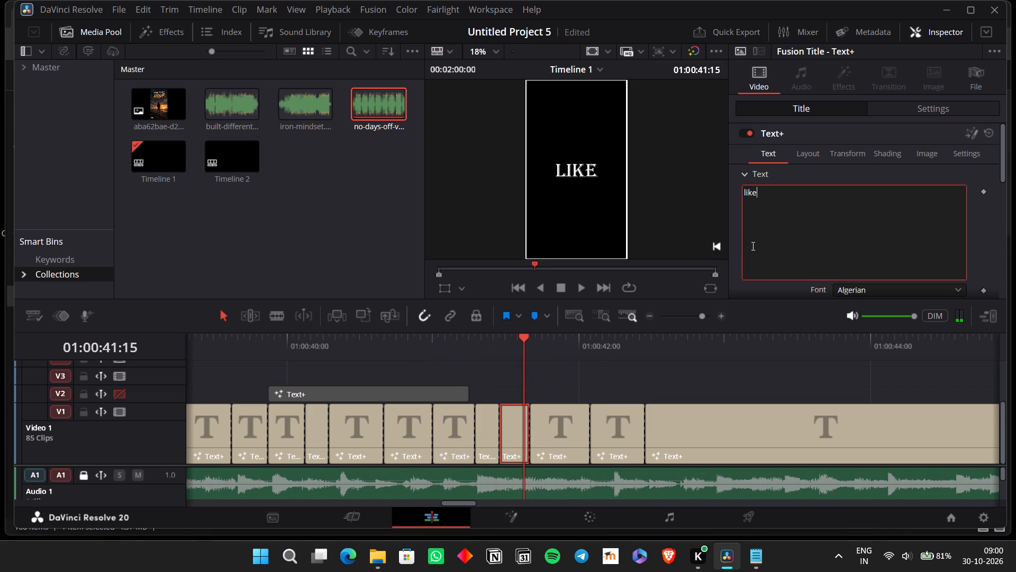
text(on)
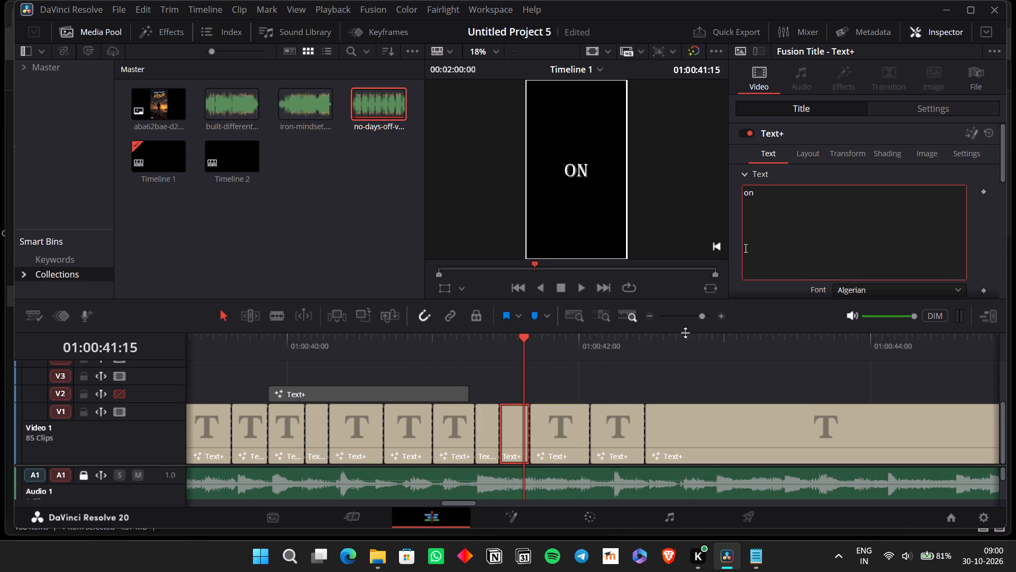
Play back the "on" title and split it at 01:00:41:13.
click(498, 341)
key(space)
key(space)
click(513, 336)
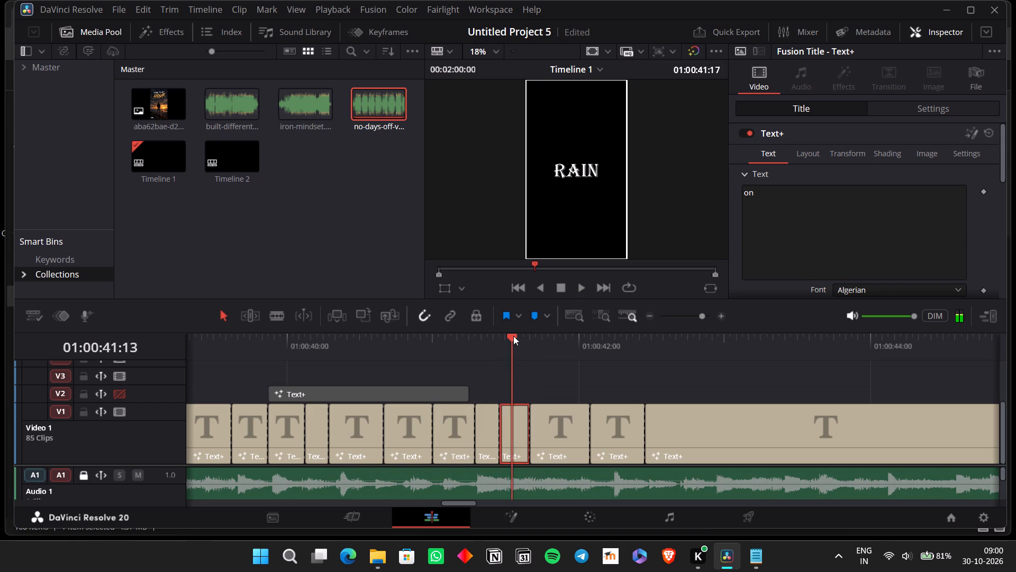
key(ctrl+b)
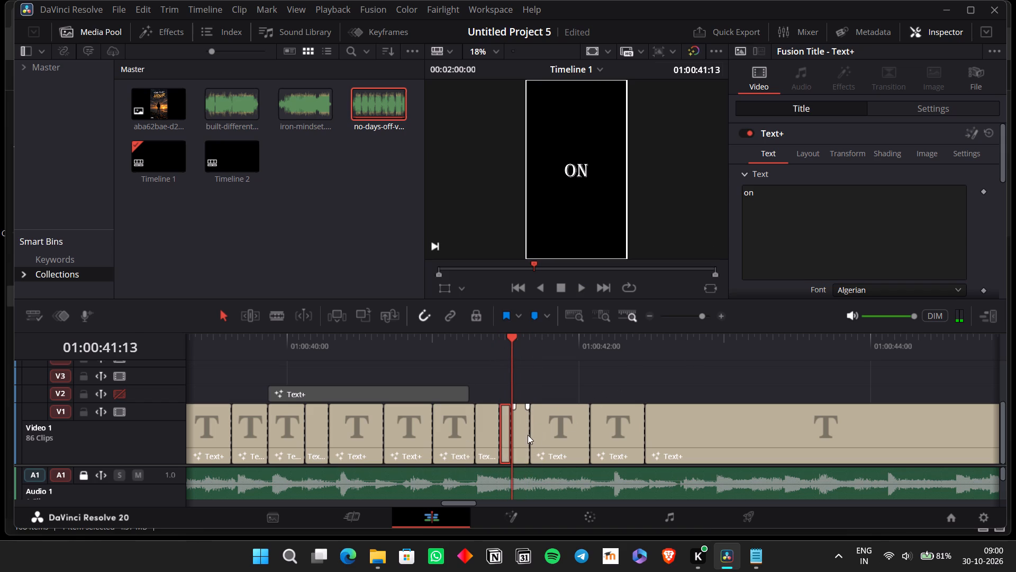
Replace the text of the second piece of the split "on" title with "the".
click(527, 435)
double_click(759, 210)
text(te)
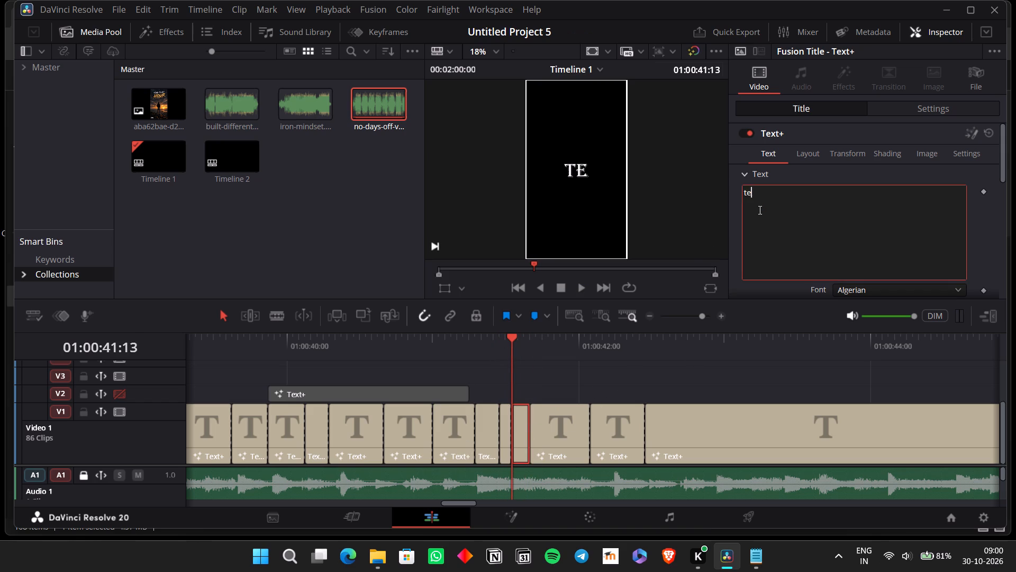
key(BackSpace)
text(he)
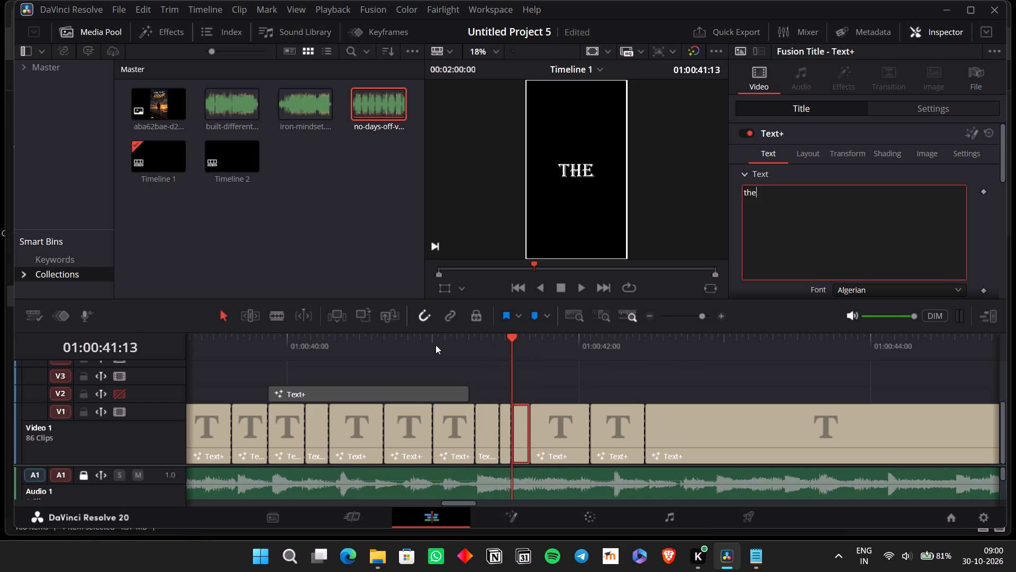
Play back the V1 titles from "sweat" through "the" to check their timing against the vocals.
click(401, 323)
click(401, 331)
click(393, 339)
text(b)
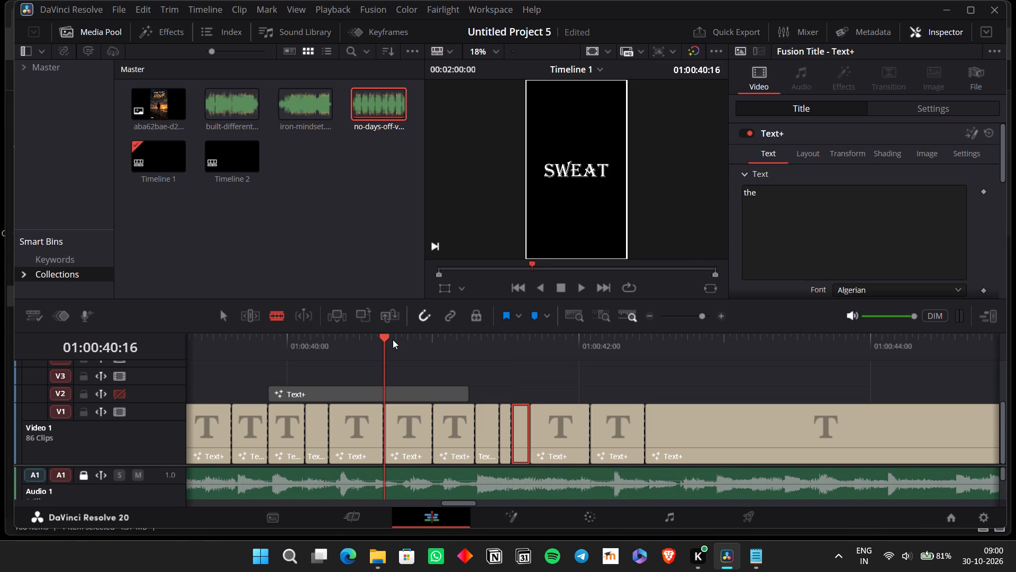
key(space)
key(space)
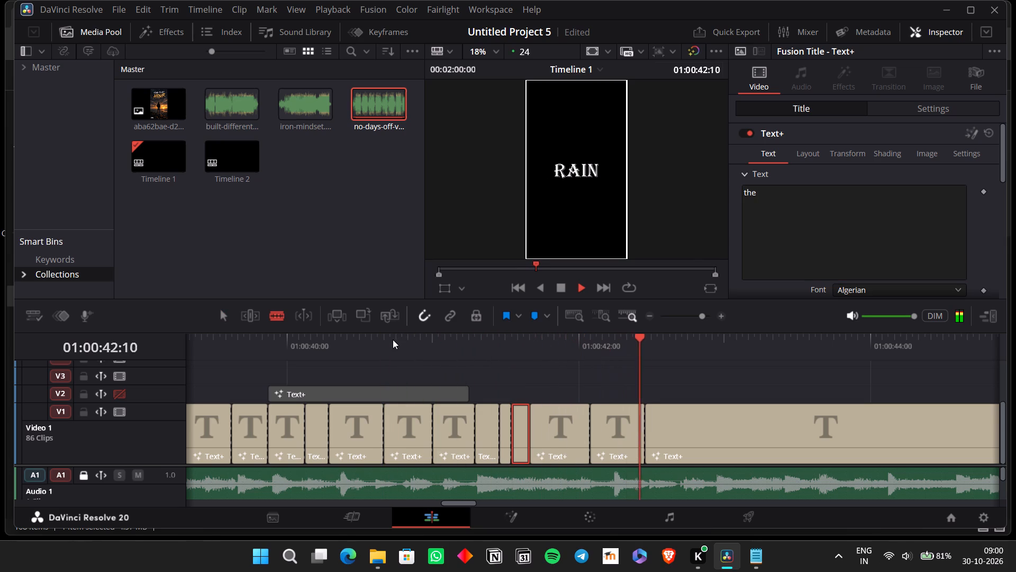
click(404, 348)
key(space)
key(space)
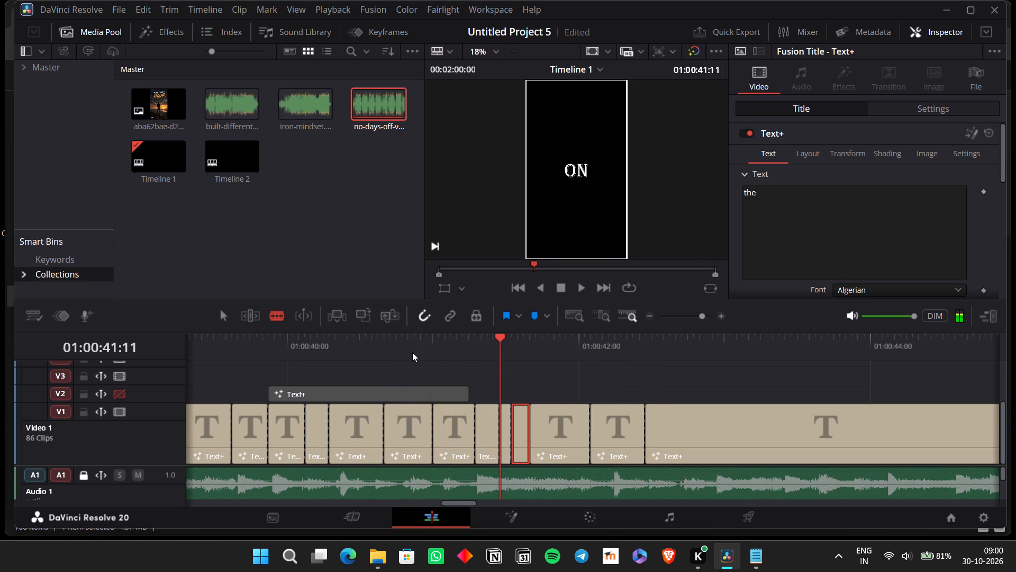
key(space)
key(space)
click(496, 351)
Roll the cut between the "on" and "the" titles about one frame later, to about 01:00:41:14.
double_click(724, 318)
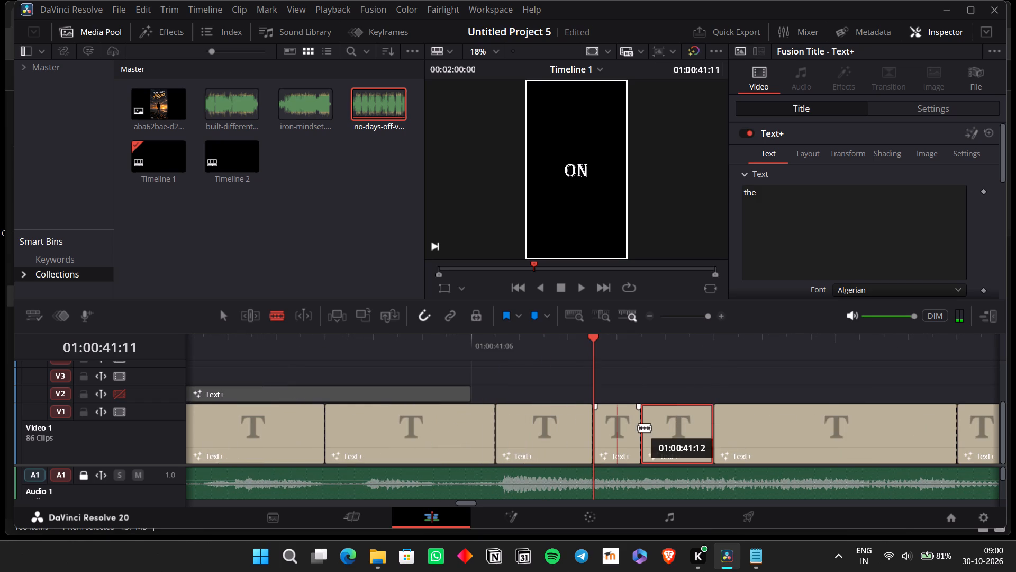
click(224, 318)
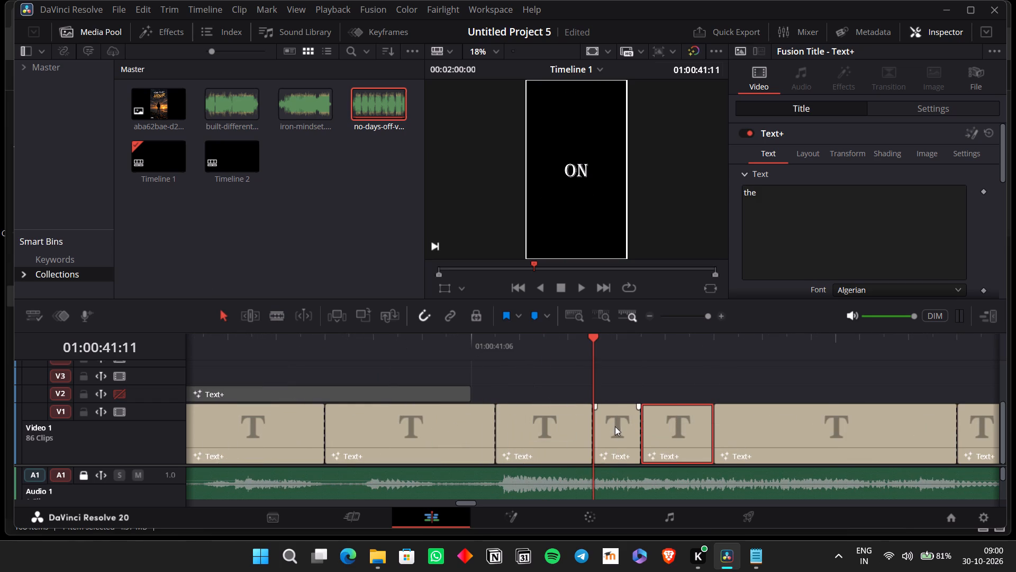
drag(640, 434, 657, 435)
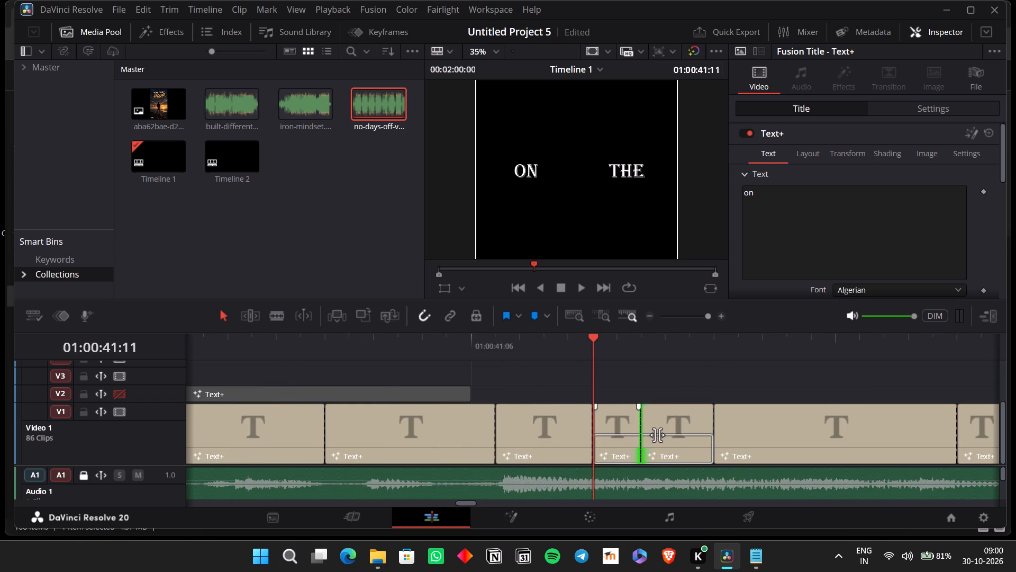
drag(657, 435, 672, 435)
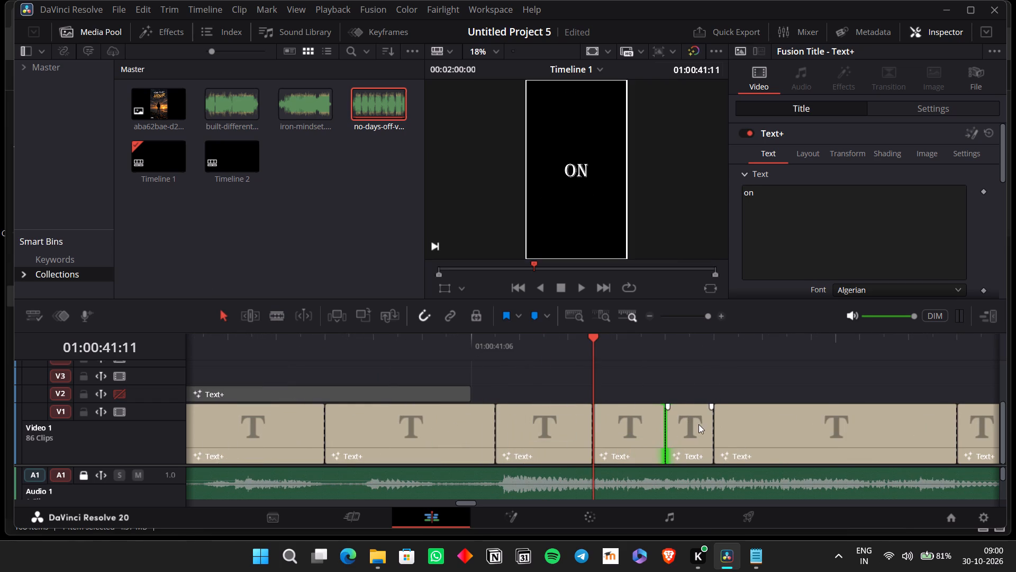
Play back the V1 titles from "like" through the "rain" titles after "the" several times to check their timing against the vocals.
key(space)
key(space)
click(388, 339)
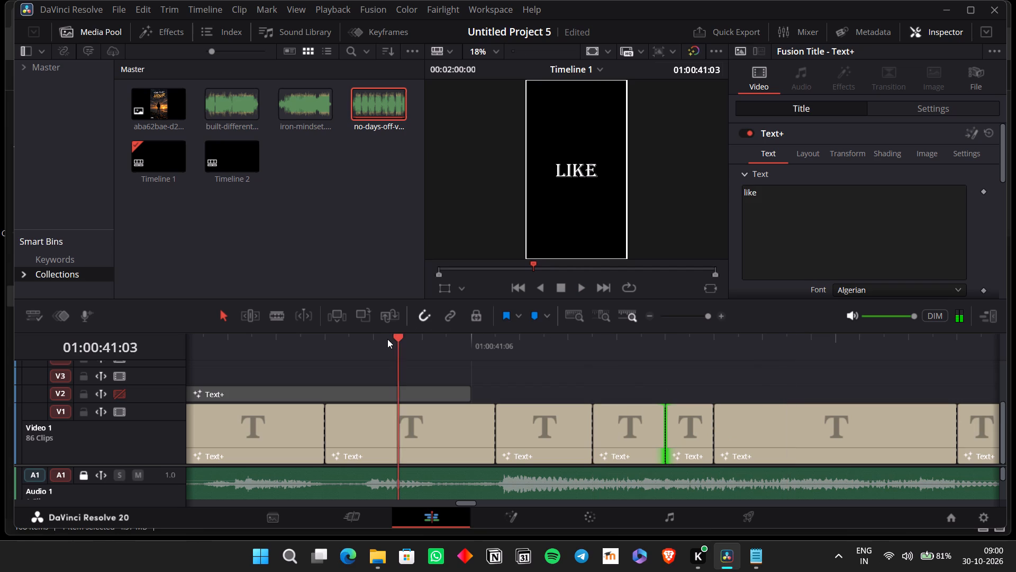
key(space)
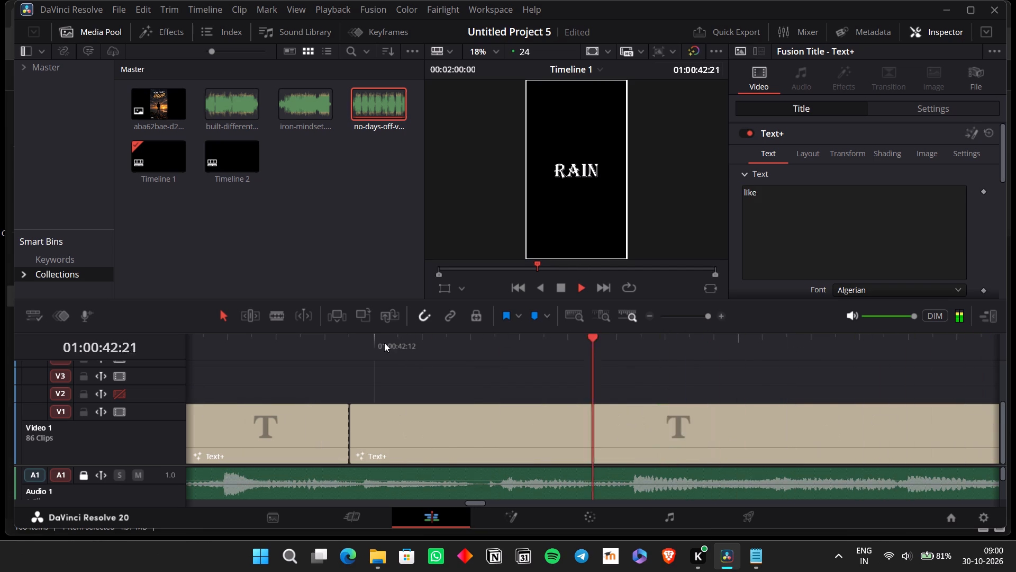
key(space)
click(652, 319)
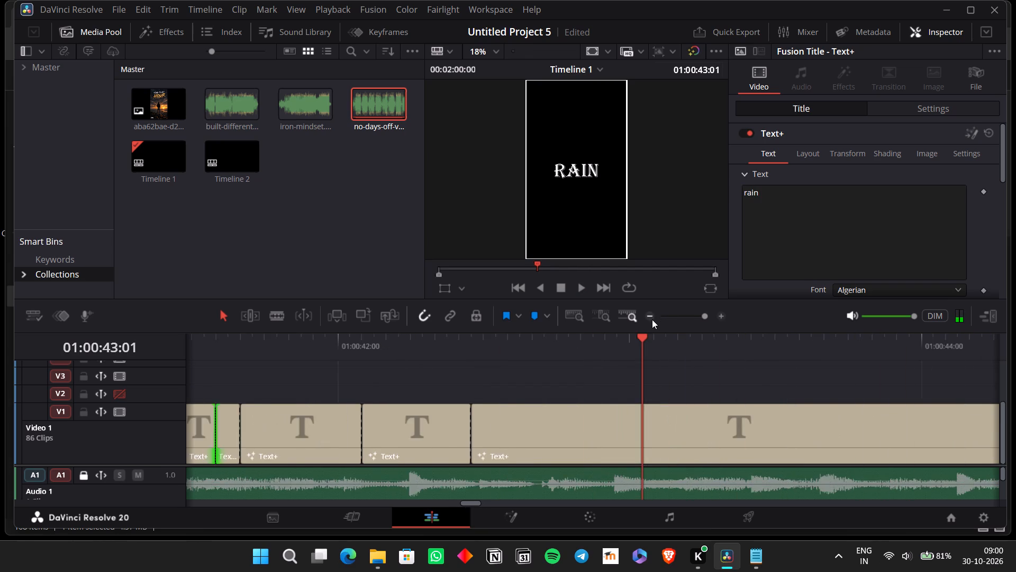
click(652, 319)
scroll(646, 378, right, 1)
click(560, 347)
key(space)
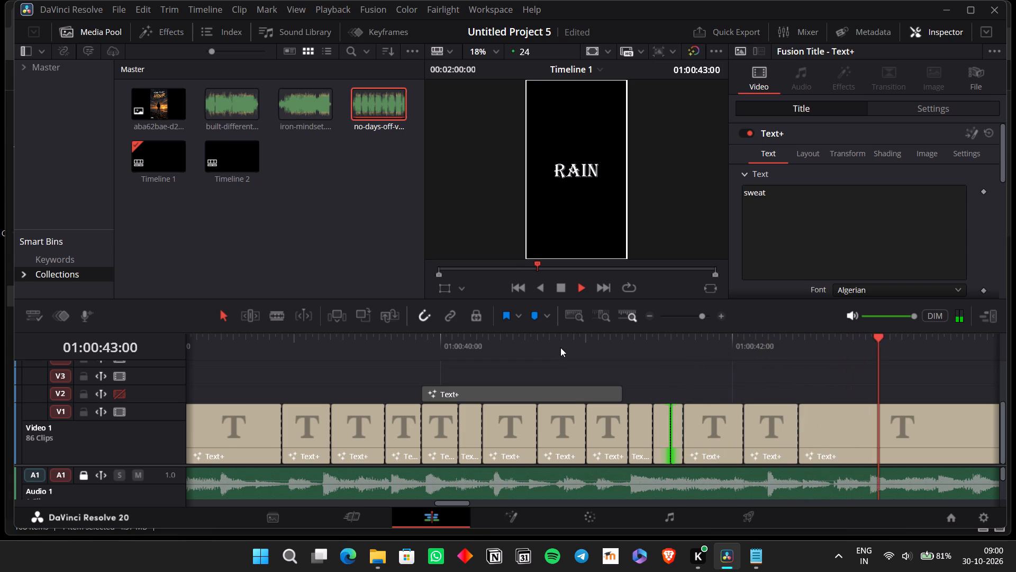
click(560, 347)
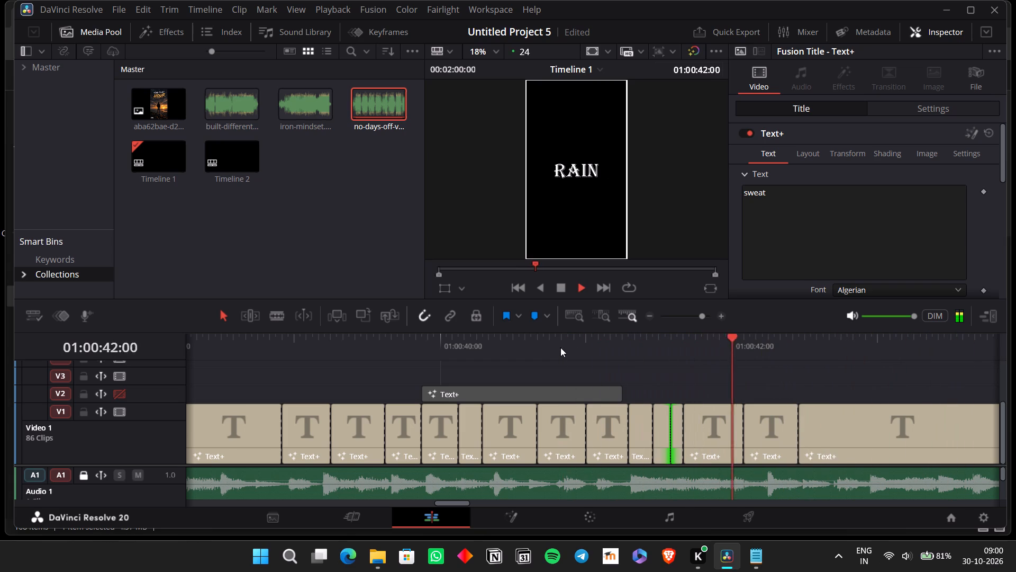
key(space)
click(560, 347)
key(space)
key(space)
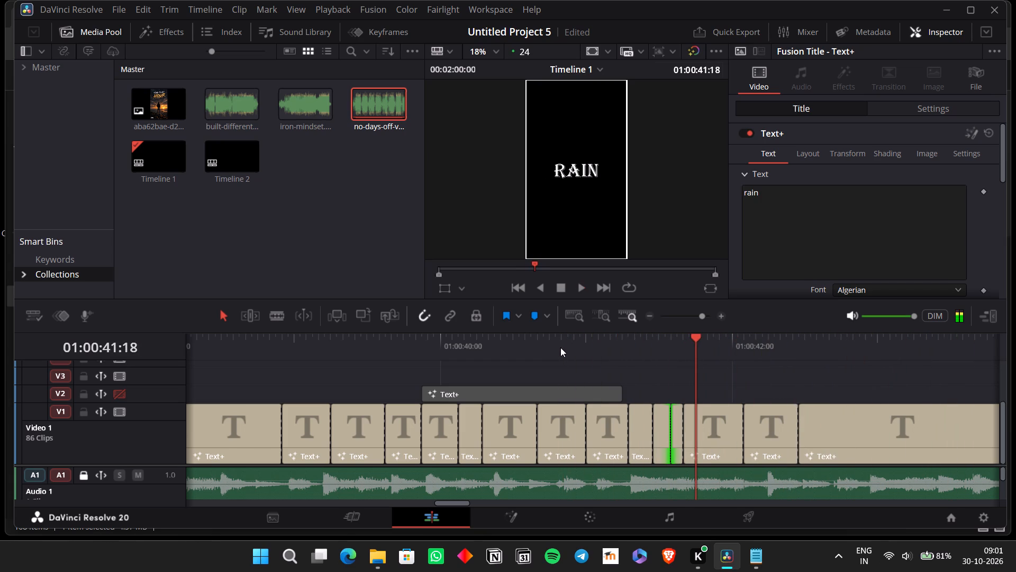
click(591, 352)
key(space)
key(space)
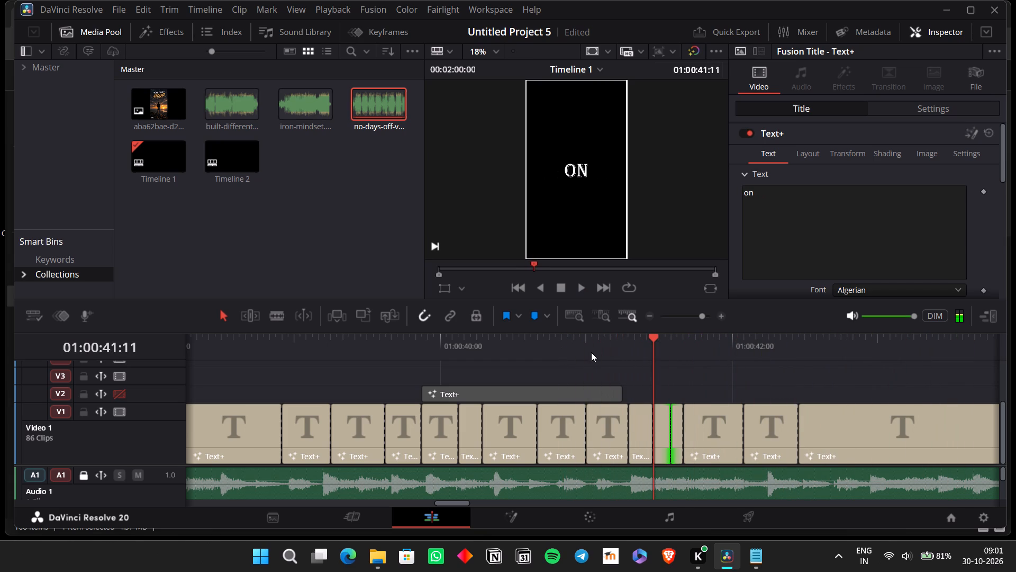
Roll the cuts at the start of "on", between "on" and "the", and after "the" to about 01:00:41:12, 01:00:41:15 and 01:00:41:18.
double_click(717, 318)
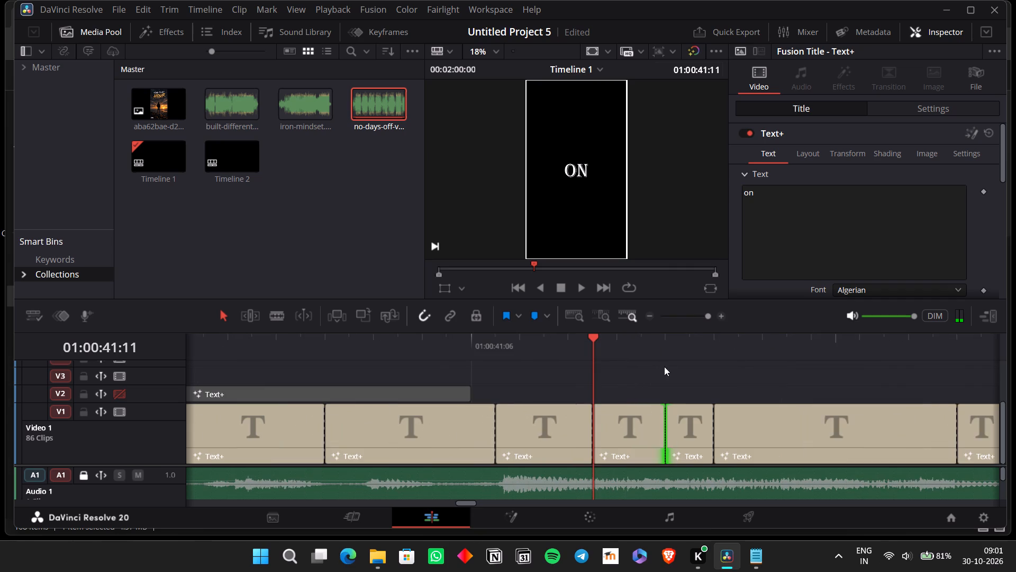
drag(592, 422, 630, 421)
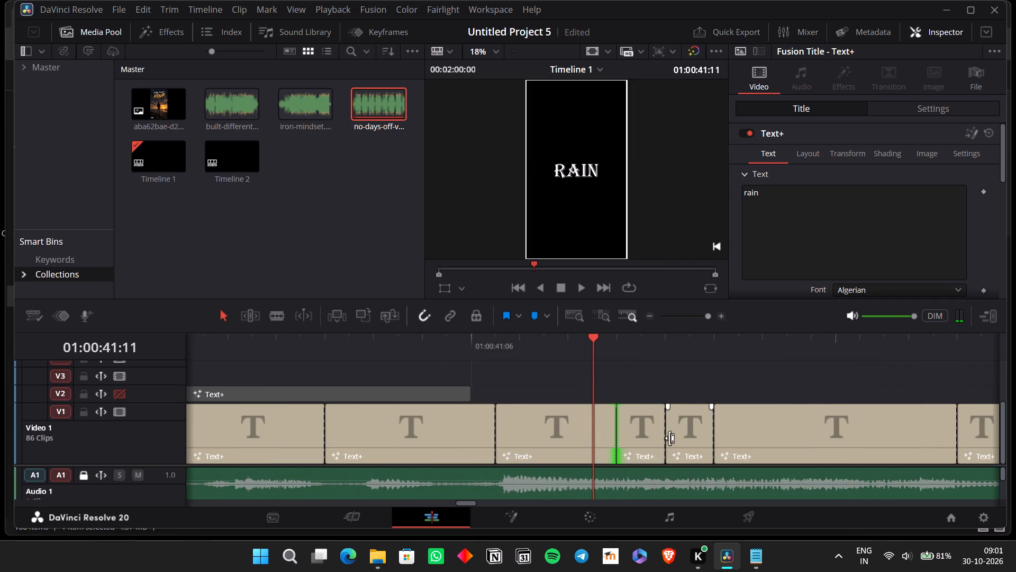
drag(665, 436, 708, 436)
drag(714, 436, 764, 445)
key(space)
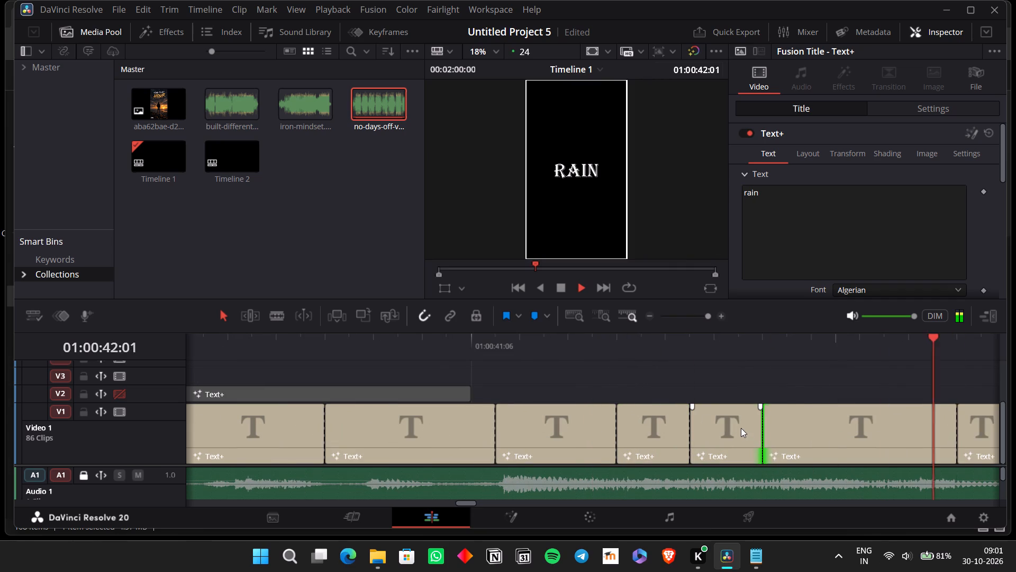
key(space)
Replace the text of the V1 title directly after "the" with "rubber".
click(468, 340)
click(479, 422)
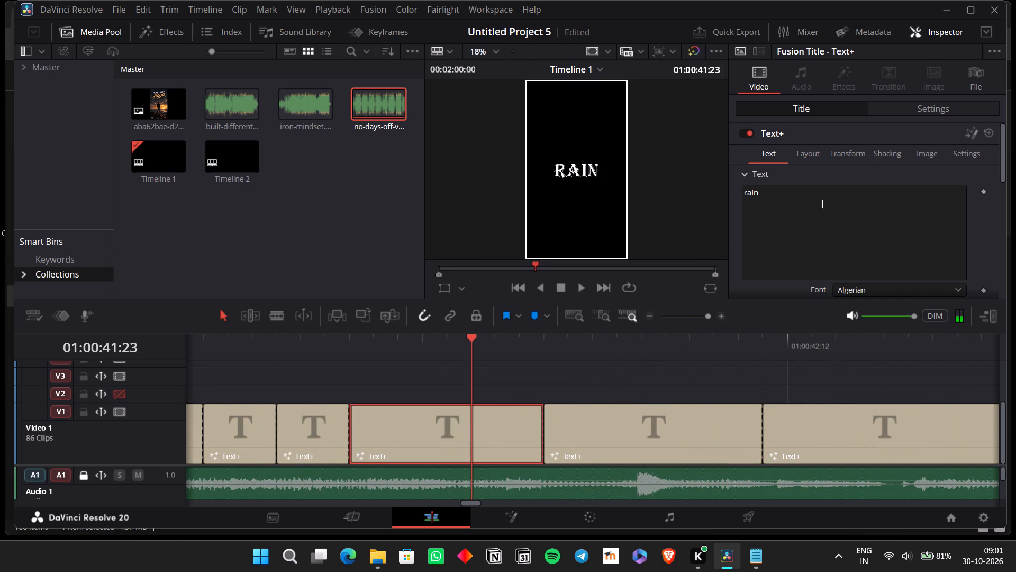
double_click(809, 220)
text(rubber)
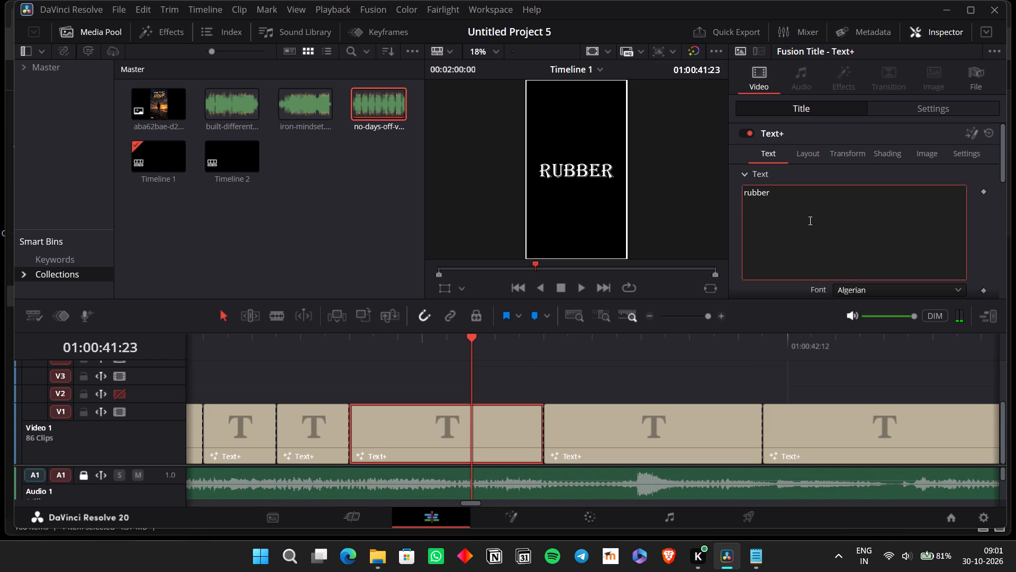
Replace the text of the V1 title after "rubber" with "floor", checking the wording against the full lyrics in the V2 title.
click(693, 429)
double_click(784, 209)
key(g)
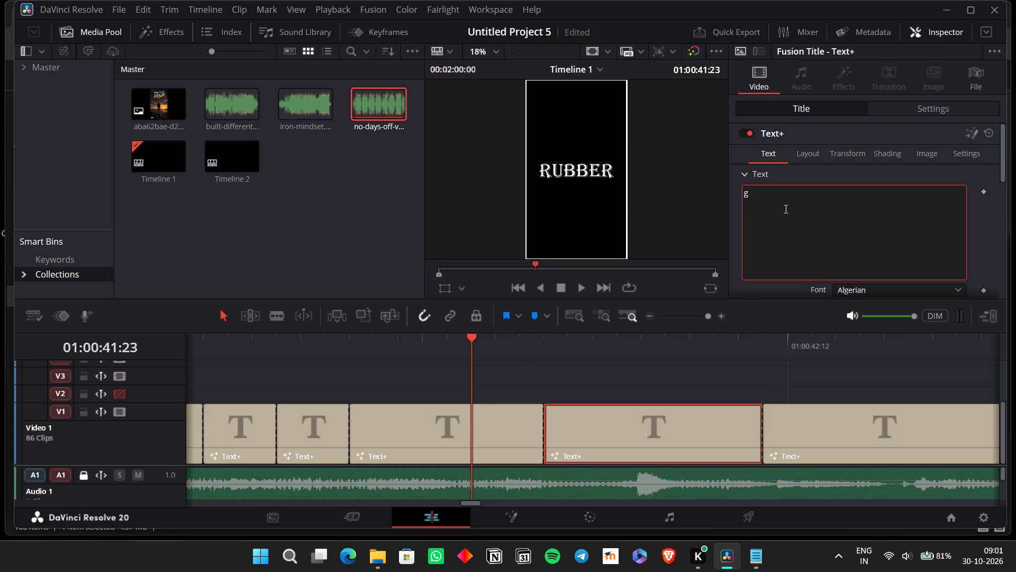
key(BackSpace)
text(flow)
key(BackSpace)
key(r)
click(649, 314)
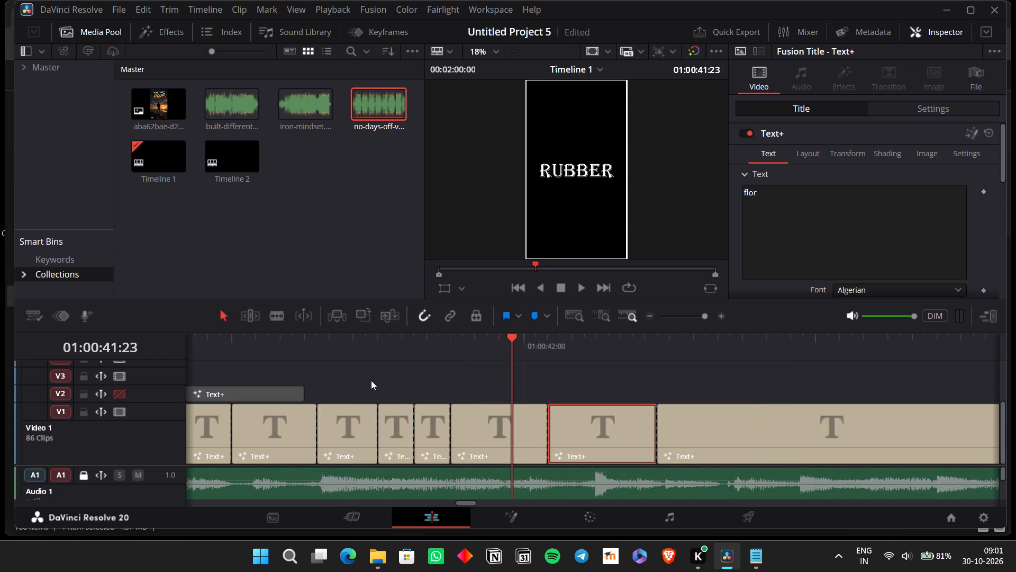
click(296, 386)
click(294, 390)
scroll(818, 237, down, 5)
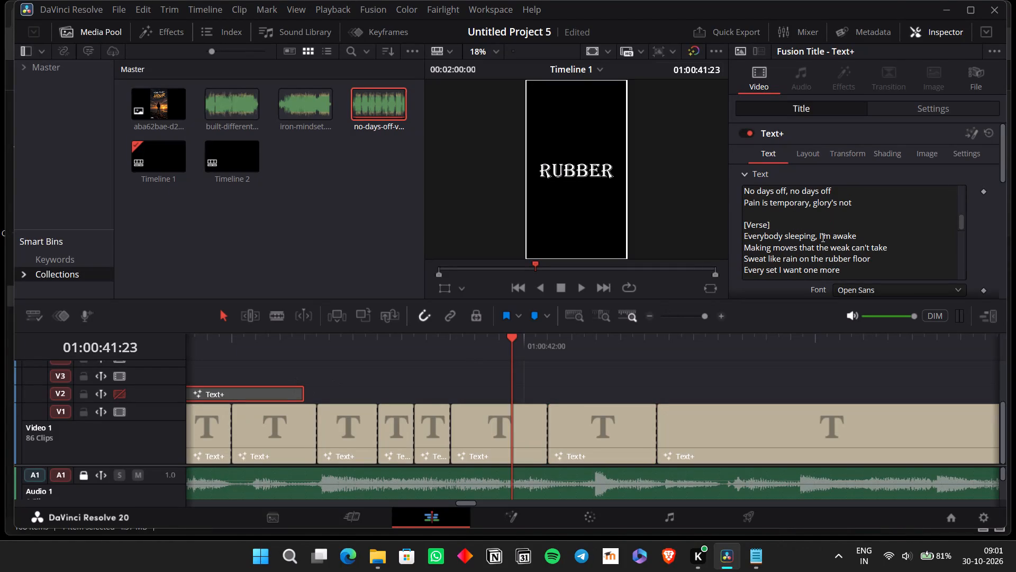
click(600, 419)
click(751, 194)
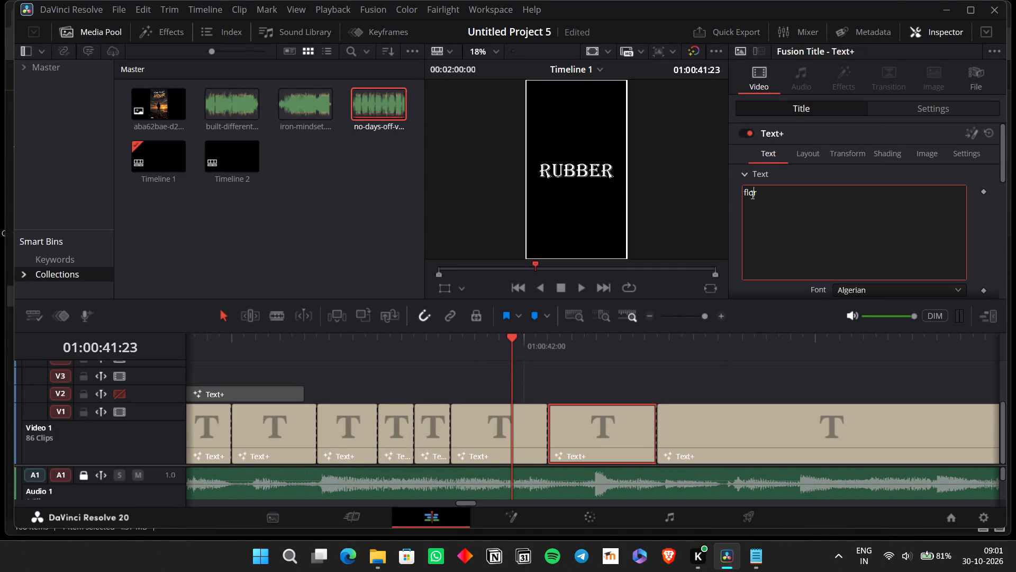
key(r)
key(Delete)
key(BackSpace)
key(o)
key(r)
Look up the line after "rubber floor" in the V2 lyrics title and play back V1 from "the" onward to hear it.
click(282, 383)
click(279, 385)
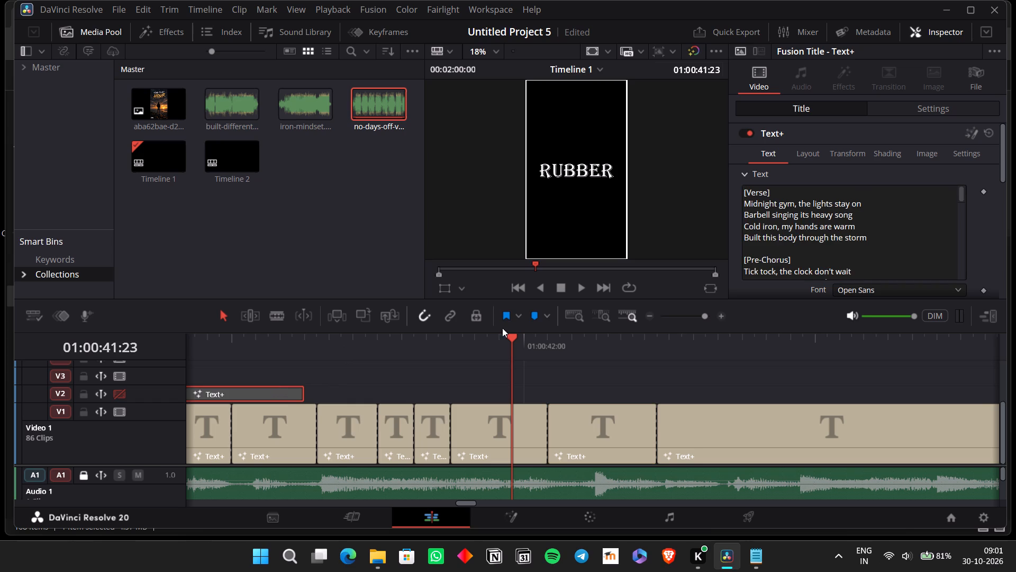
scroll(779, 246, down, 5)
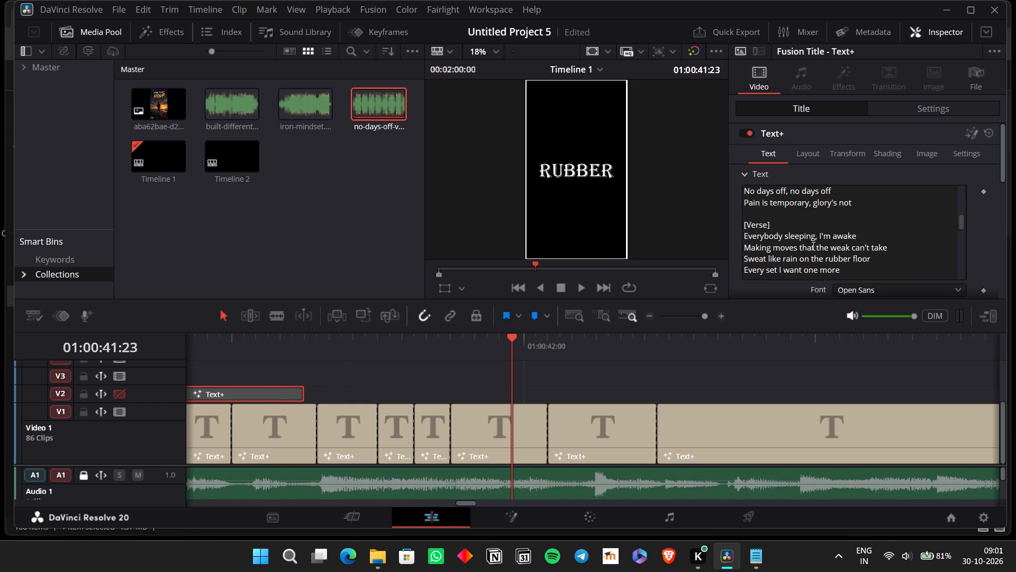
scroll(805, 243, down, 1)
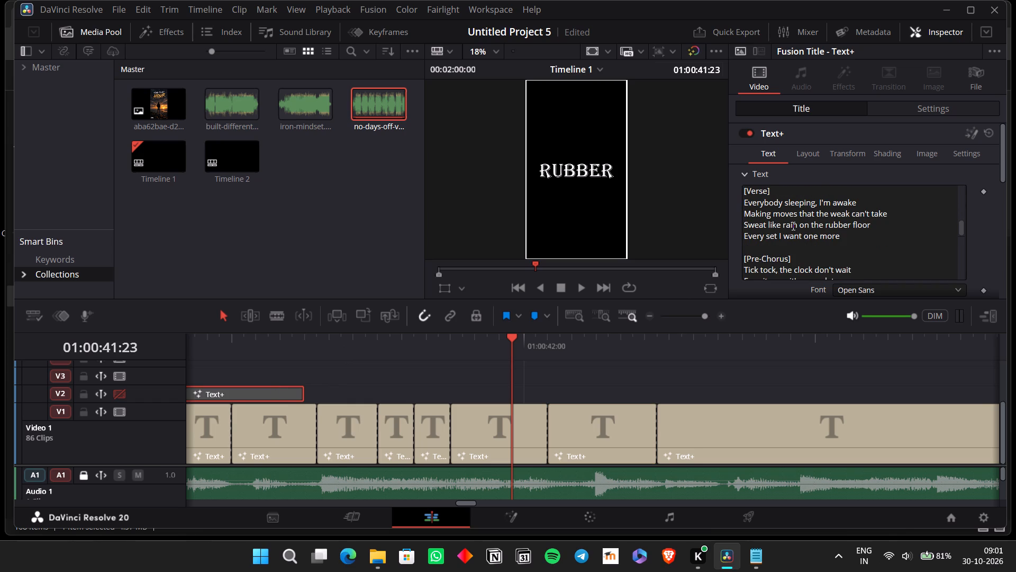
click(416, 351)
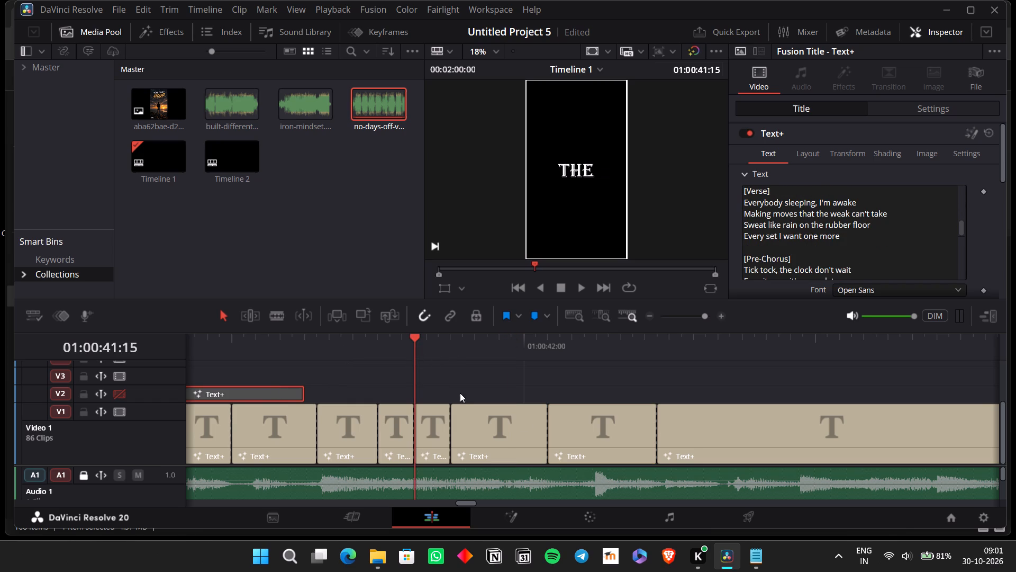
click(528, 422)
key(space)
key(space)
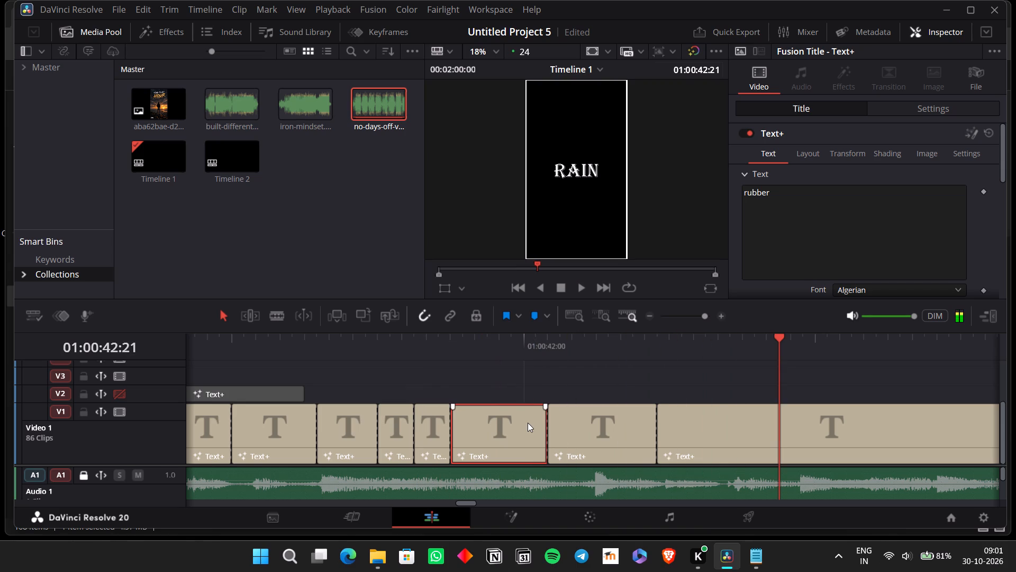
click(652, 361)
key(space)
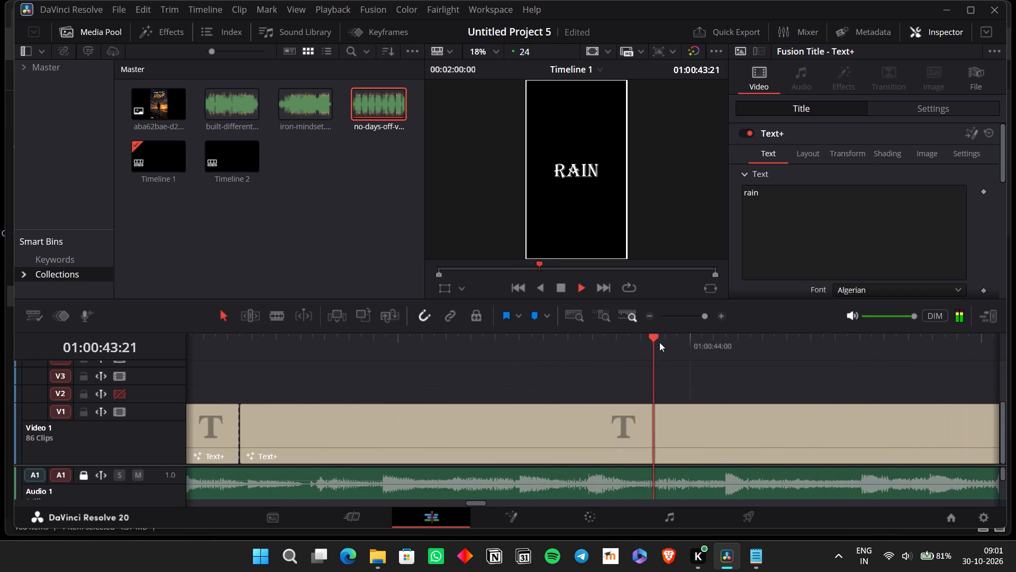
key(space)
Play back the long "rain" title after "floor" and split it at 01:00:43:00.
click(648, 312)
click(439, 344)
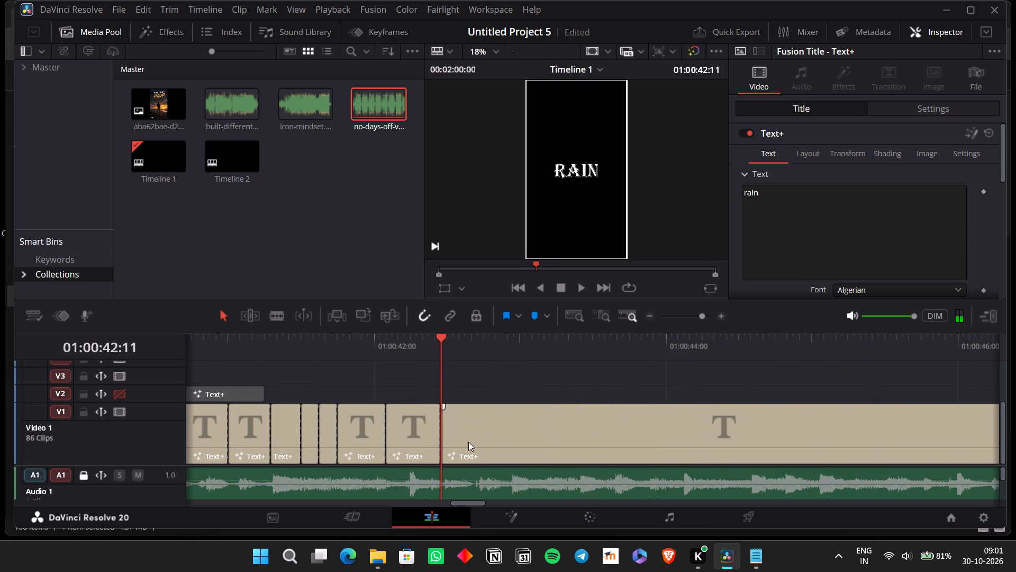
click(469, 442)
key(space)
key(space)
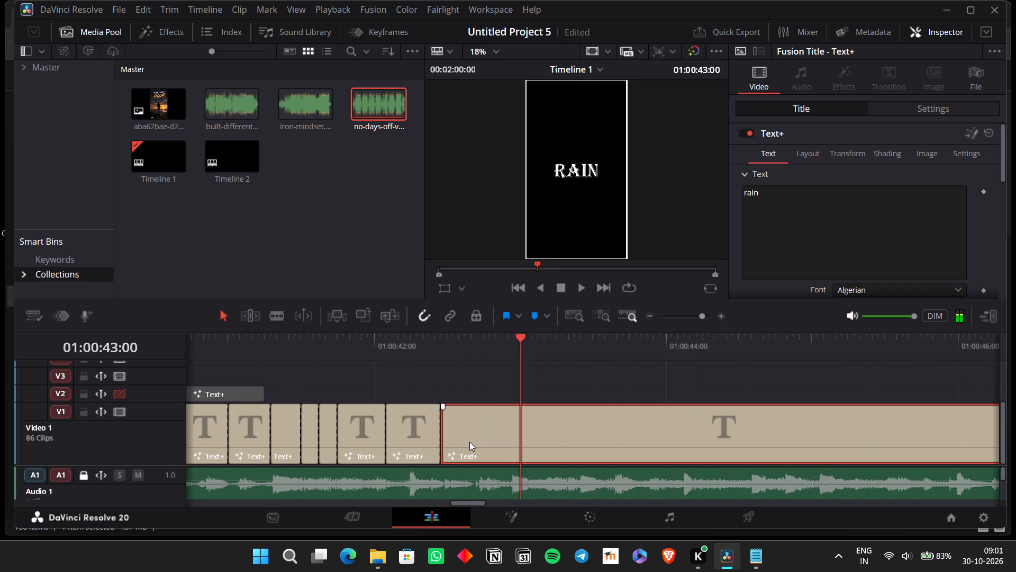
key(ctrl+b)
Play on from the 01:00:43:00 cut and split the second piece of the "rain" title at about 01:00:43:08.
click(631, 424)
key(space)
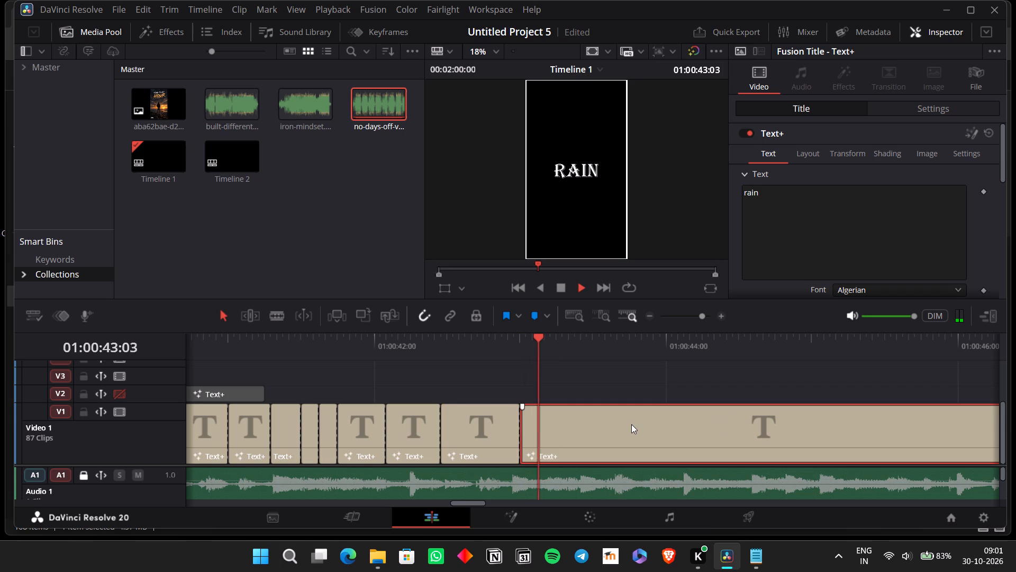
key(space)
key(ctrl+b)
Play back the remaining "rain" title after the 01:00:43:08 cut and split it at 01:00:43:14.
key(space)
key(space)
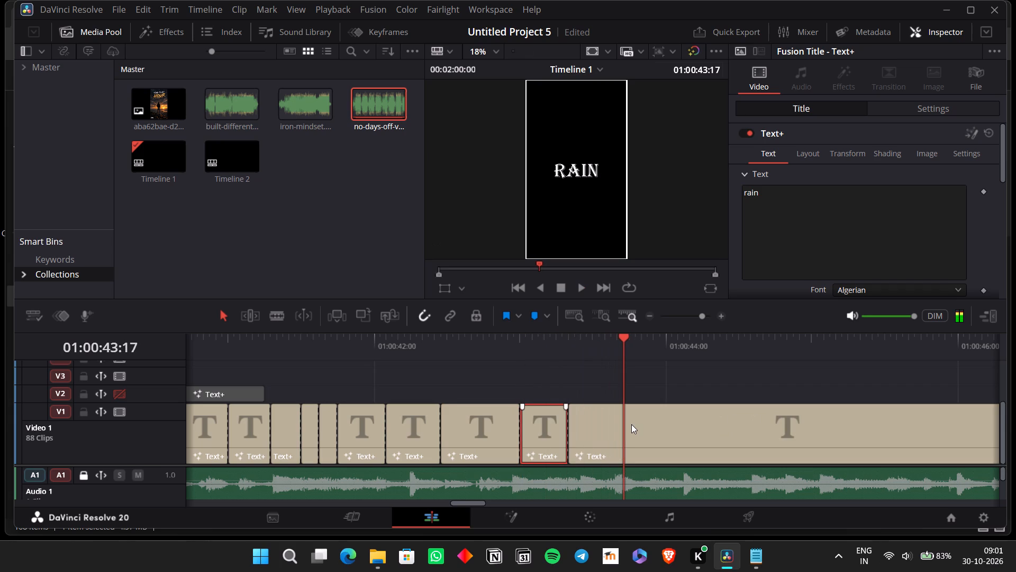
click(574, 352)
key(space)
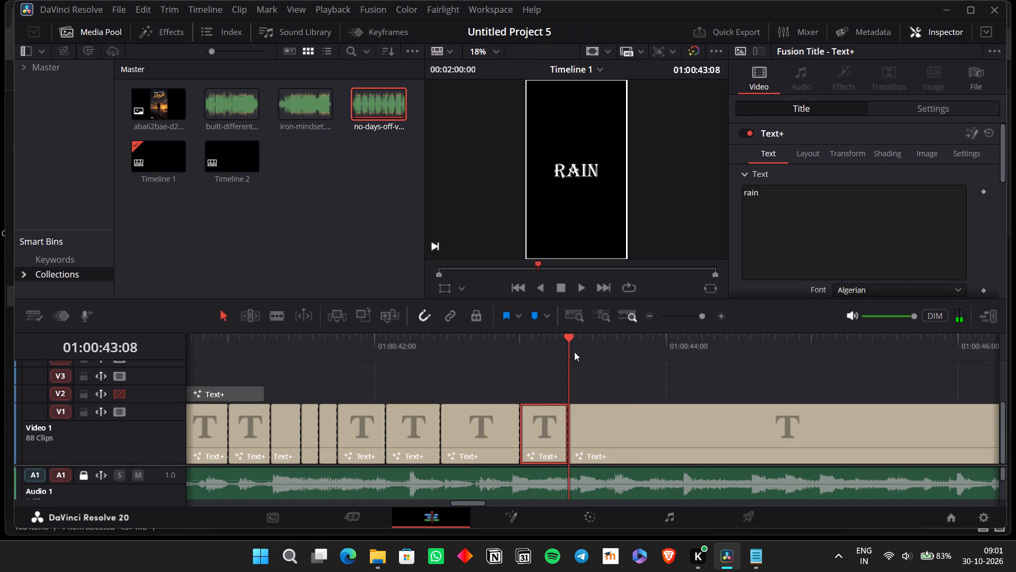
key(space)
click(606, 350)
key(ctrl+b)
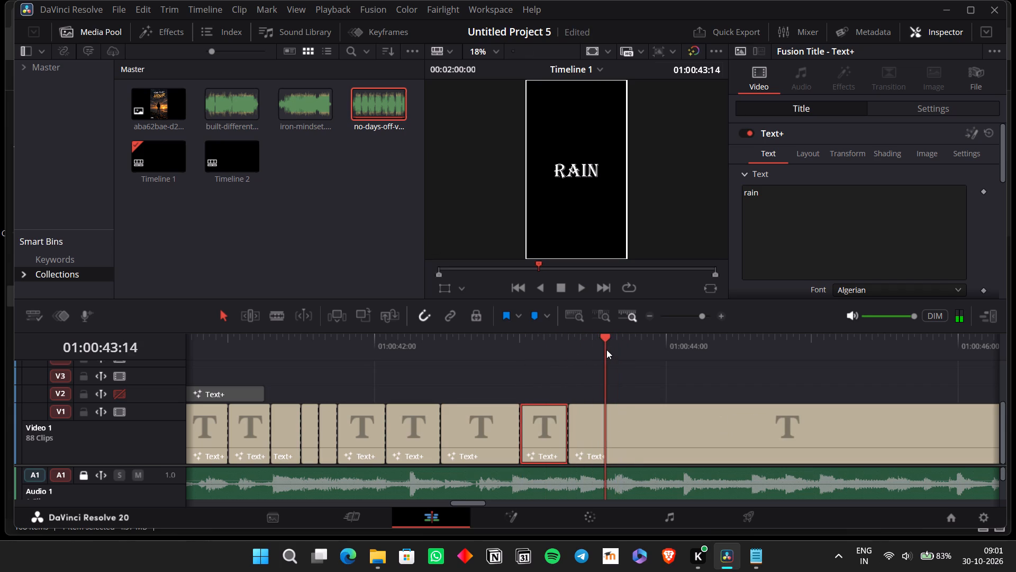
Play back the audio around the 01:00:43:14 cut and split the remaining "rain" title at 01:00:43:19.
key(space)
key(space)
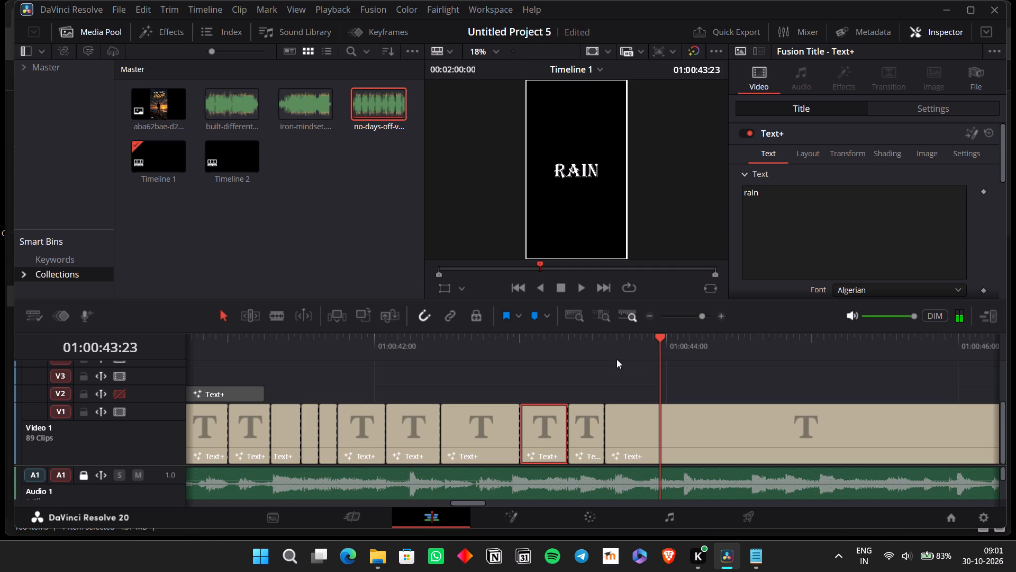
click(580, 346)
key(space)
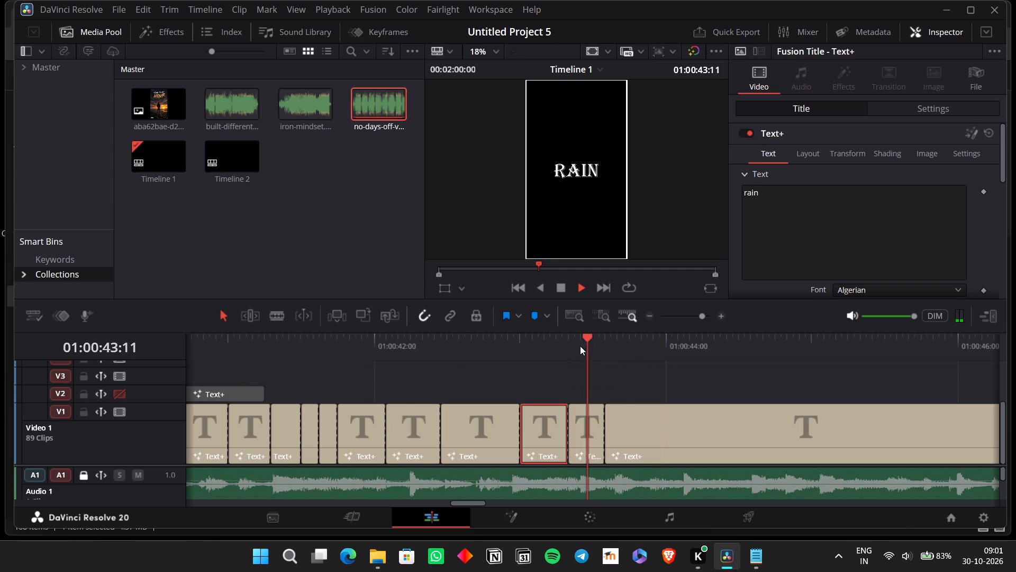
key(space)
key(ctrl+b)
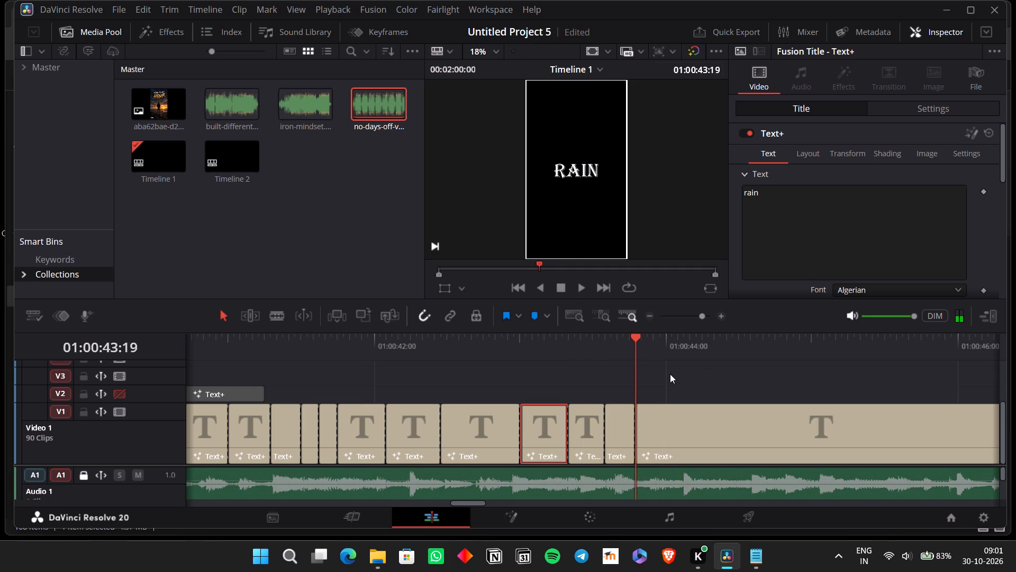
Play on from the 01:00:43:19 cut and split the remaining "rain" title at about 01:00:44:02.
key(space)
key(space)
click(681, 346)
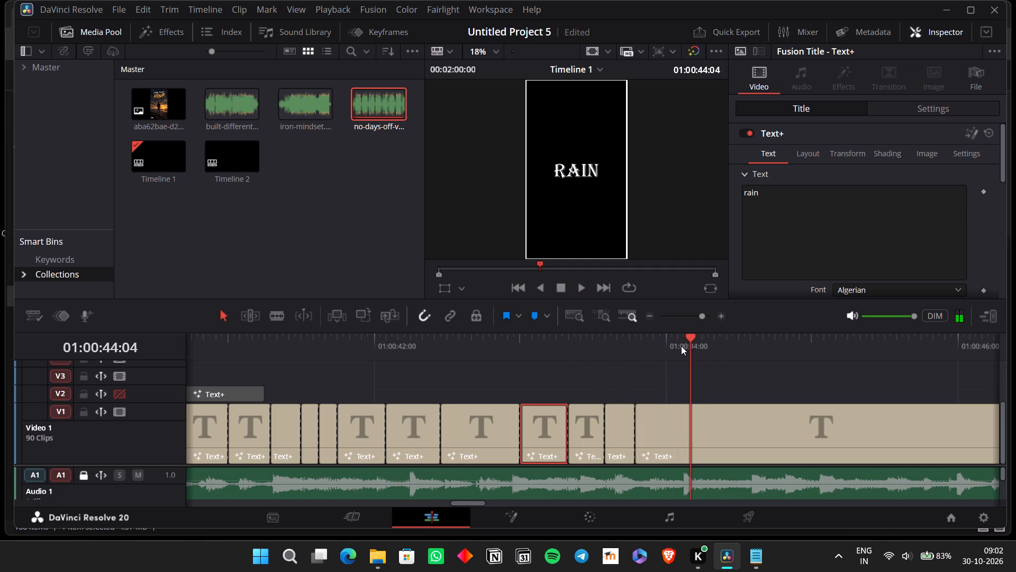
key(ctrl+b)
Play back the remaining "rain" title after the last cut and split it at 01:00:44:14.
key(space)
key(space)
key(space)
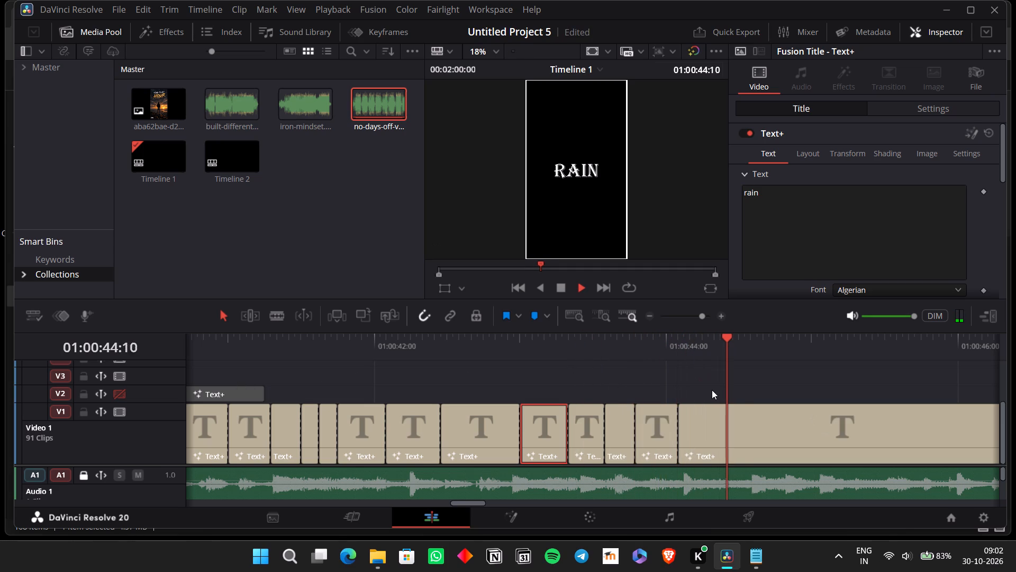
key(space)
key(ctrl+b)
Play on past the 01:00:44:14 cut and move the long last "rain" title about 14 frames later on Video 1.
key(space)
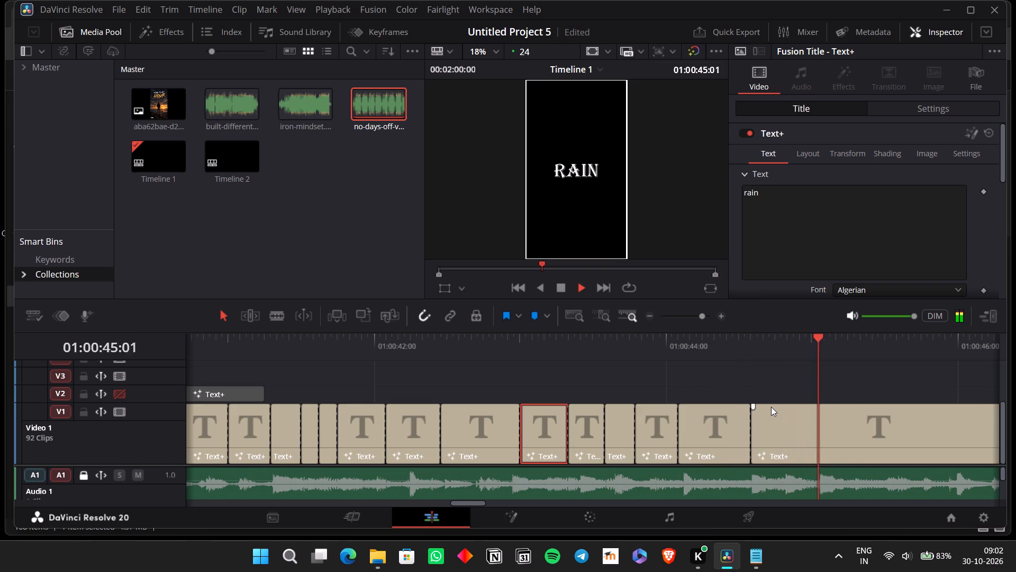
key(space)
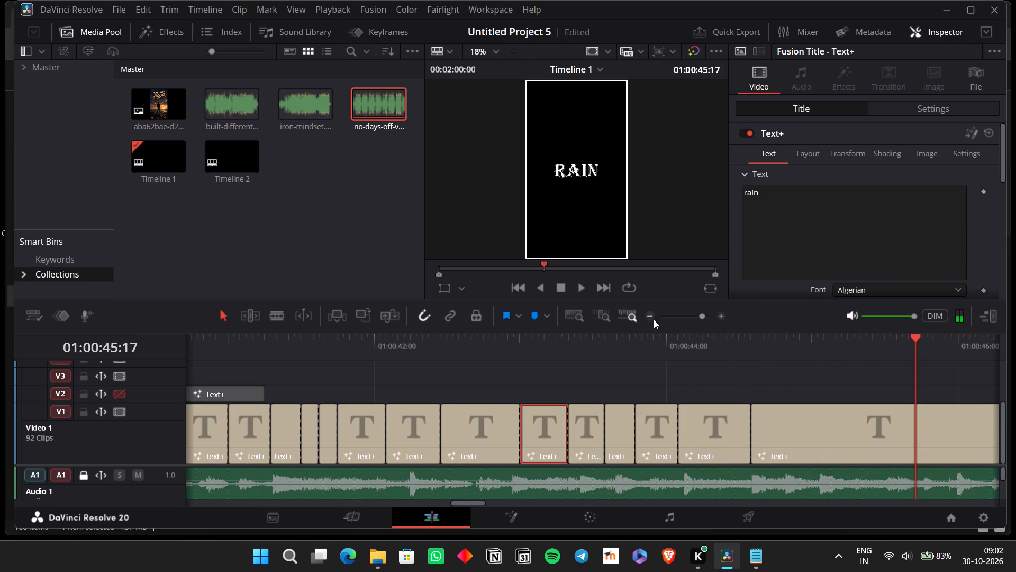
click(654, 319)
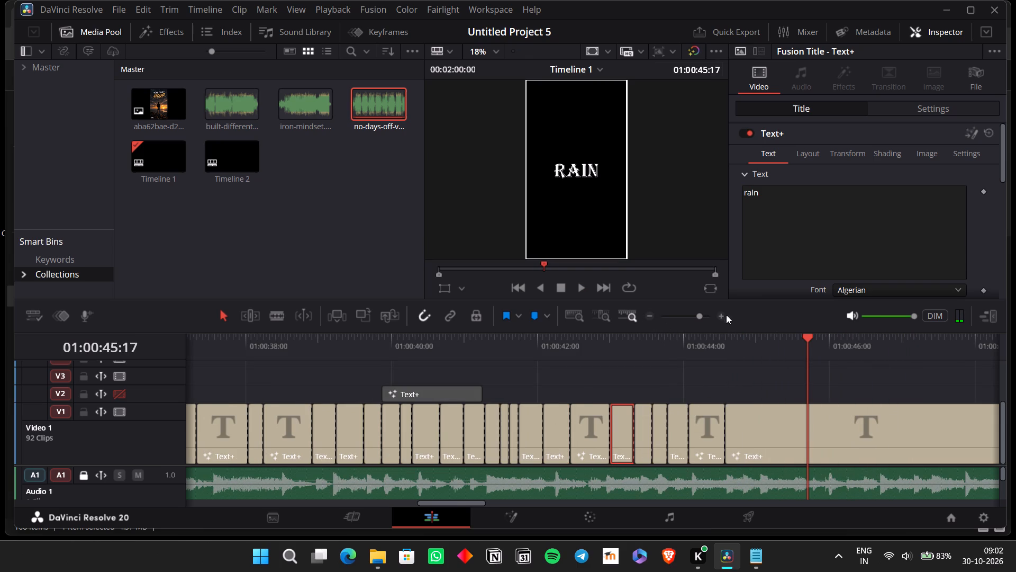
click(722, 312)
drag(696, 436, 785, 433)
scroll(732, 422, right, 1)
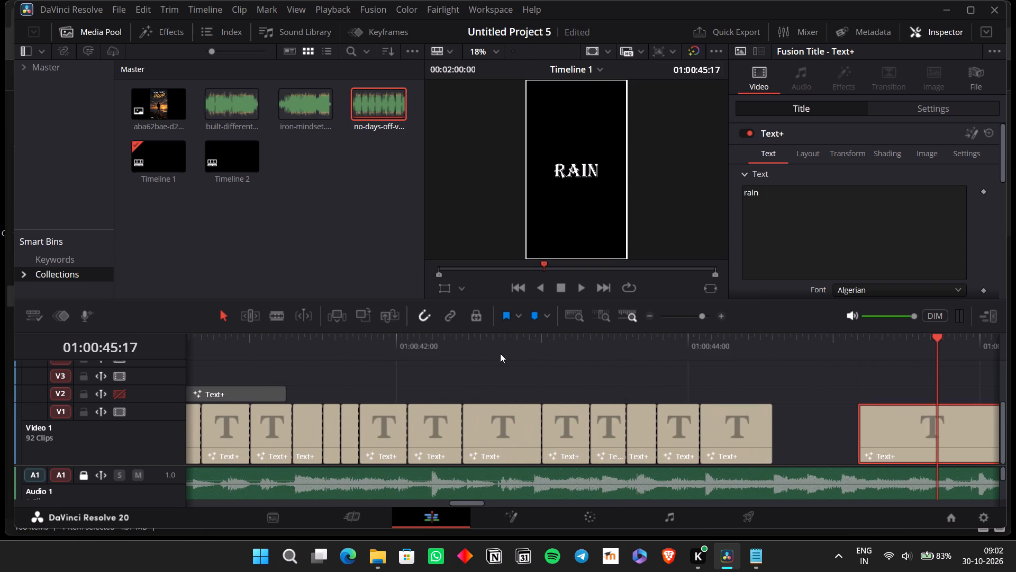
Play back from "floor" and change the text of the first two "rain" titles after it to "every" and "set".
click(431, 345)
click(350, 352)
key(space)
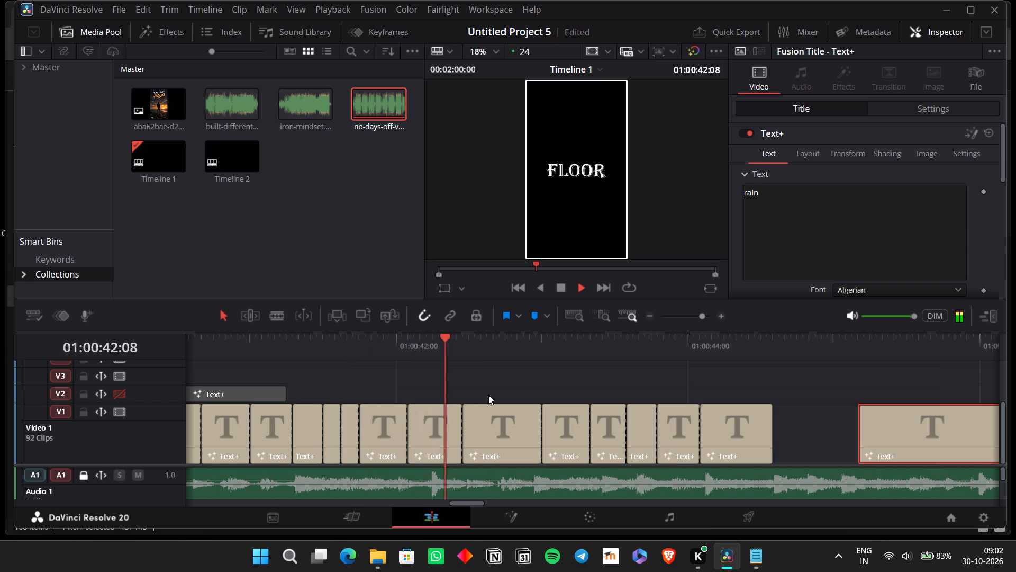
key(space)
click(511, 430)
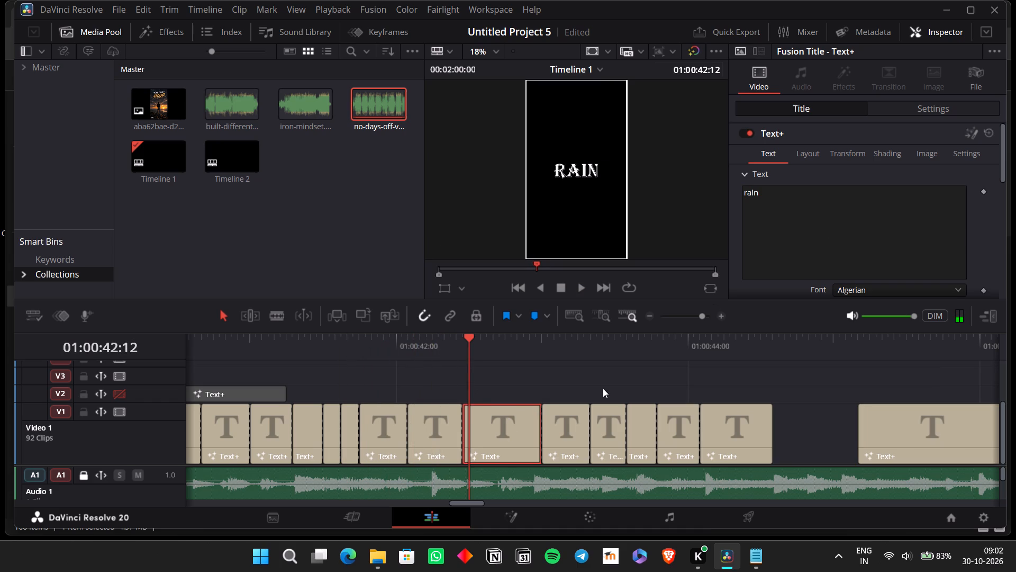
key(space)
key(space)
double_click(773, 232)
text(every)
click(566, 434)
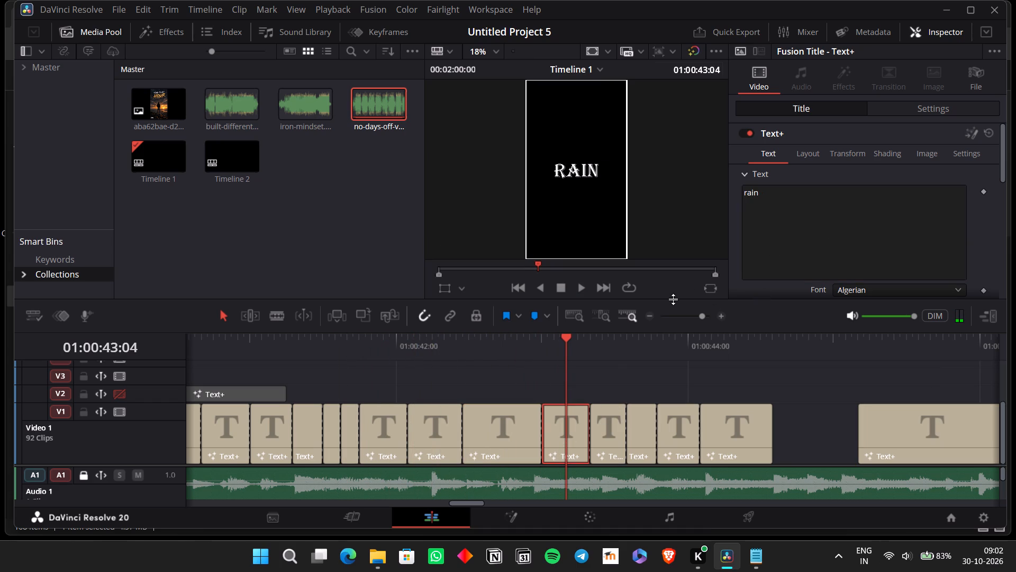
double_click(763, 237)
key(s)
text(et)
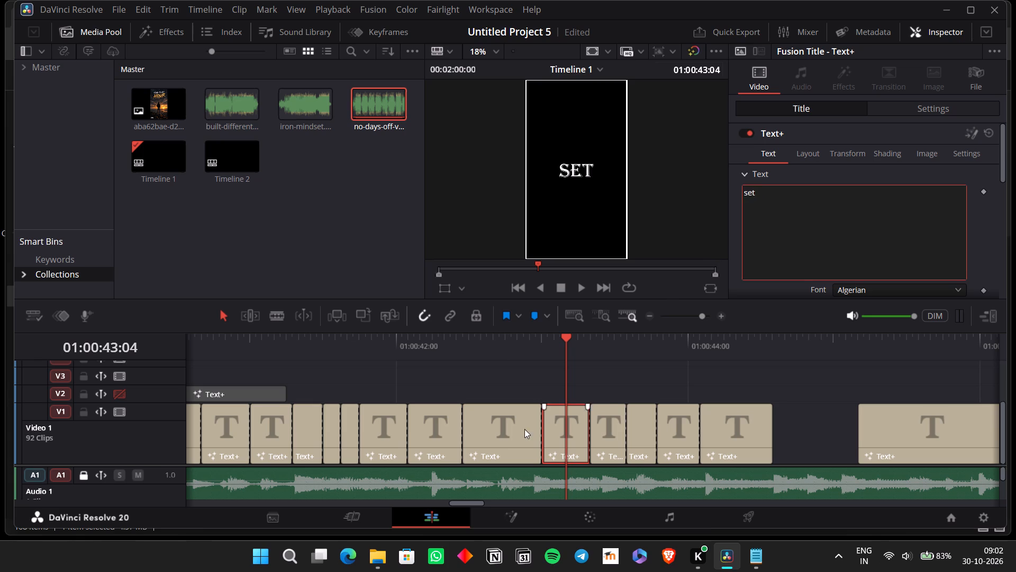
Play back the line and change the two short "rain" titles after "set" to "i" and "want".
click(457, 350)
key(space)
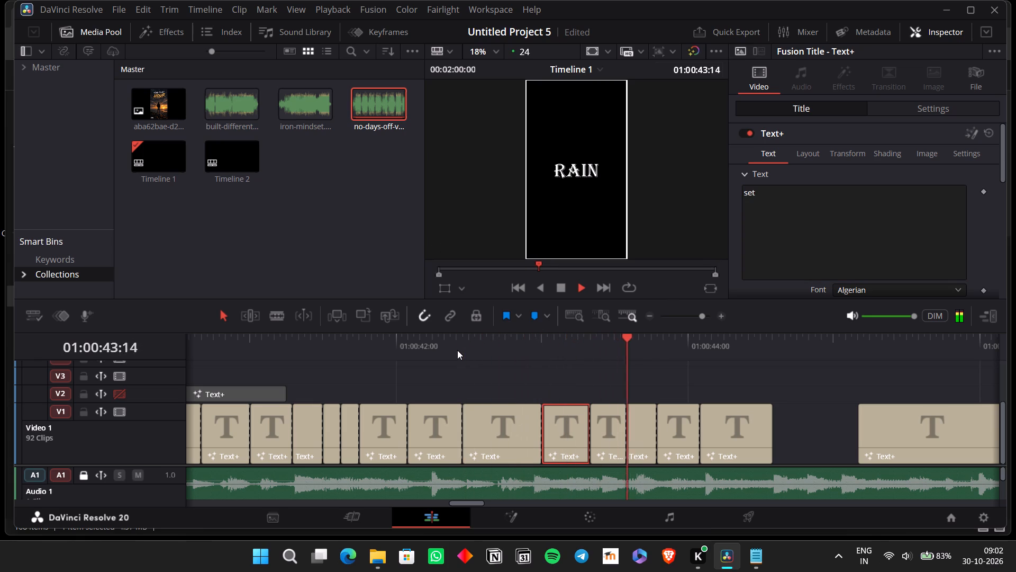
key(space)
click(607, 436)
double_click(819, 269)
key(i)
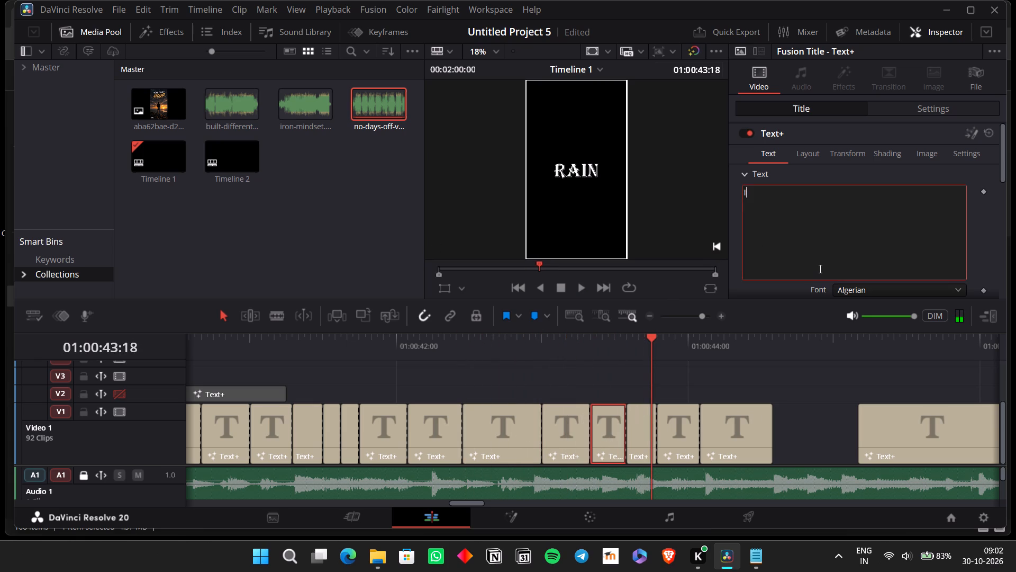
click(636, 440)
double_click(804, 255)
text(want)
Change the two "rain" titles following "want" to "one" and "more".
click(669, 436)
double_click(806, 245)
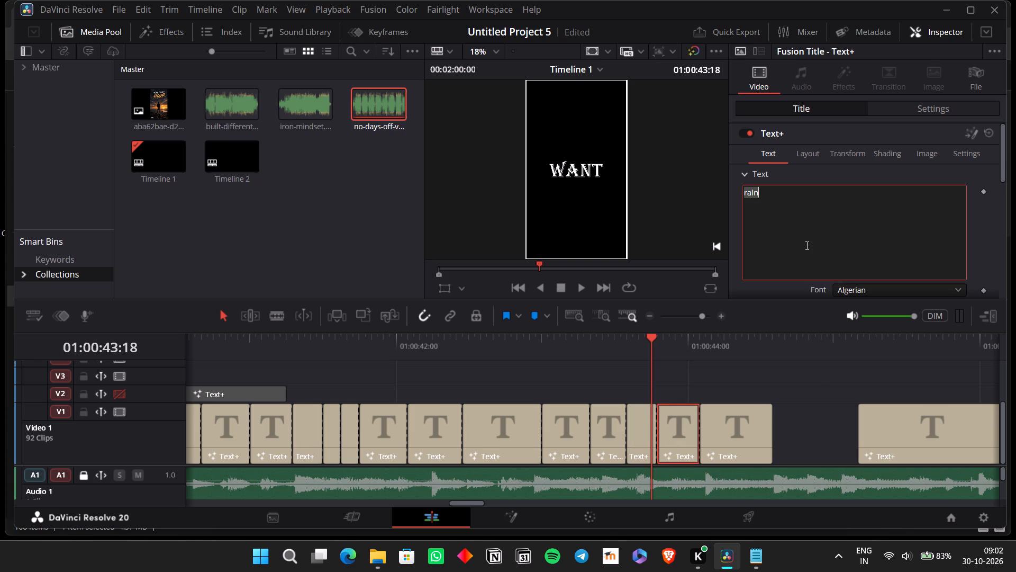
text(on)
text(ew)
key(e)
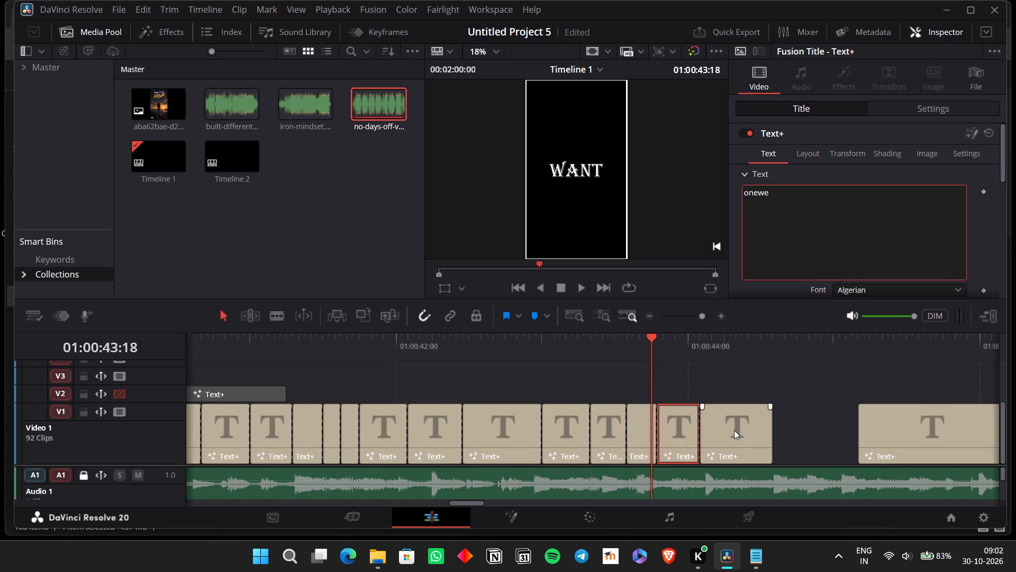
key(BackSpace)
key(BackSpace)
click(734, 438)
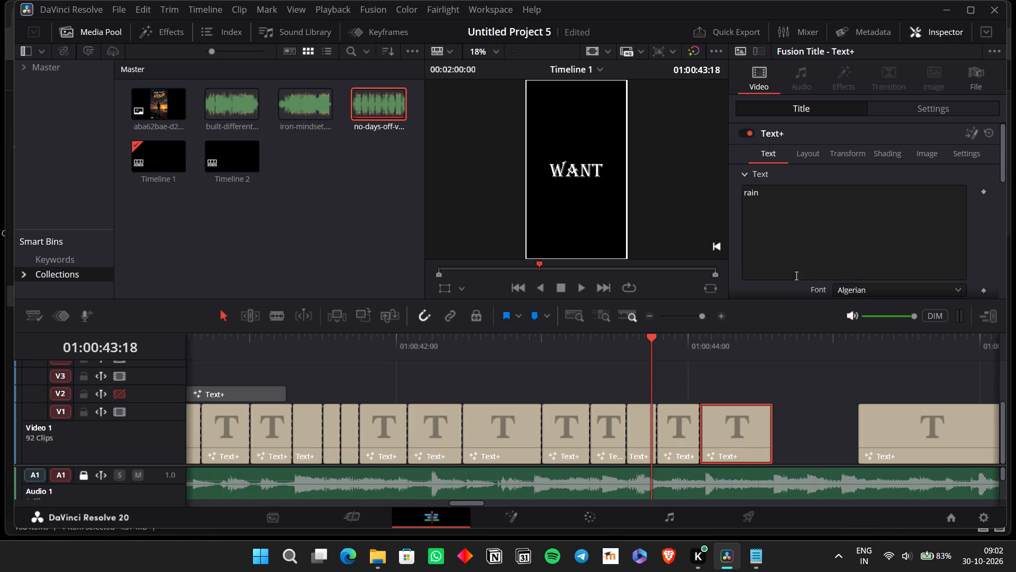
double_click(805, 256)
text(more)
Play back the finished line and move the long spare "rain" title out to start at about 01:00:49:12.
click(269, 346)
key(space)
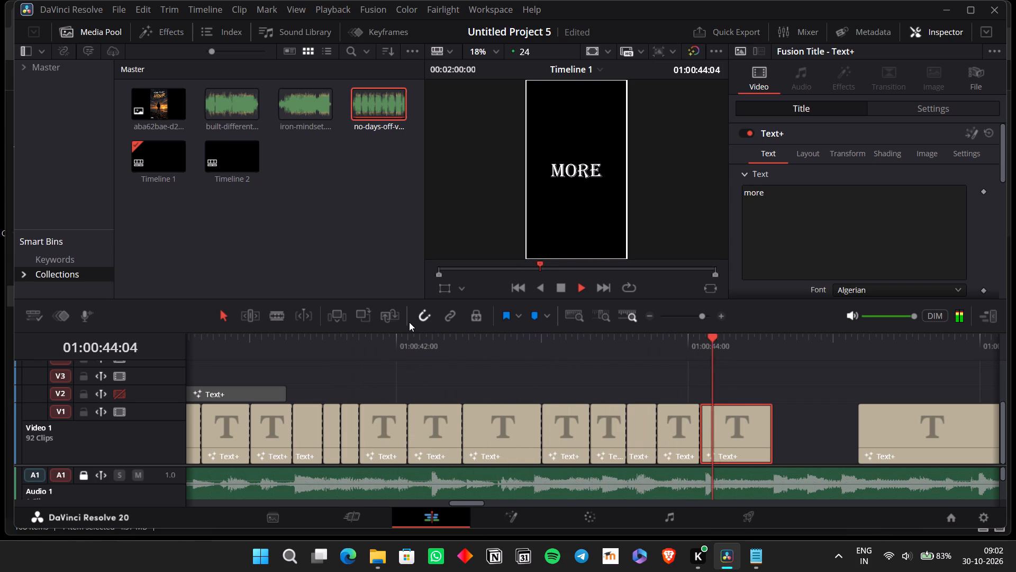
key(space)
key(space)
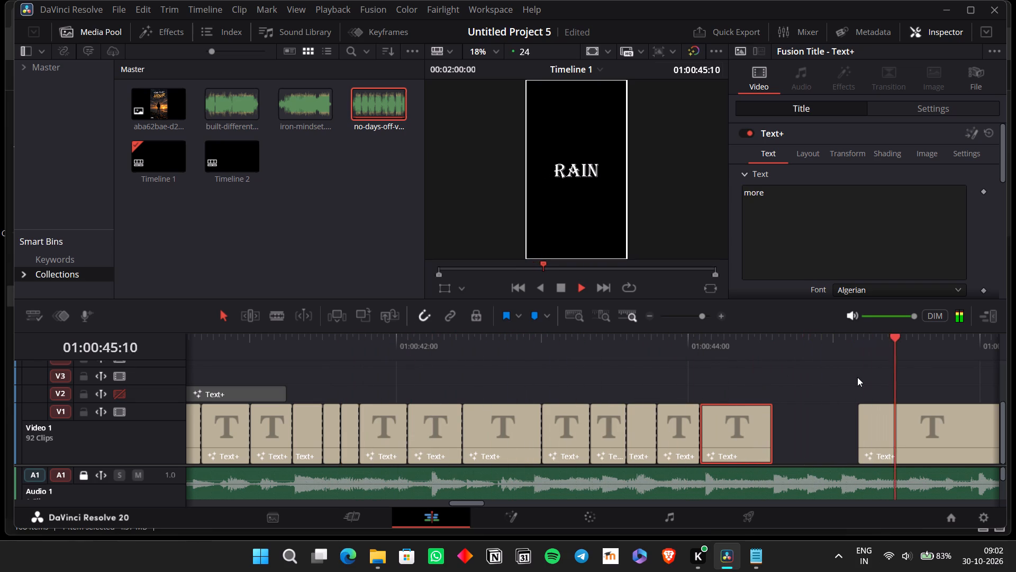
scroll(857, 377, left, 1)
key(space)
drag(759, 419, 921, 427)
drag(856, 431, 957, 431)
drag(891, 434, 1015, 425)
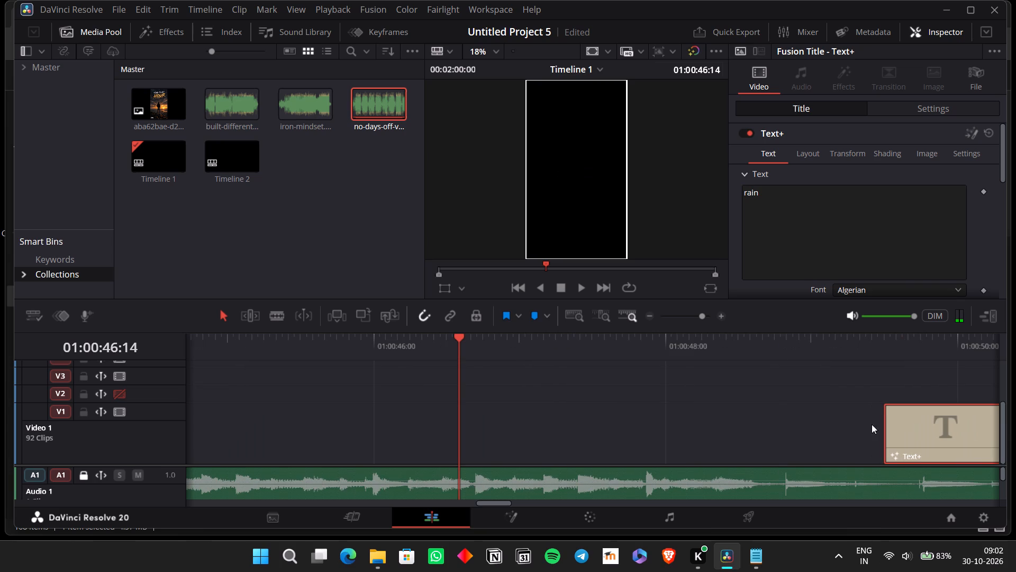
Examine earlier lyric passages by playing from about 01:00:36, 01:00:21 and 01:00:27 for titles matching the upcoming vocals.
click(651, 312)
scroll(625, 454, right, 1)
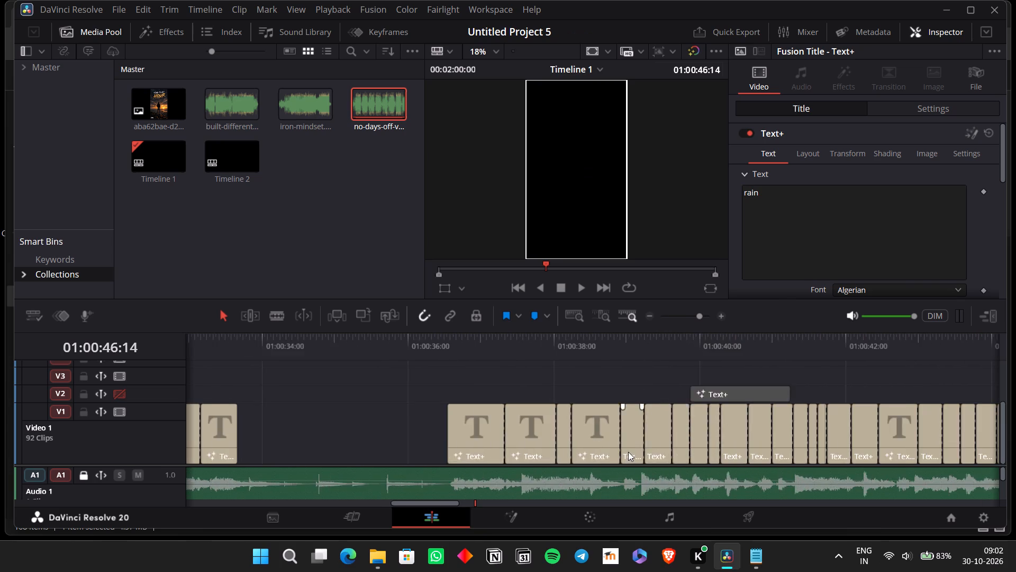
scroll(628, 452, right, 2)
click(721, 358)
key(space)
key(space)
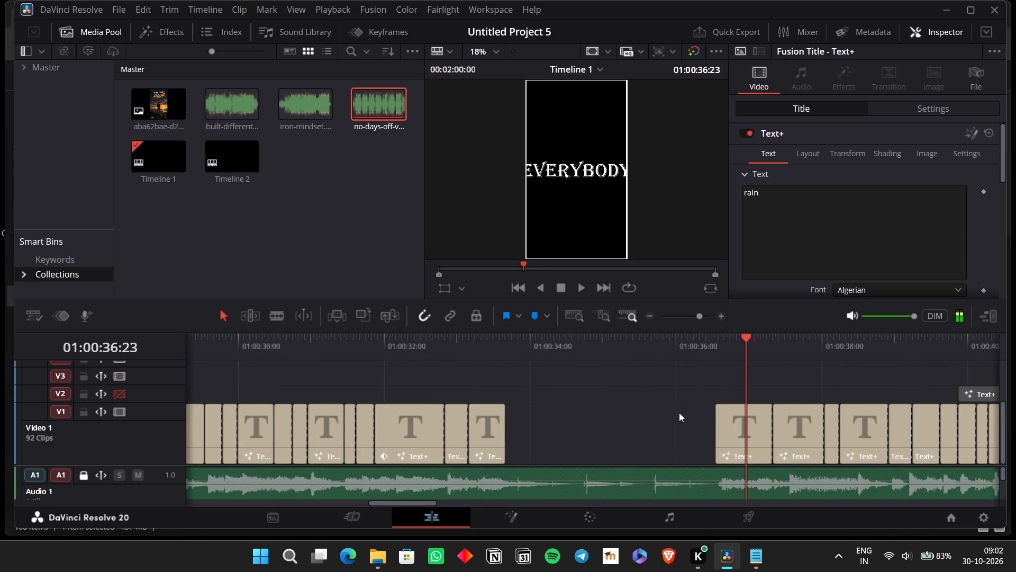
scroll(660, 439, right, 2)
click(305, 362)
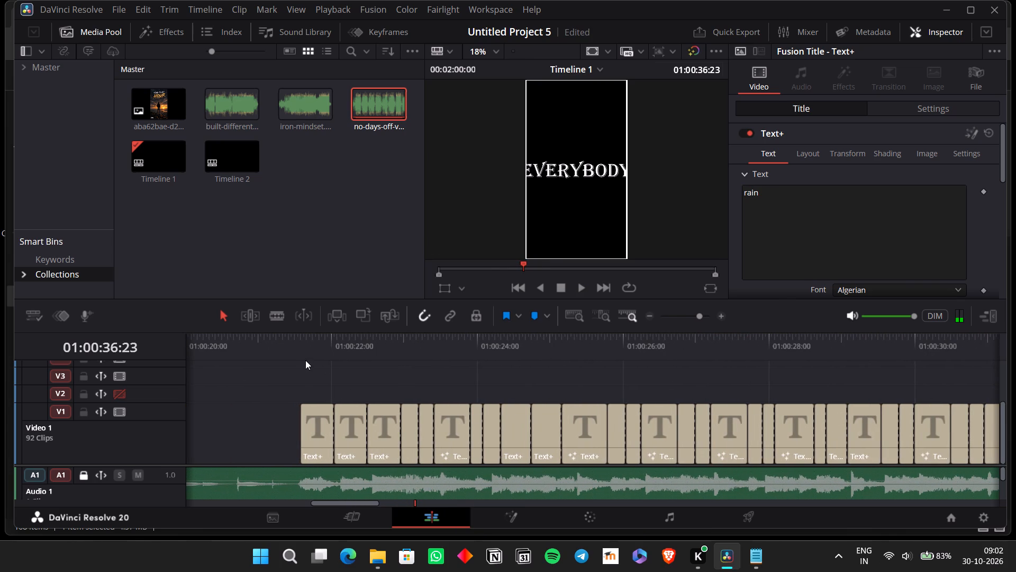
click(306, 344)
key(space)
key(space)
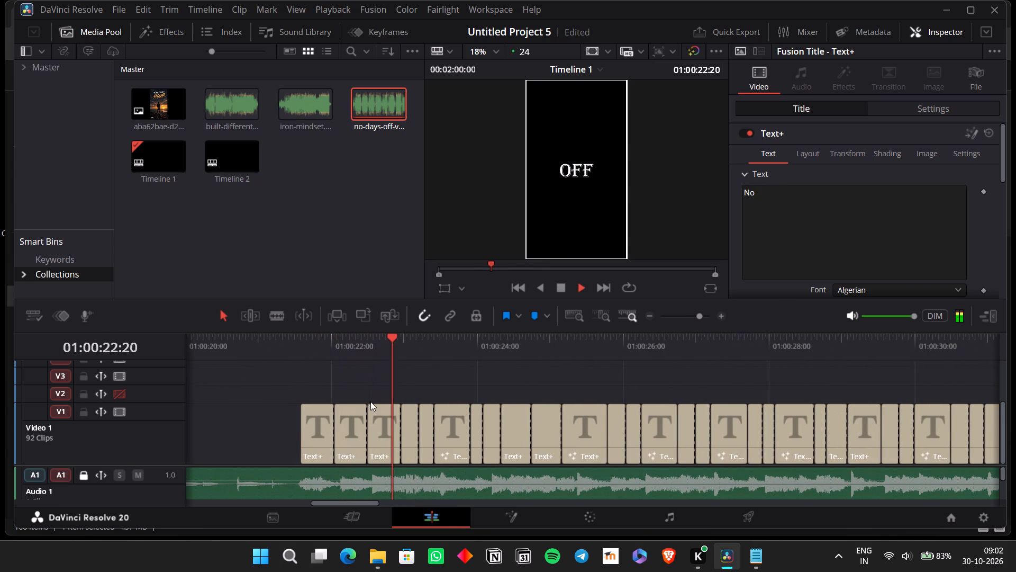
scroll(600, 421, left, 1)
click(547, 351)
key(space)
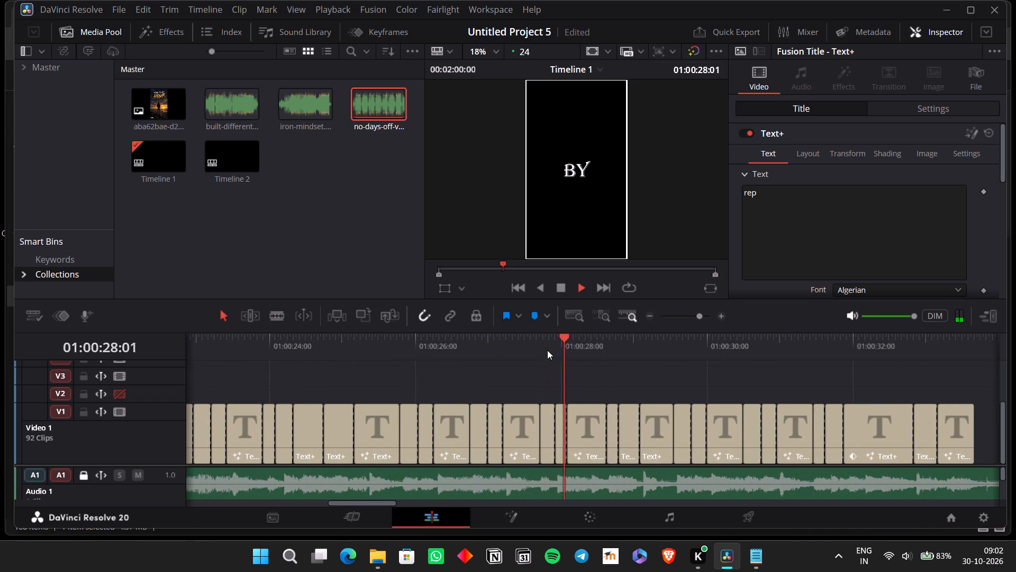
key(space)
Copy the eleven-title "tick tok clock" passage starting at about 01:00:15:01 and paste it at 01:00:44:14, right after "more".
scroll(656, 374, right, 3)
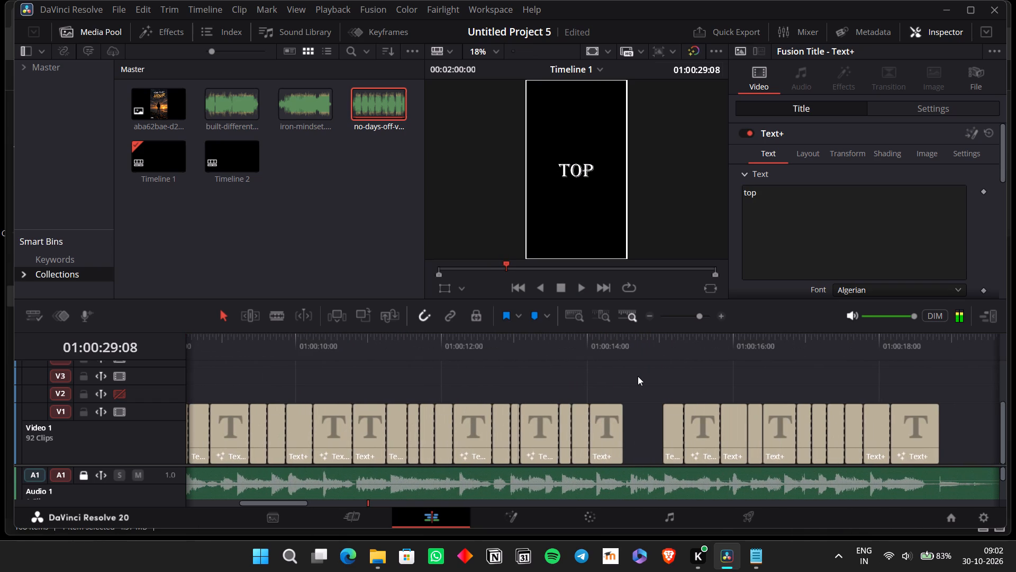
click(652, 350)
key(space)
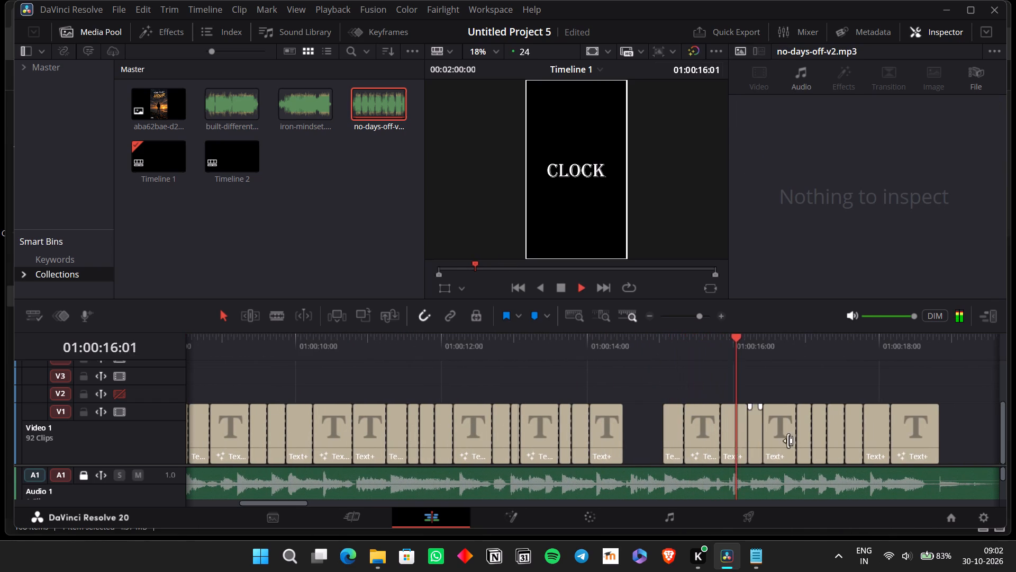
key(space)
drag(964, 432, 681, 416)
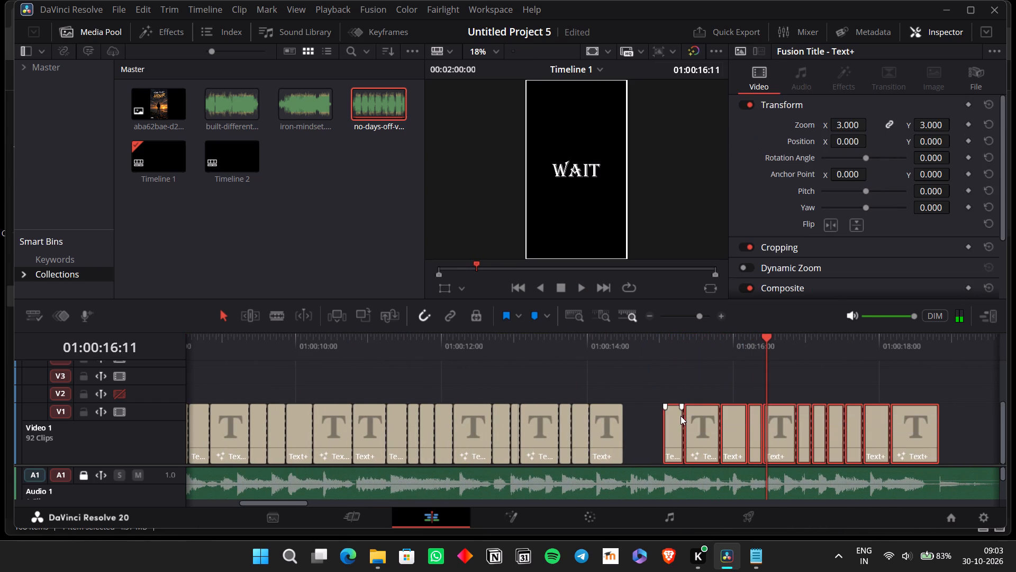
key(ctrl+c)
scroll(686, 425, left, 5)
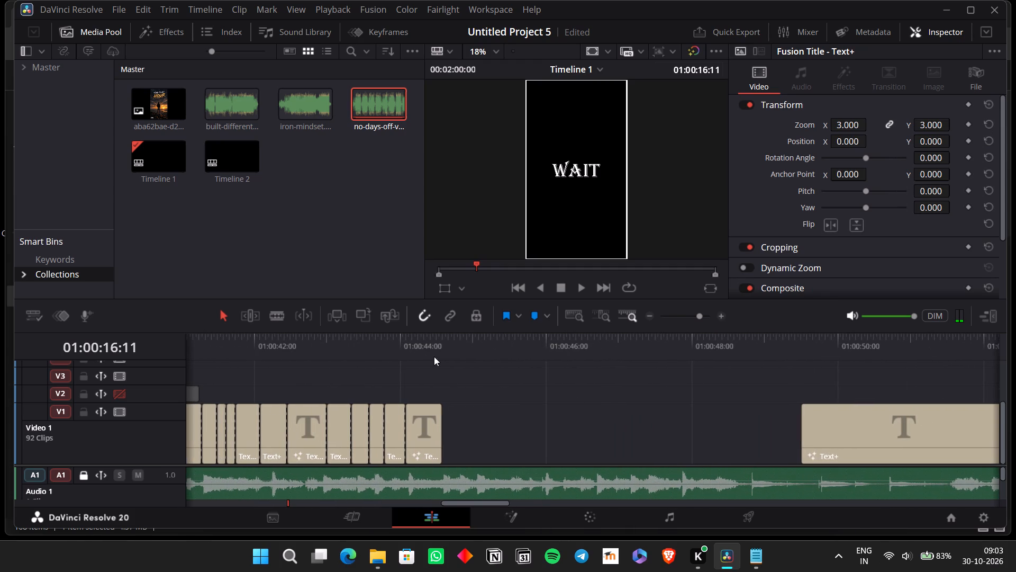
click(448, 346)
key(ctrl+v)
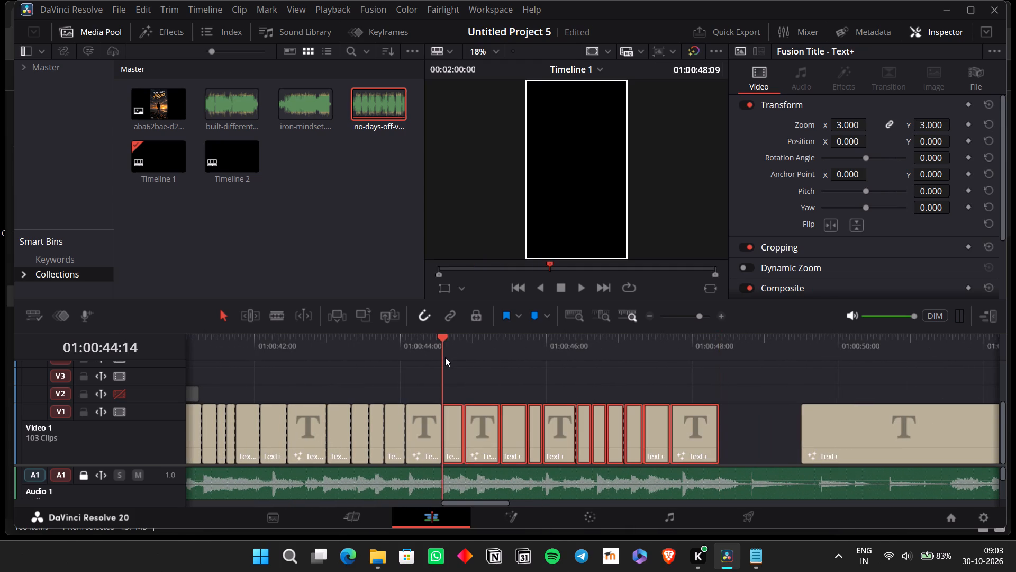
Play back the pasted titles and shift the whole block about six frames later to start at 01:00:44:20.
click(445, 357)
key(space)
key(space)
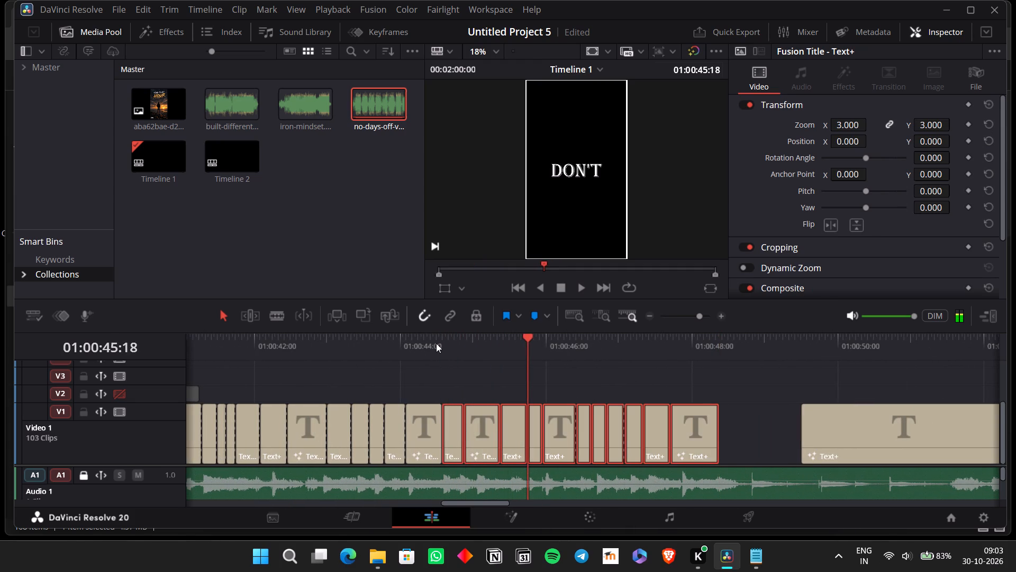
click(436, 343)
key(space)
key(space)
drag(487, 426, 500, 426)
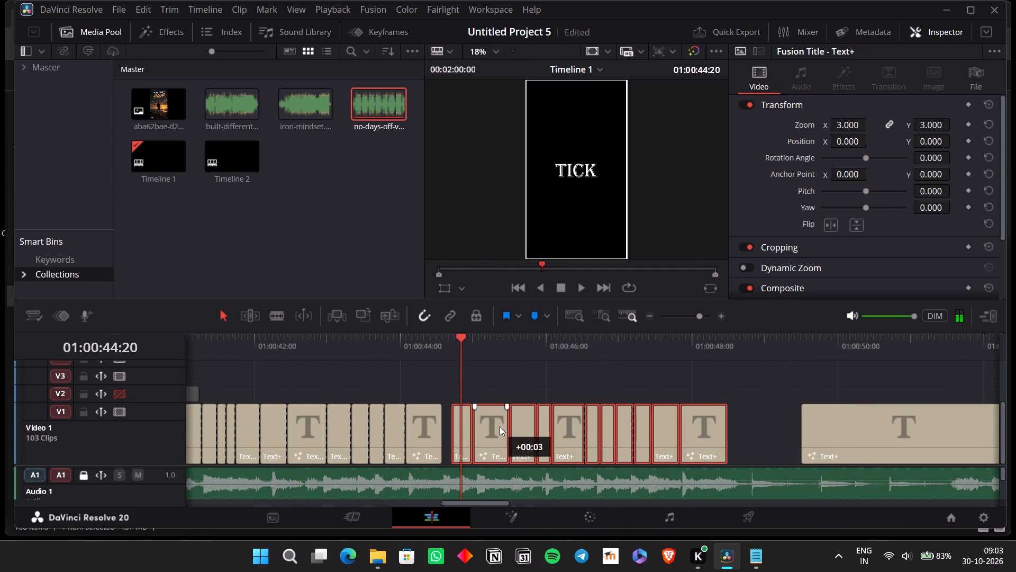
drag(500, 426, 505, 427)
Play back the pasted block again and shift it two more frames to start at about 01:00:44:22.
key(space)
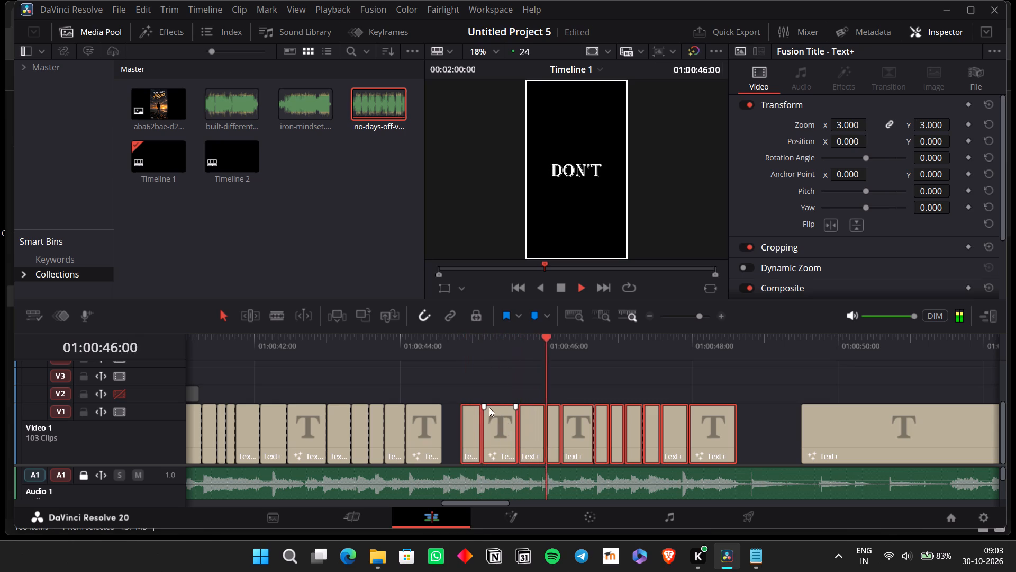
key(space)
click(448, 350)
click(724, 316)
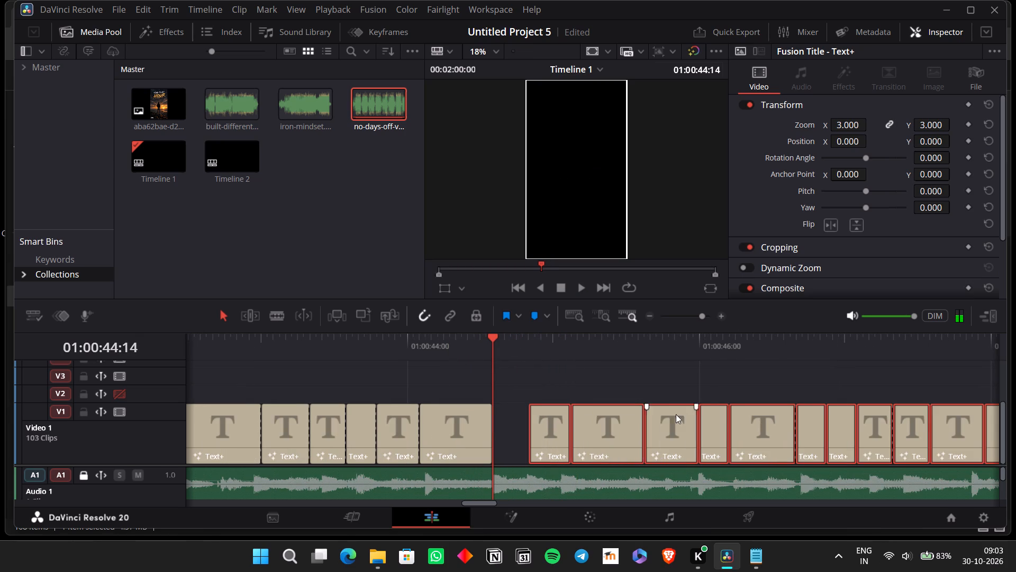
drag(591, 439, 603, 437)
Play back the first words of the pasted "tick tok clock" block repeatedly, from about 01:00:44:14, to check them against the vocals.
key(space)
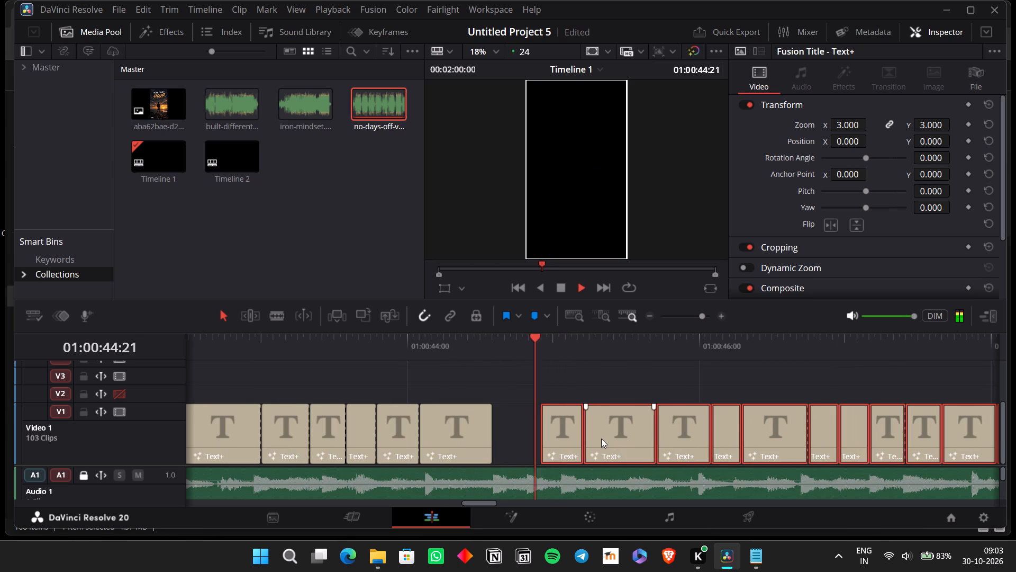
key(space)
click(631, 350)
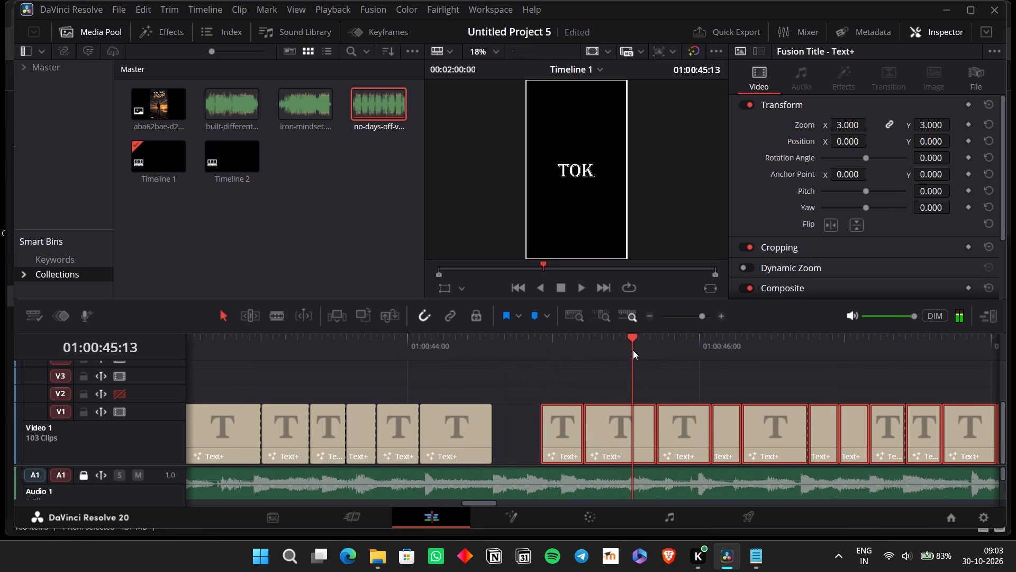
click(675, 382)
key(space)
key(space)
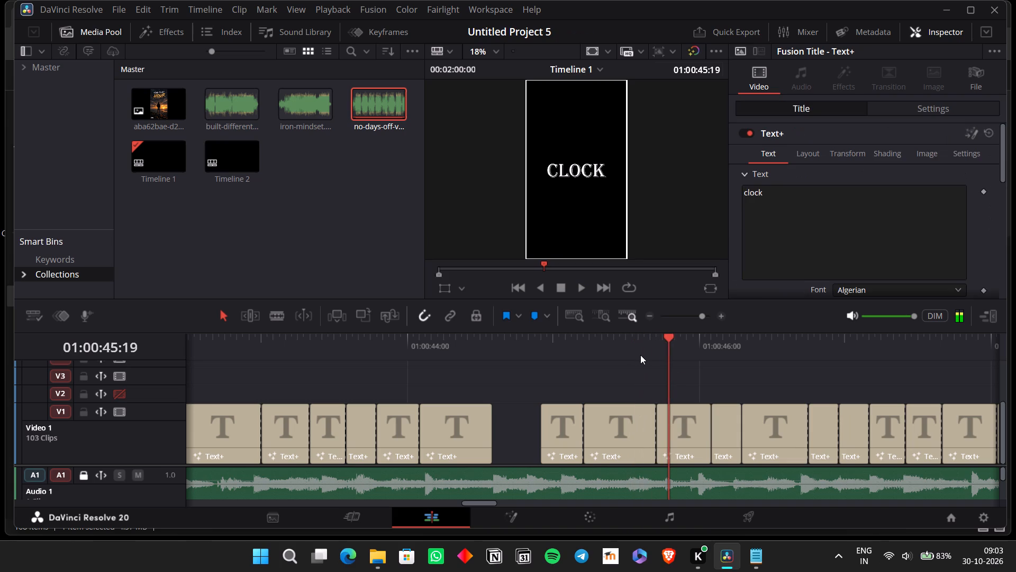
click(542, 338)
key(space)
key(space)
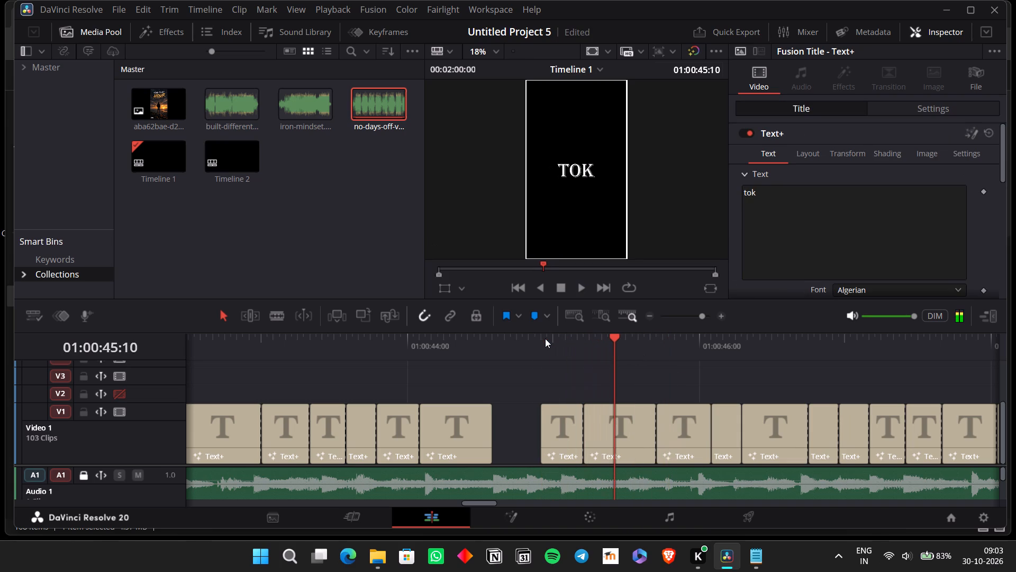
key(space)
key(space)
key(space)
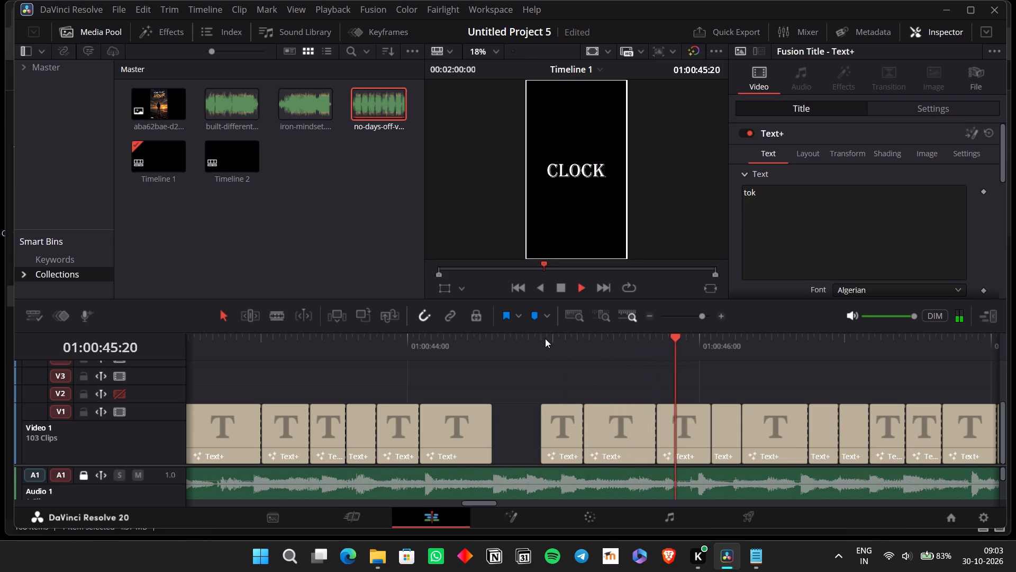
key(space)
Split the pasted block's "clock" title at 01:00:45:22 and change the first part's text to "the".
click(659, 343)
key(space)
key(space)
key(ctrl+b)
click(678, 433)
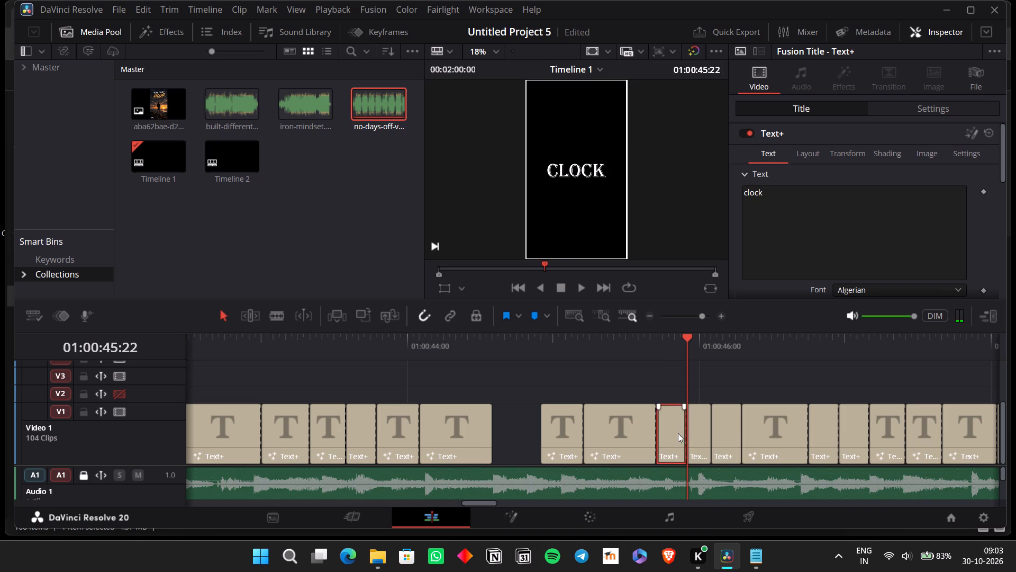
double_click(767, 278)
text(the)
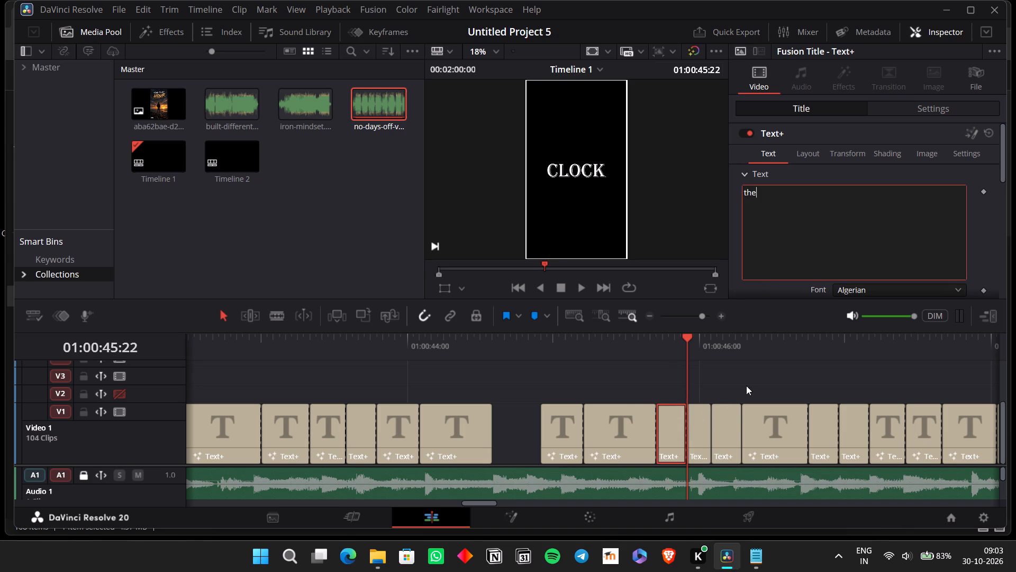
Copy the new "the" title, paste it over the start of "clock" at about 01:00:15:20 in the earlier passage, and play that passage back.
click(675, 438)
key(ctrl+c)
click(495, 362)
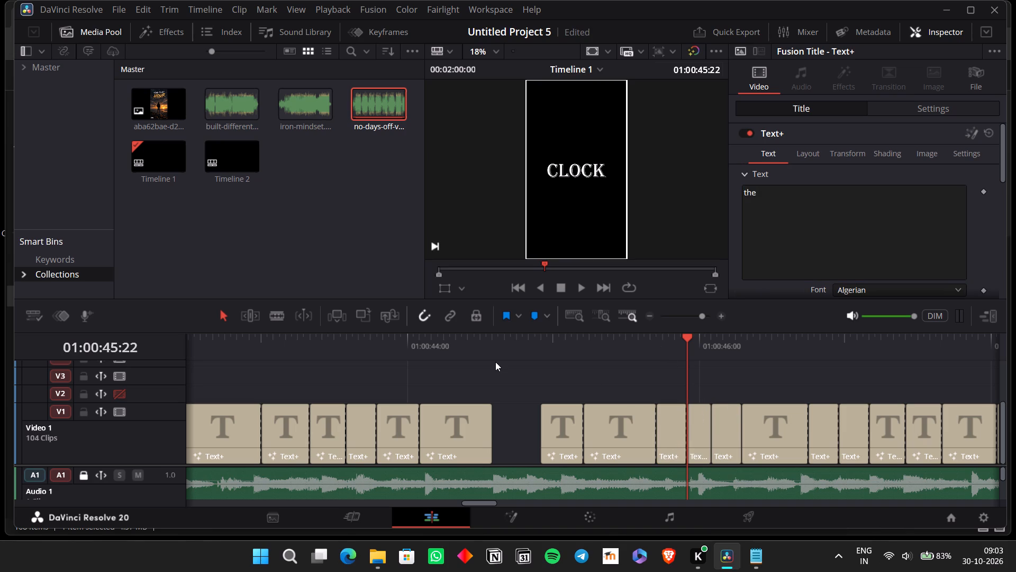
key(space)
click(502, 348)
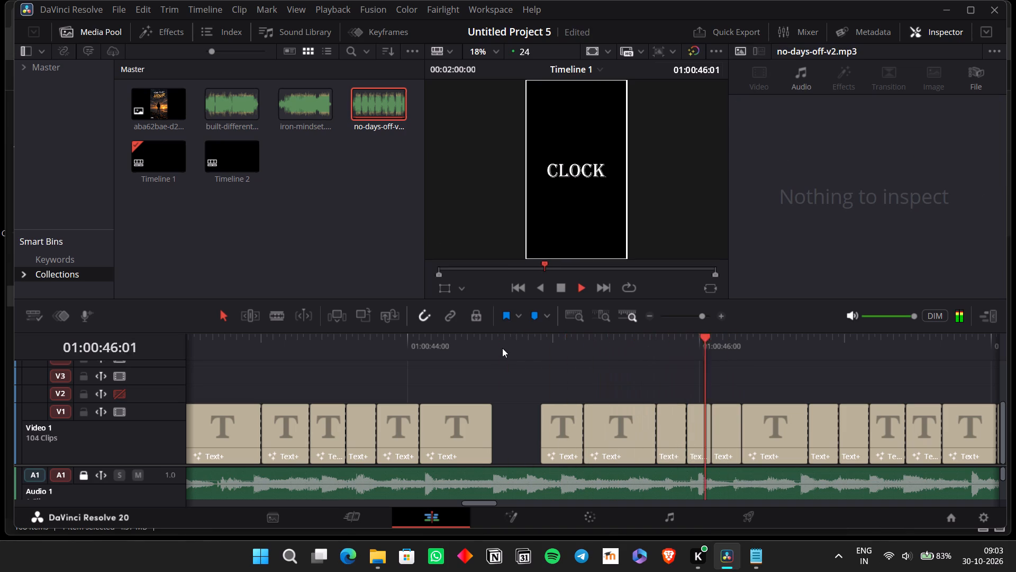
key(space)
double_click(651, 314)
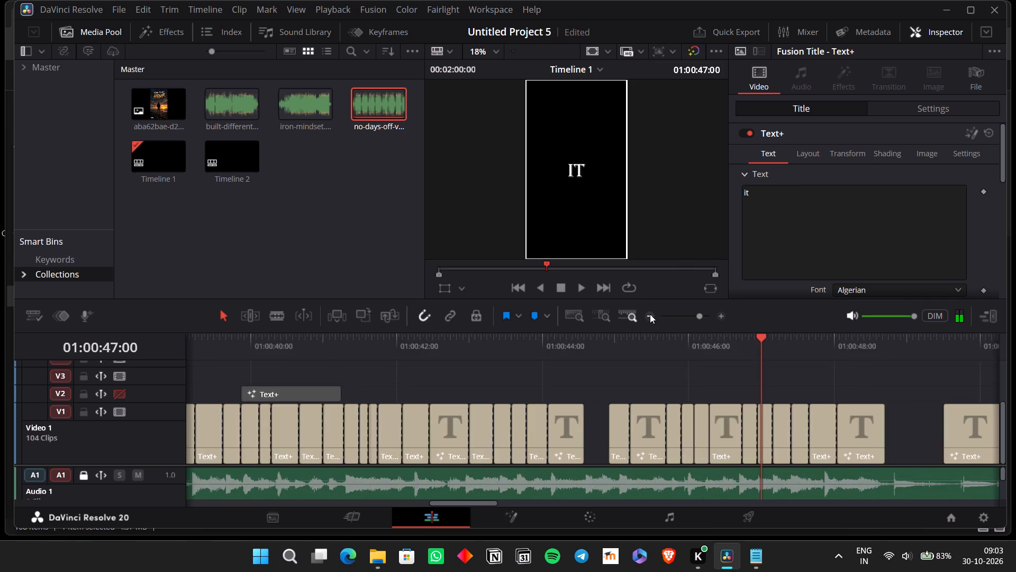
scroll(656, 369, right, 2)
click(409, 351)
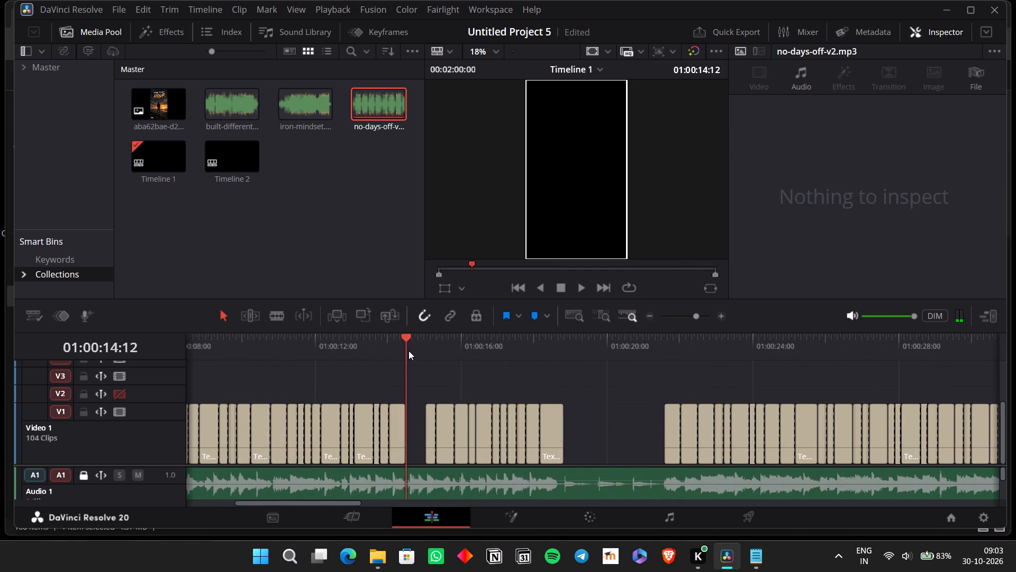
key(space)
key(space)
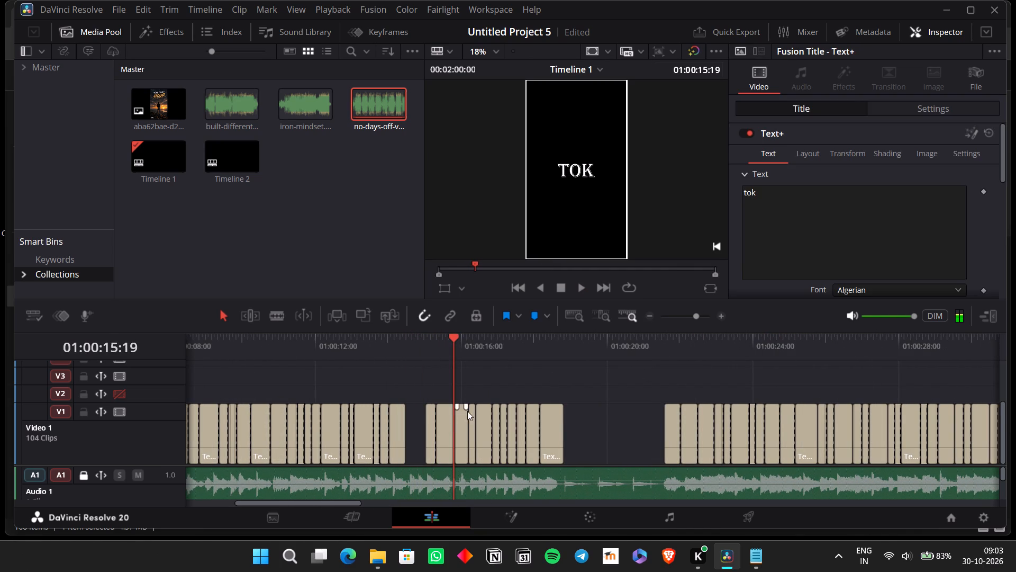
double_click(716, 318)
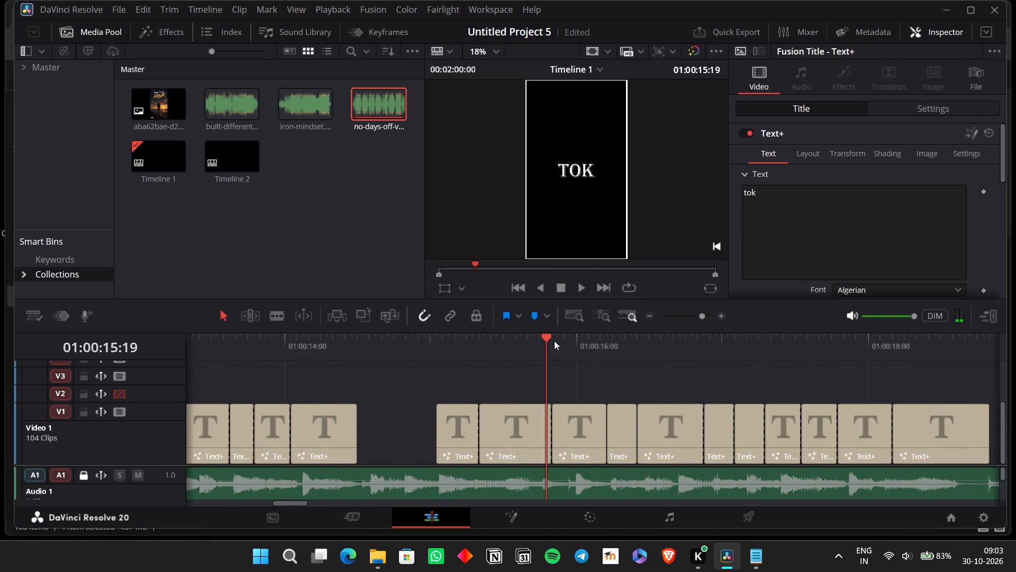
click(554, 336)
key(ctrl+v)
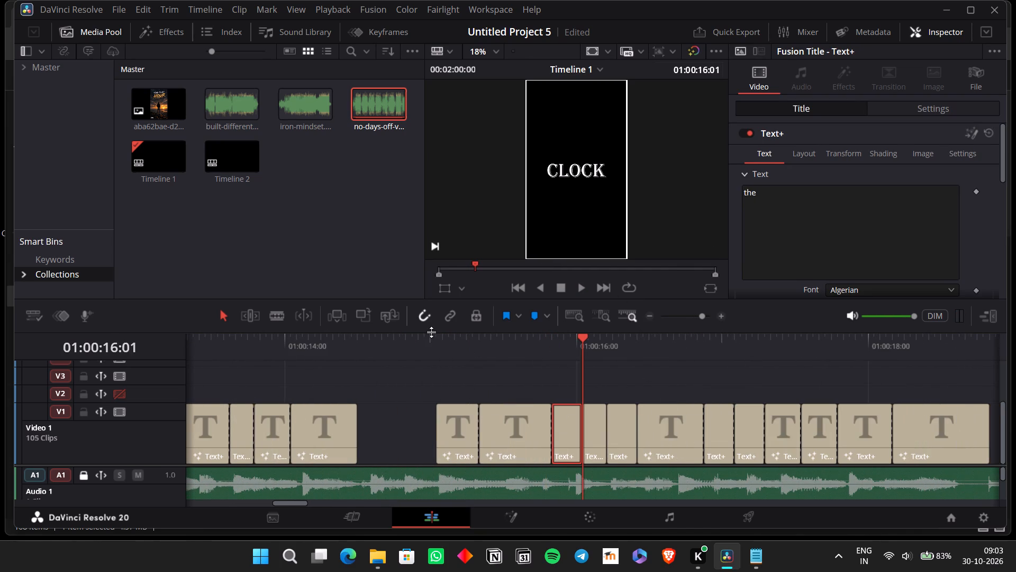
click(396, 342)
key(space)
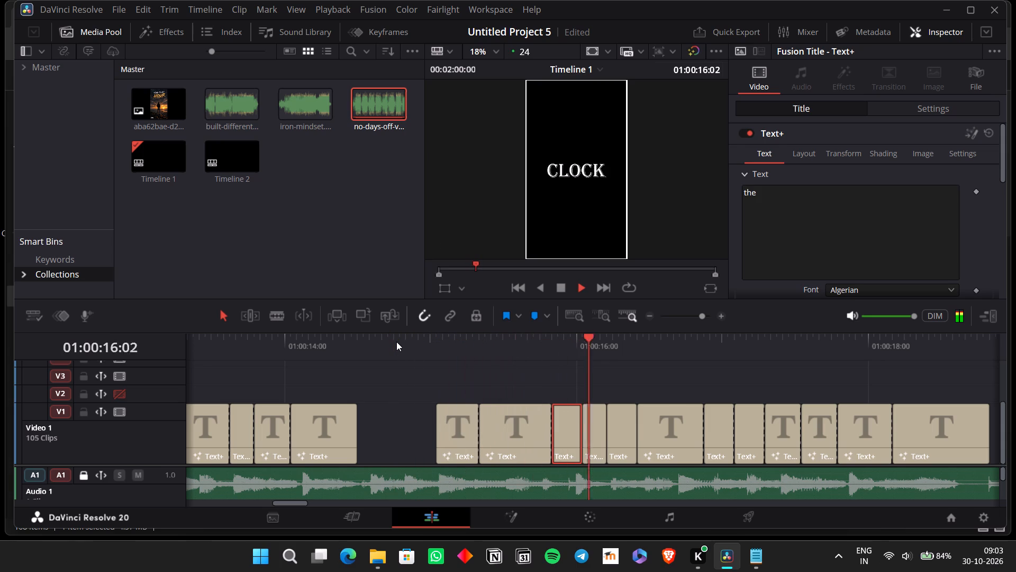
double_click(648, 315)
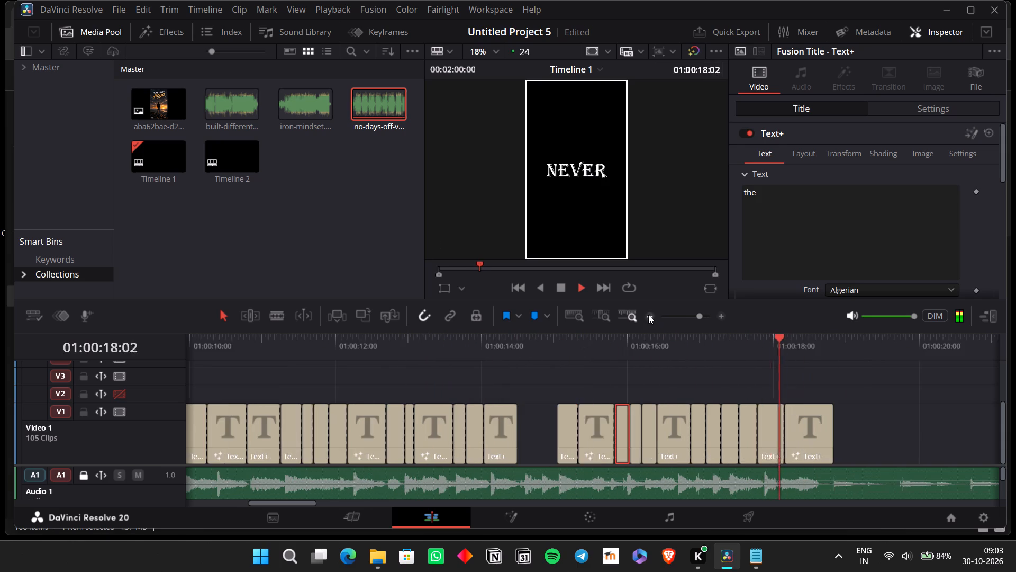
key(space)
Listen from about 01:00:48 for the next vocals and move the long "rain" title onto V2, starting at about 01:00:51:18.
scroll(669, 369, left, 1)
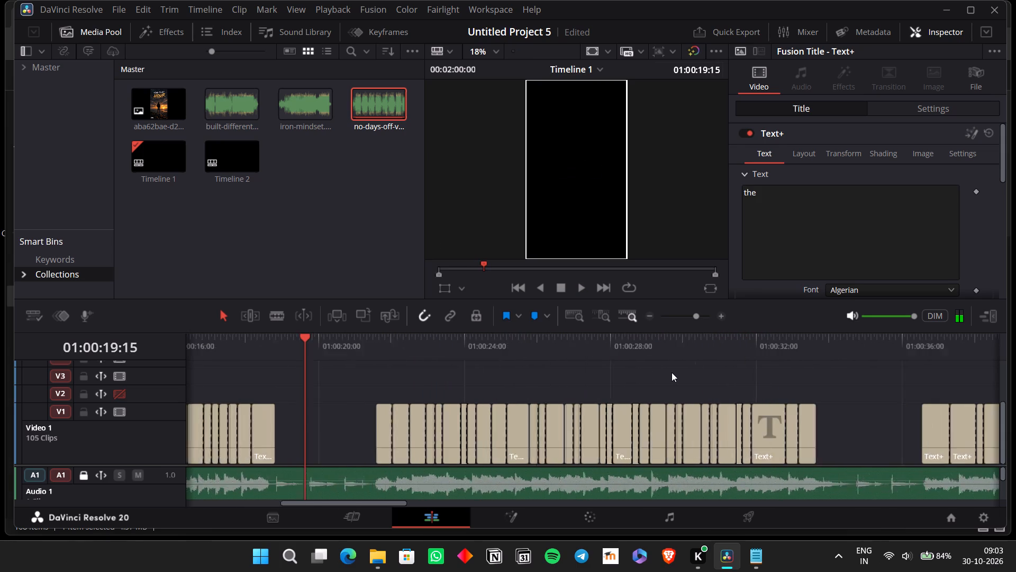
scroll(672, 372, left, 2)
scroll(727, 387, left, 1)
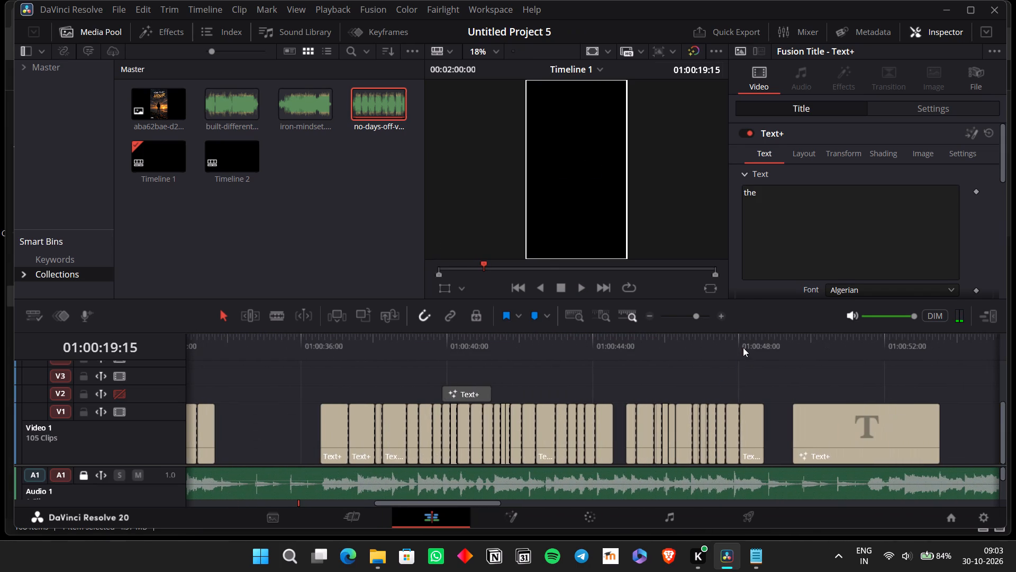
click(743, 347)
key(space)
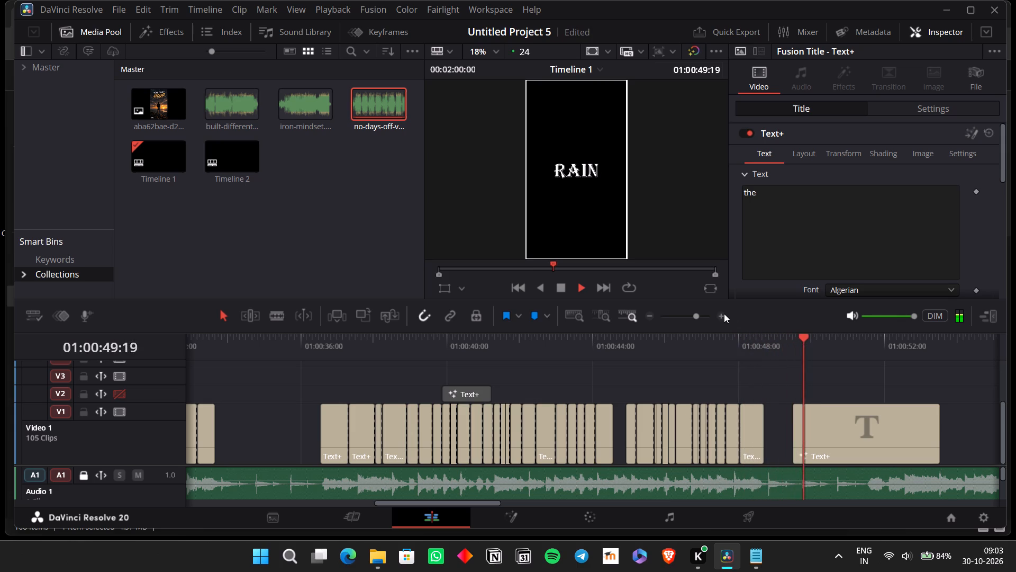
click(723, 314)
scroll(742, 360, left, 1)
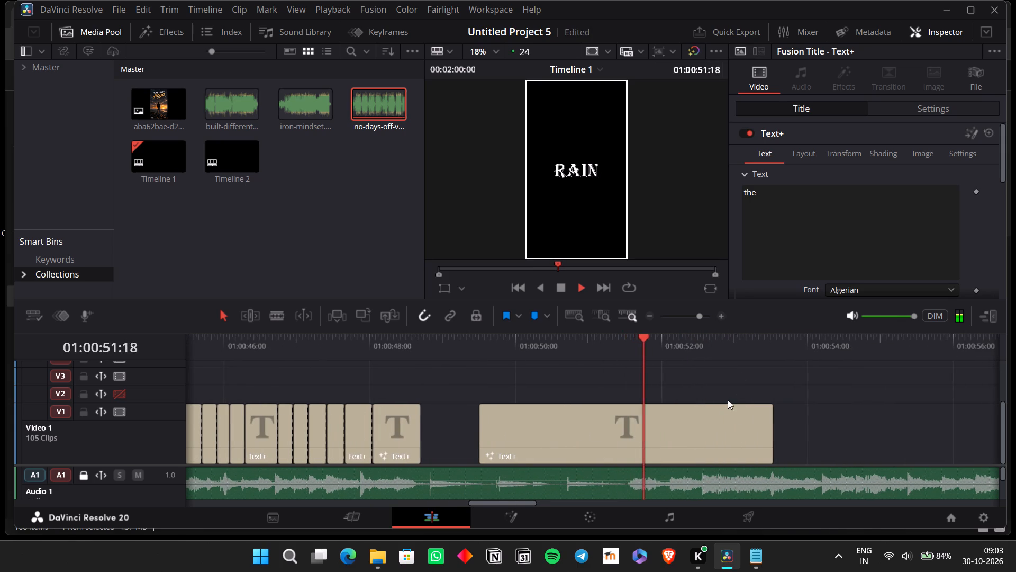
key(space)
drag(579, 435, 779, 398)
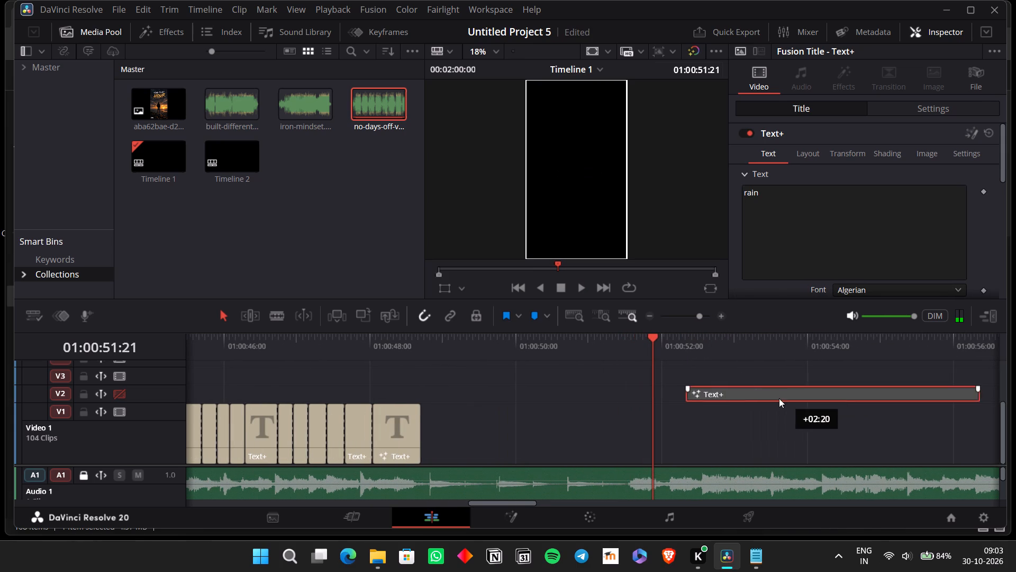
drag(779, 398, 745, 398)
Copy the whole title passage from about 01:00:21:14 to 01:00:33:15 and paste it on V1 at about 01:00:51:14.
click(647, 317)
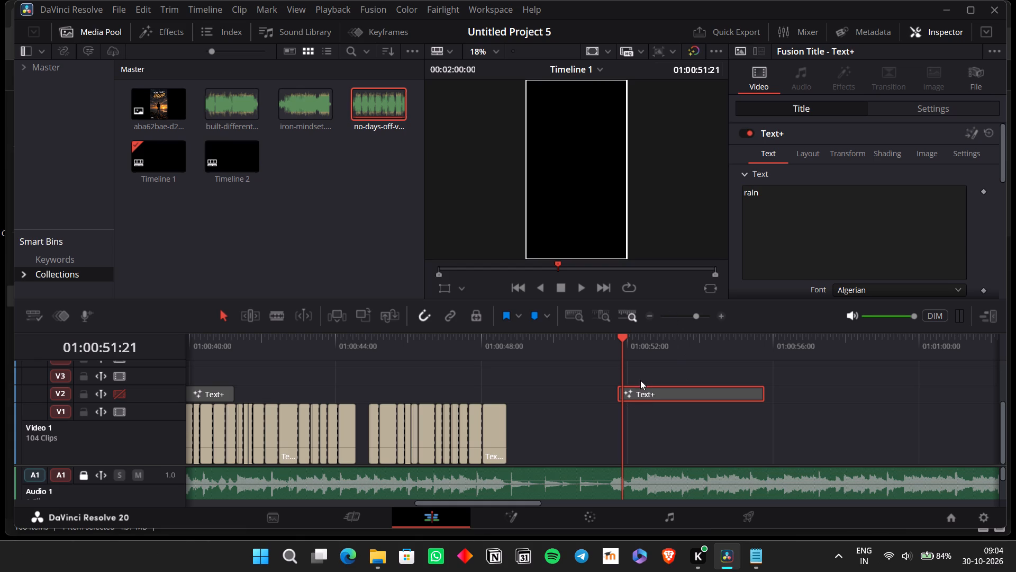
scroll(633, 417, right, 4)
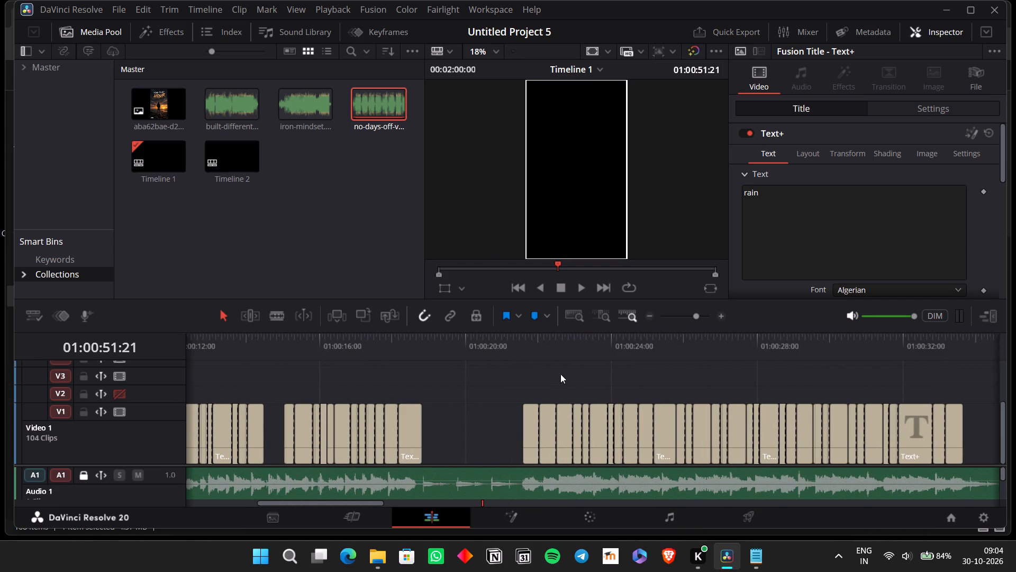
click(515, 341)
key(space)
key(space)
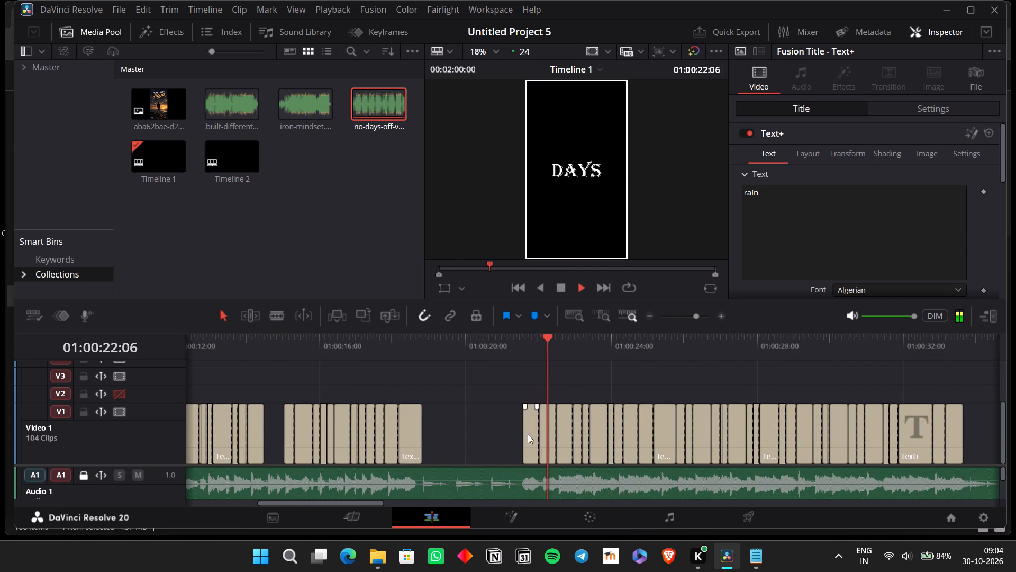
drag(504, 422, 347, 427)
scroll(630, 427, right, 1)
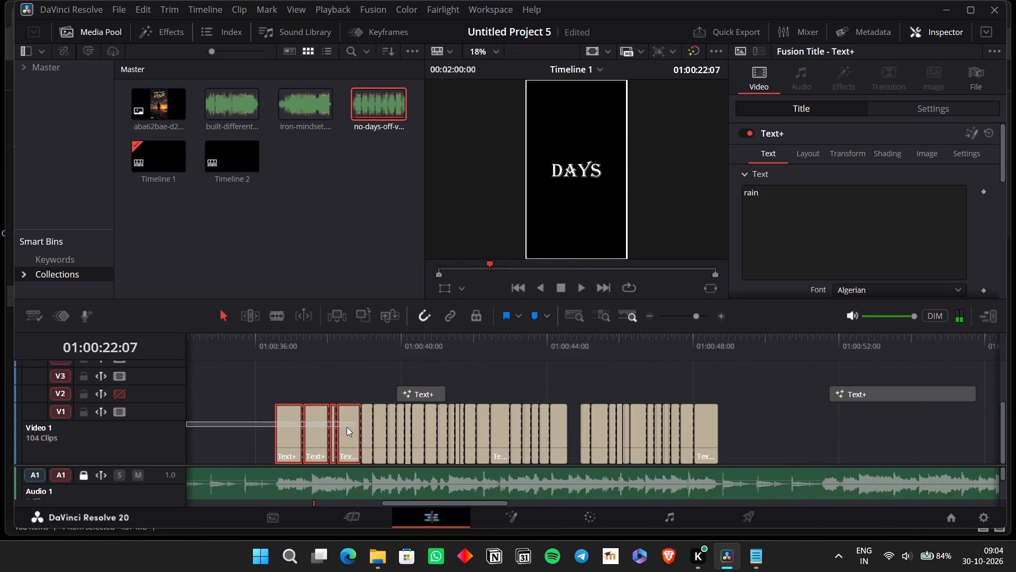
drag(347, 427, 241, 415)
key(ctrl+c)
scroll(890, 436, left, 1)
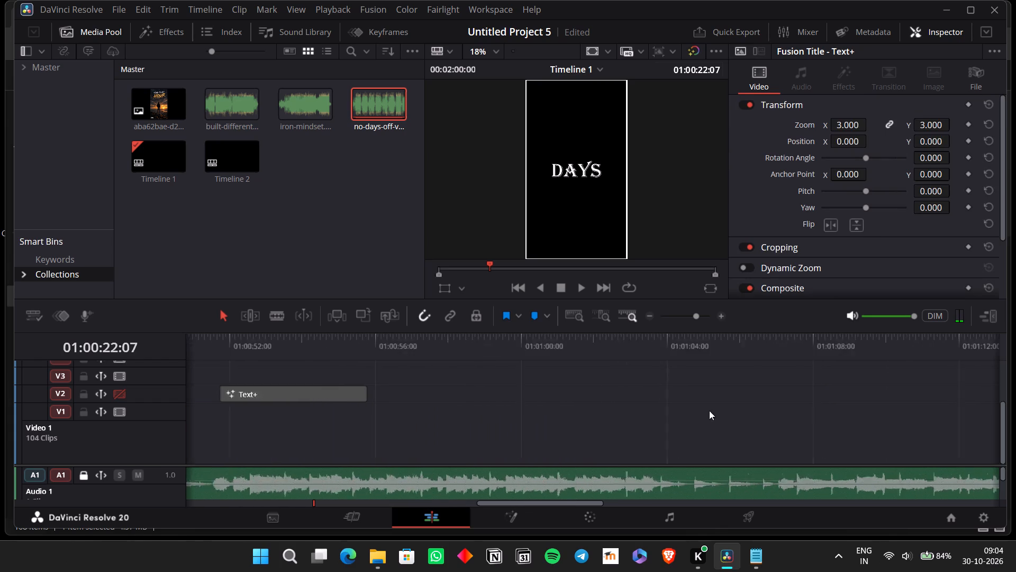
scroll(709, 410, left, 1)
click(516, 349)
key(space)
key(space)
click(369, 353)
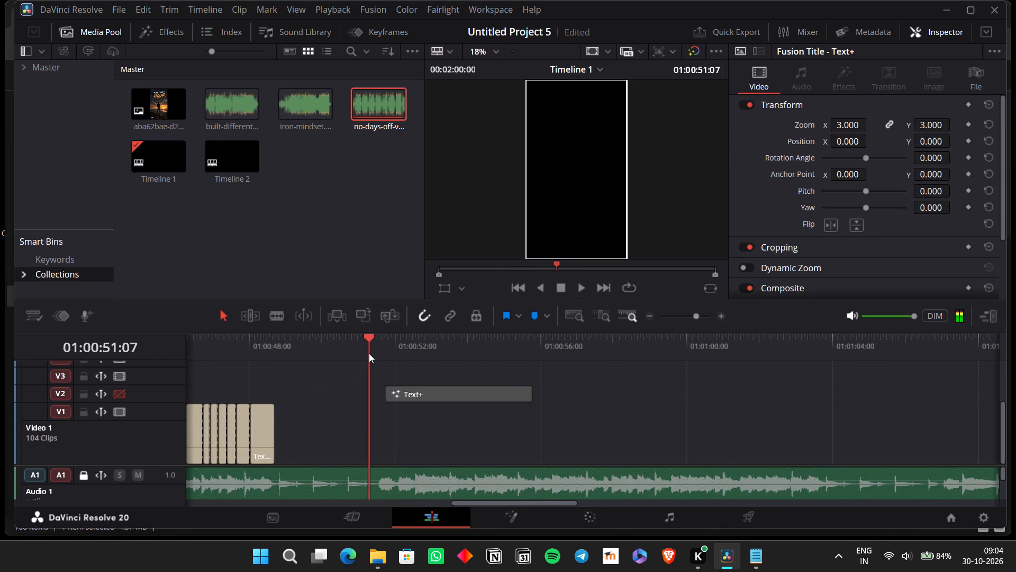
key(space)
key(space)
key(ctrl+v)
Play back the pasted passage from about 01:00:51:14 and continue to about 01:01:08 to locate the next vocals.
click(373, 348)
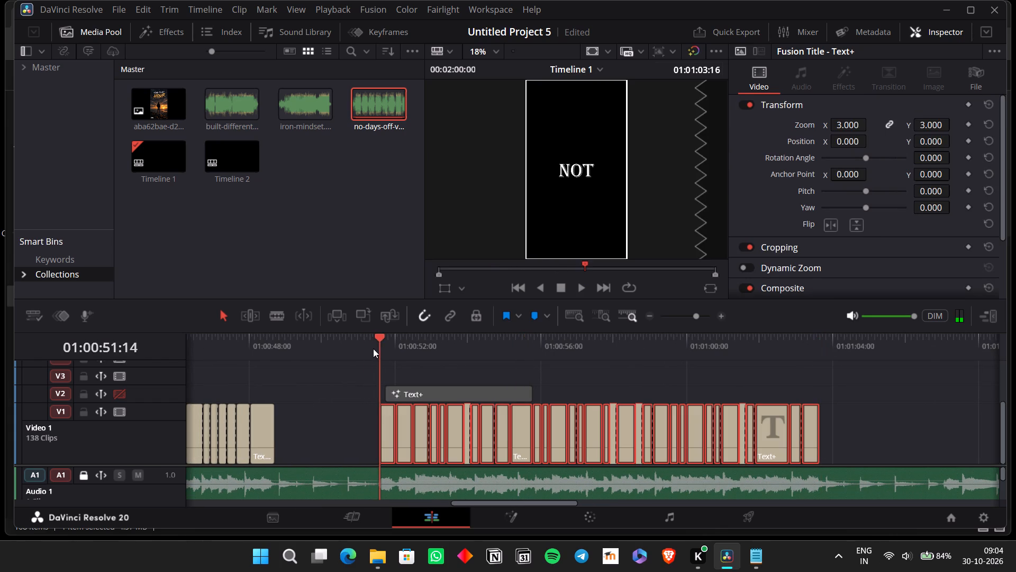
key(space)
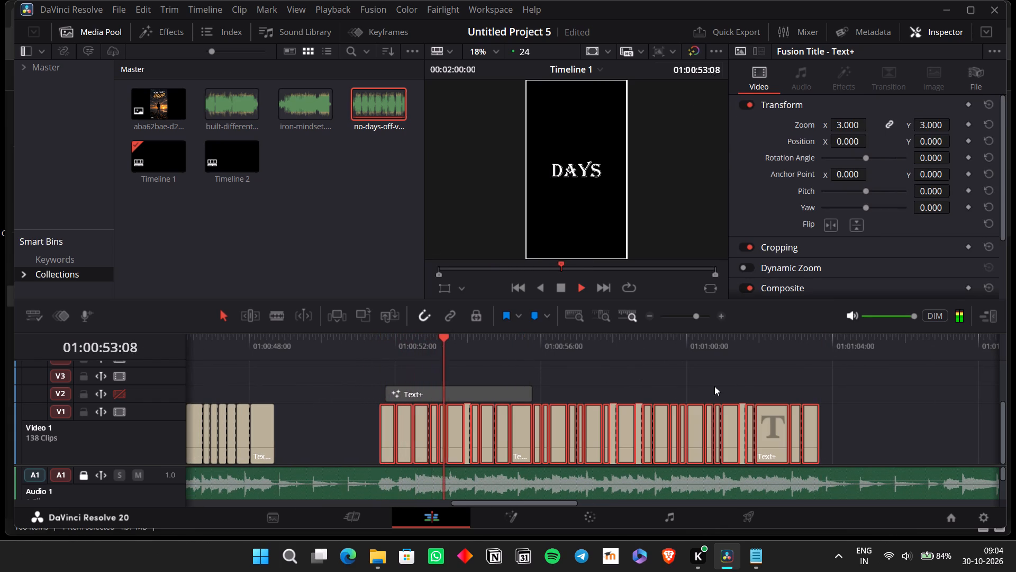
click(946, 413)
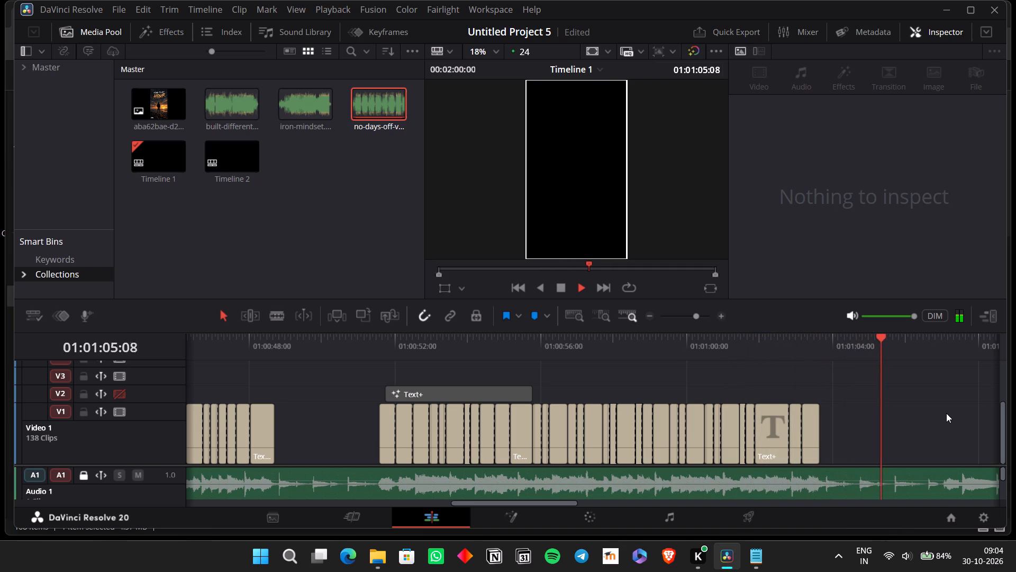
key(space)
scroll(888, 395, left, 1)
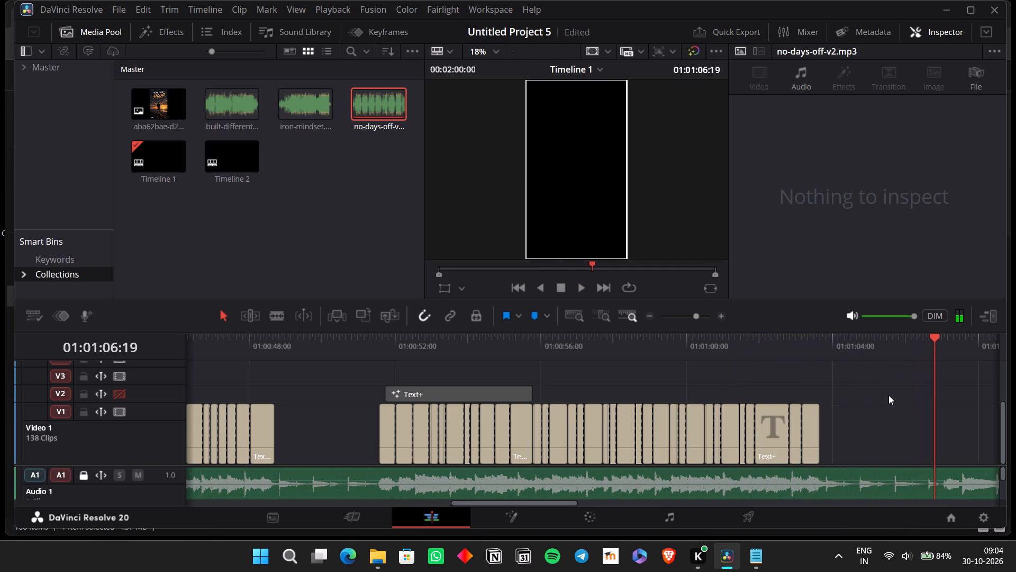
scroll(888, 395, left, 1)
key(space)
key(space)
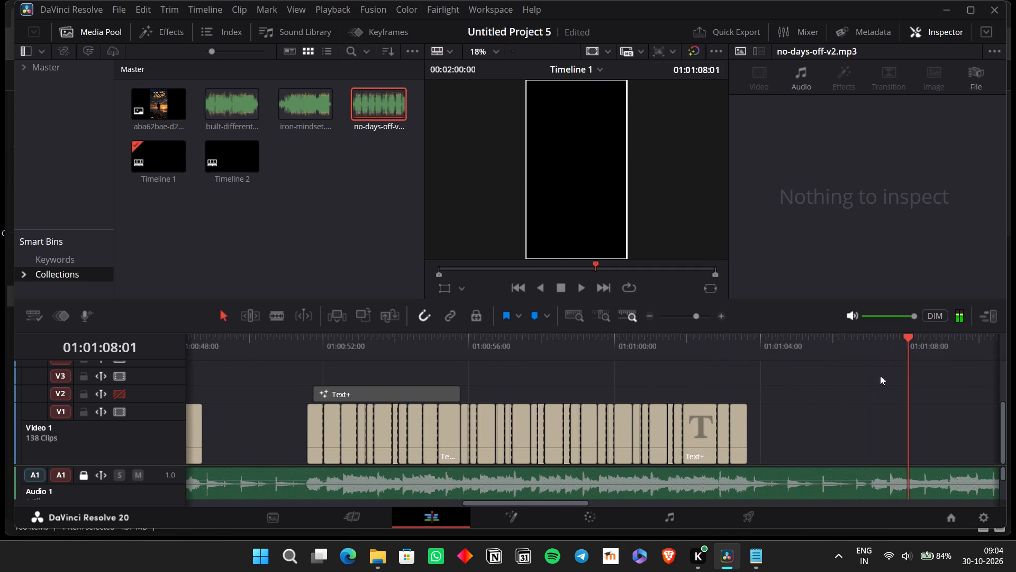
Place the playhead at 01:01:06:23 and move the "rain" title along V2 to start at about 01:01:05:07.
click(869, 346)
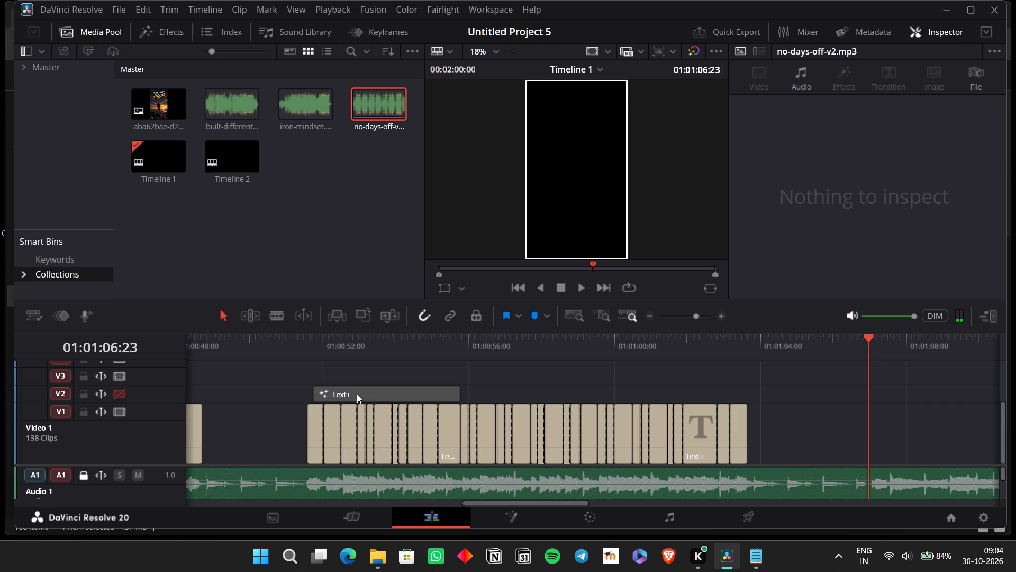
drag(357, 392, 851, 394)
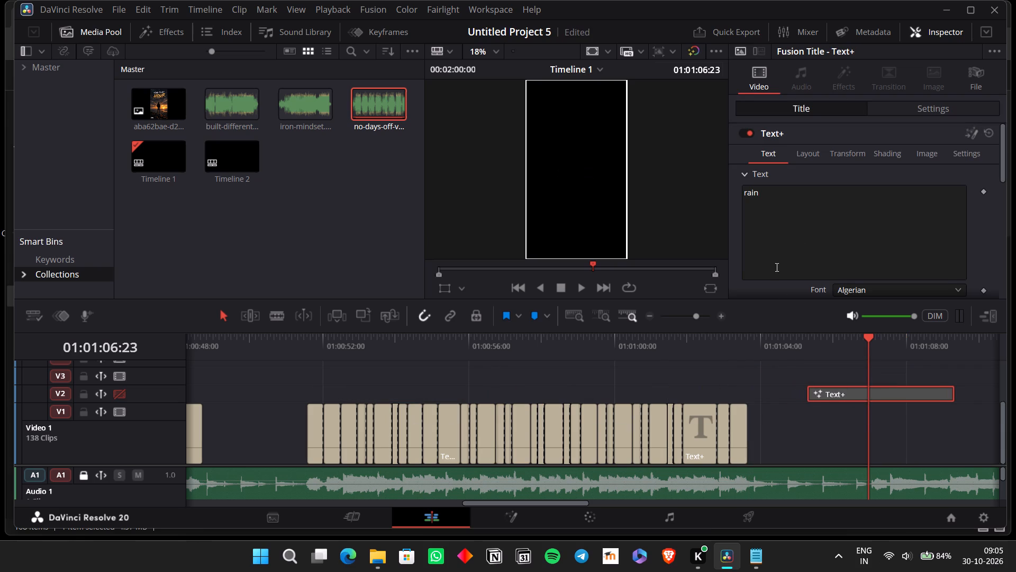
Move the "rain" title from V2 down to V1 so it starts at 01:01:06:23.
triple_click(846, 391)
scroll(795, 224, down, 6)
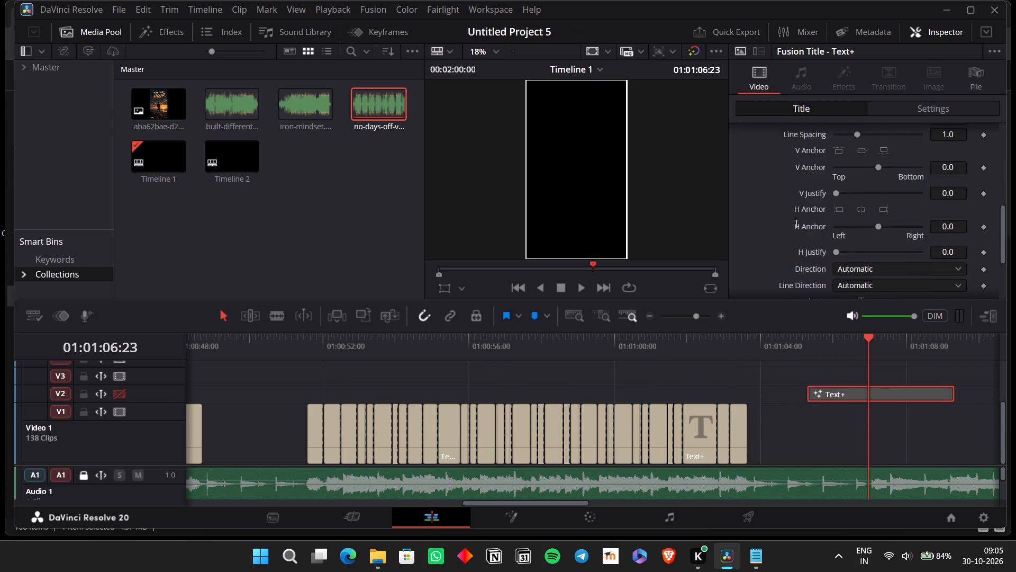
scroll(795, 224, up, 5)
click(795, 224)
click(813, 364)
drag(828, 391, 857, 450)
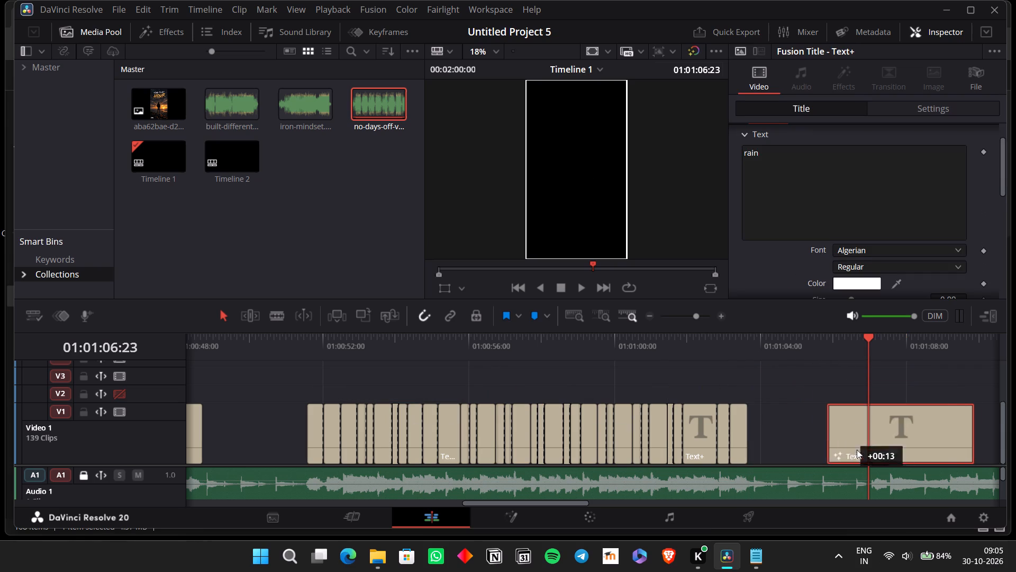
drag(857, 450, 889, 472)
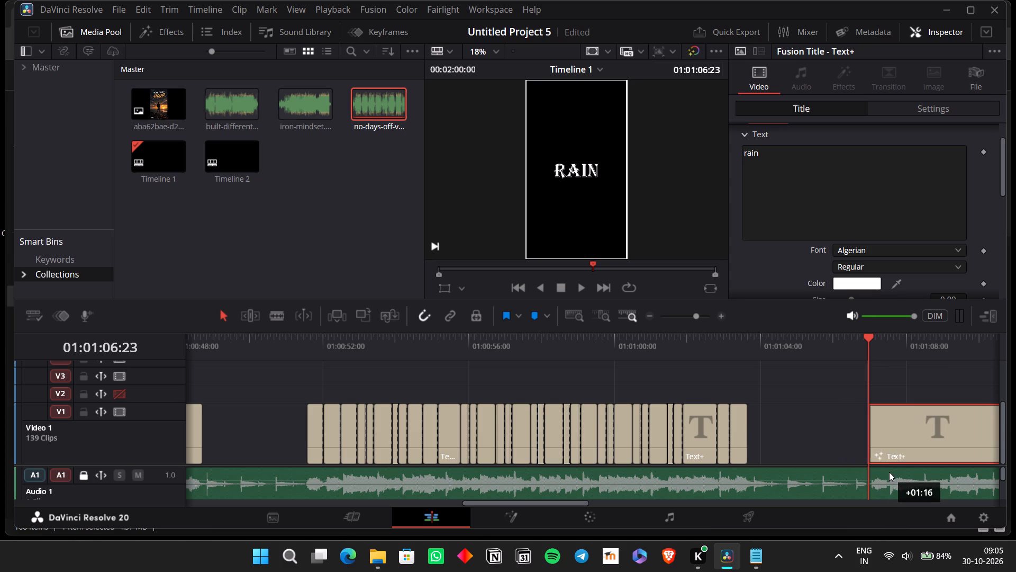
drag(889, 472, 892, 472)
Move the full-lyrics reference title from about 01:00:40 to V2, starting at 01:01:06:23 above the "rain" title.
scroll(859, 454, right, 3)
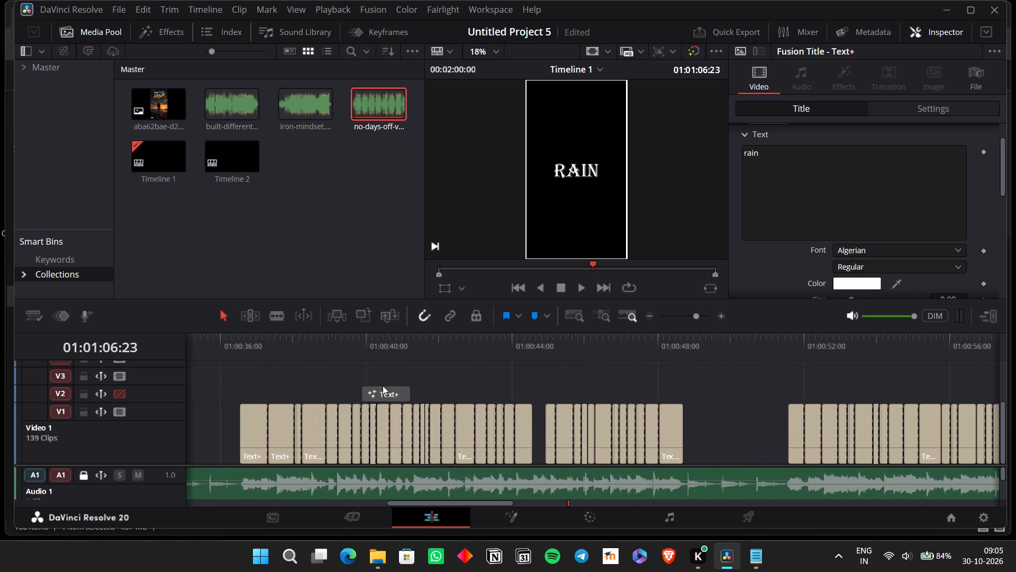
drag(387, 395, 267, 408)
scroll(439, 428, right, 1)
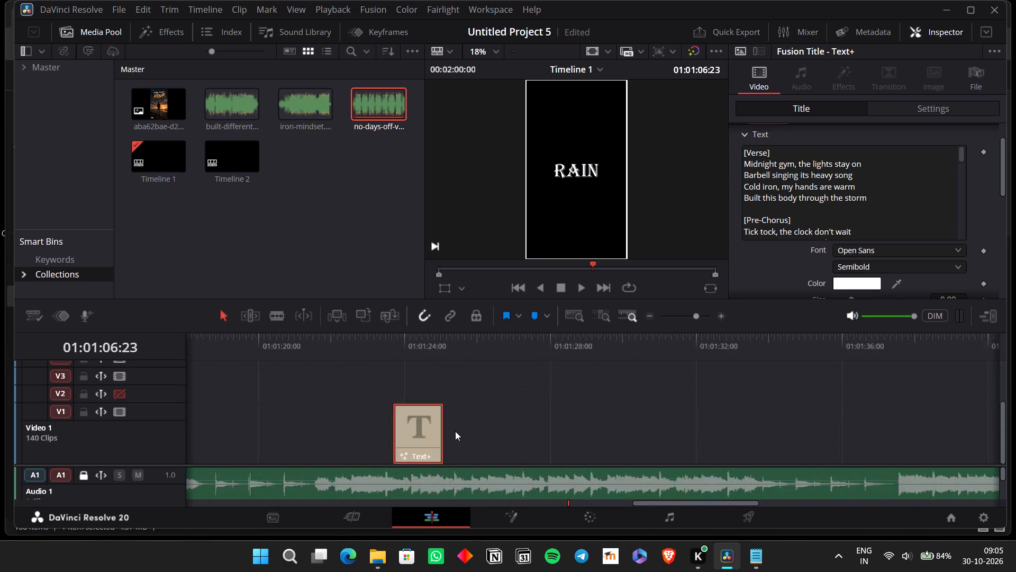
scroll(455, 431, right, 1)
drag(976, 430, 358, 399)
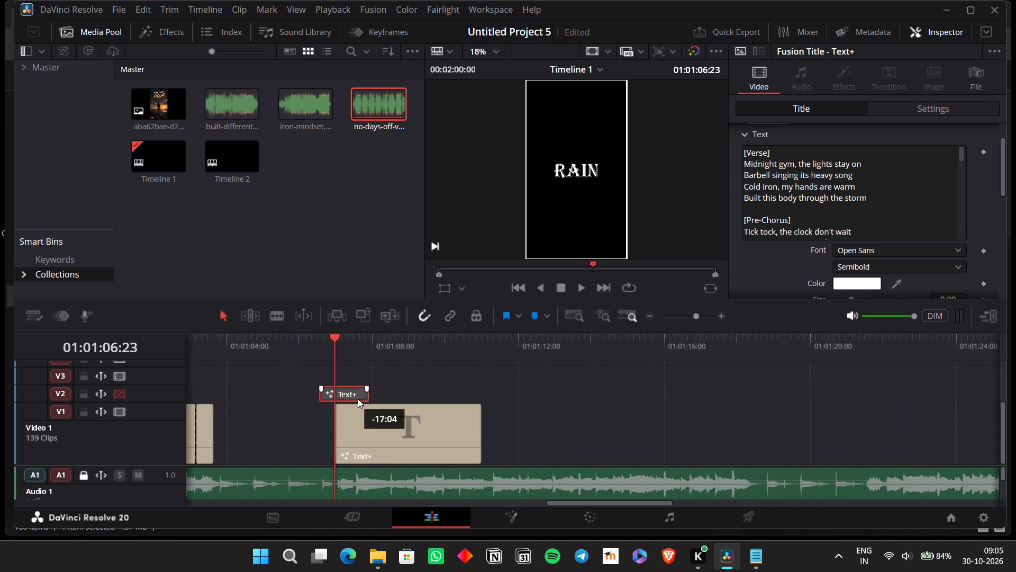
drag(358, 399, 367, 399)
Look up the [Bridge] lines in the full-lyrics reference title.
scroll(794, 193, down, 13)
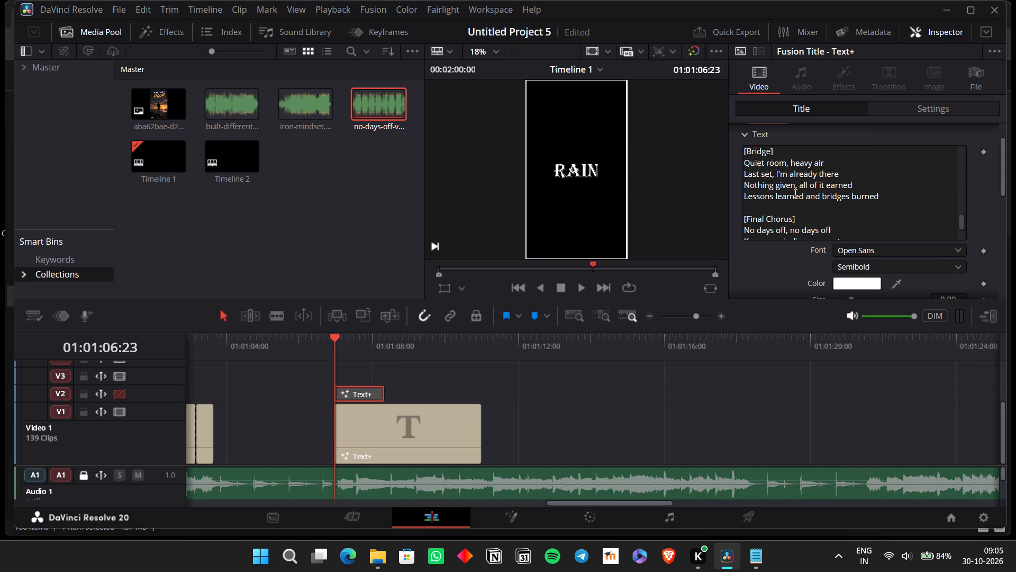
scroll(794, 193, down, 6)
scroll(794, 193, up, 6)
scroll(760, 274, up, 4)
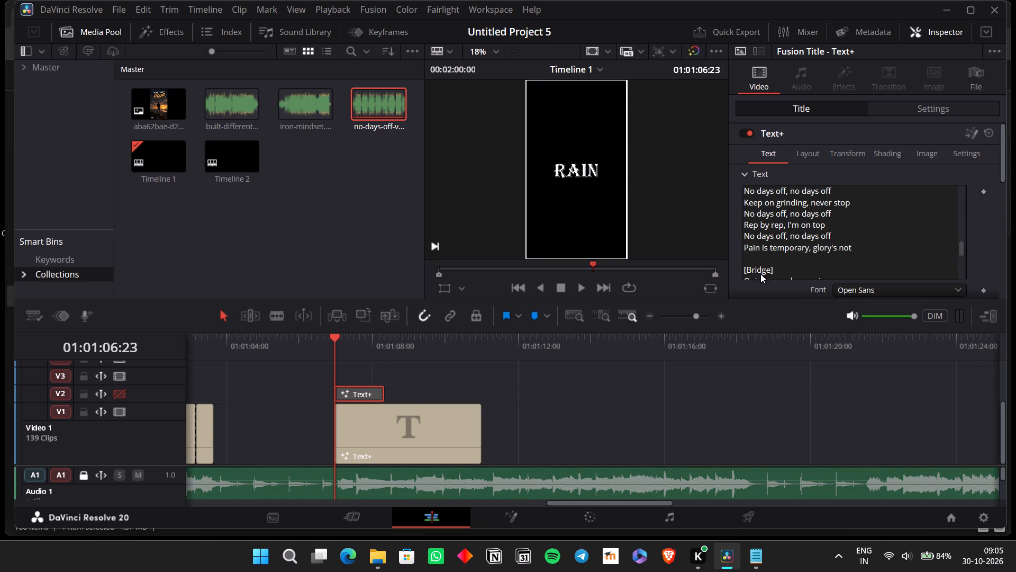
scroll(772, 248, down, 2)
click(763, 220)
click(806, 220)
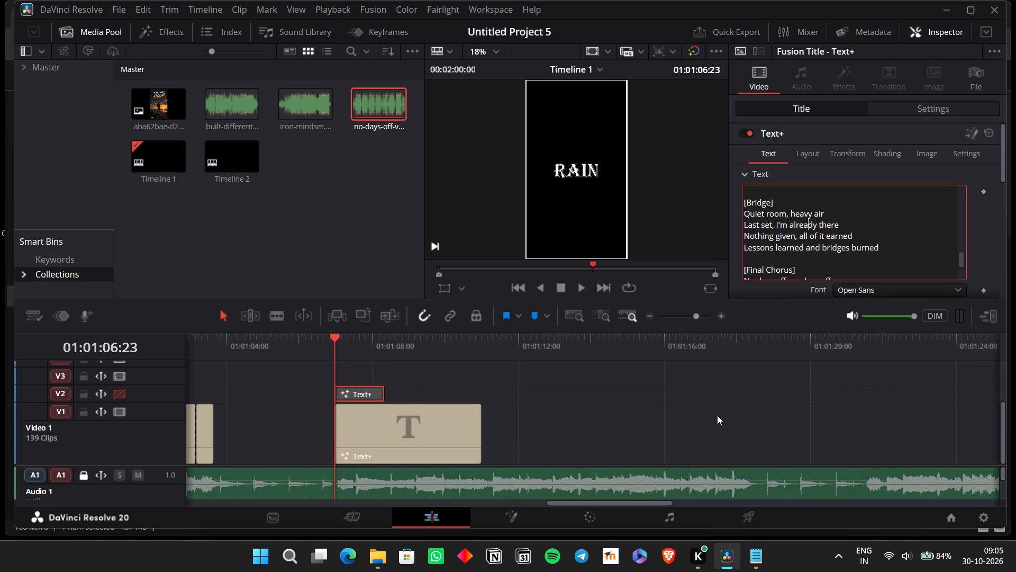
Extend the end of the "rain" title on V1 to about 01:01:18:10.
click(472, 440)
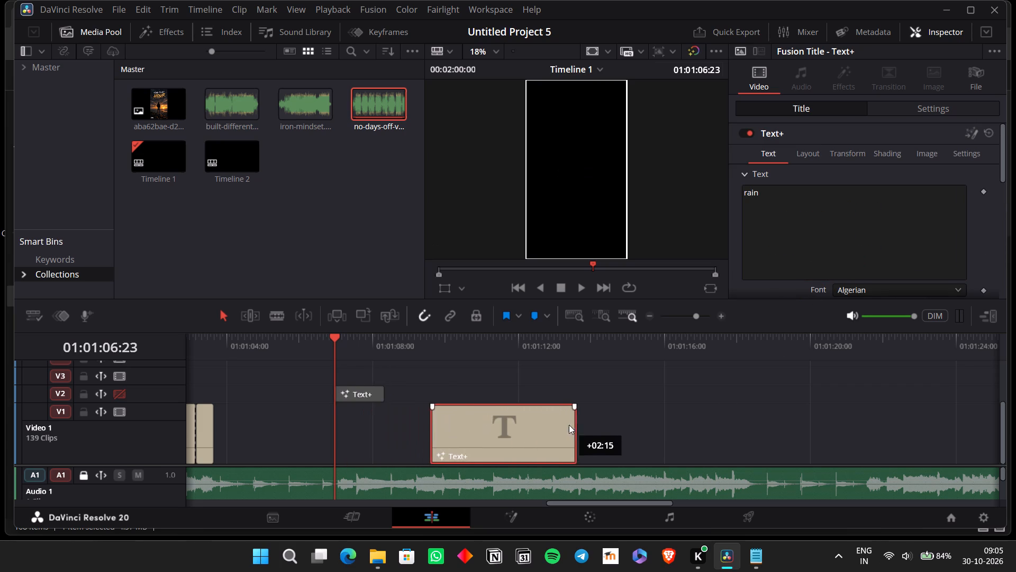
drag(481, 439, 728, 437)
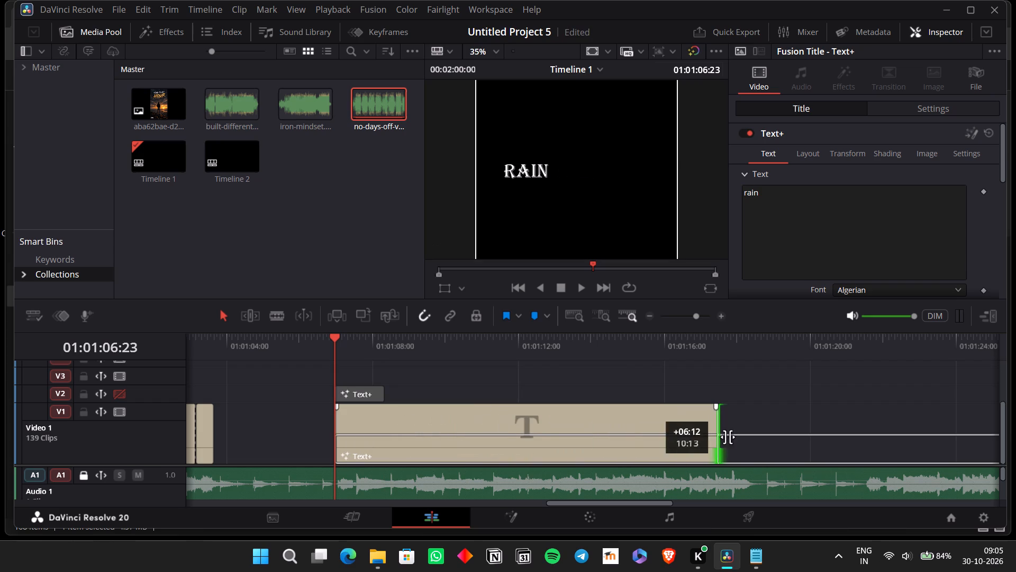
drag(728, 437, 755, 437)
click(799, 434)
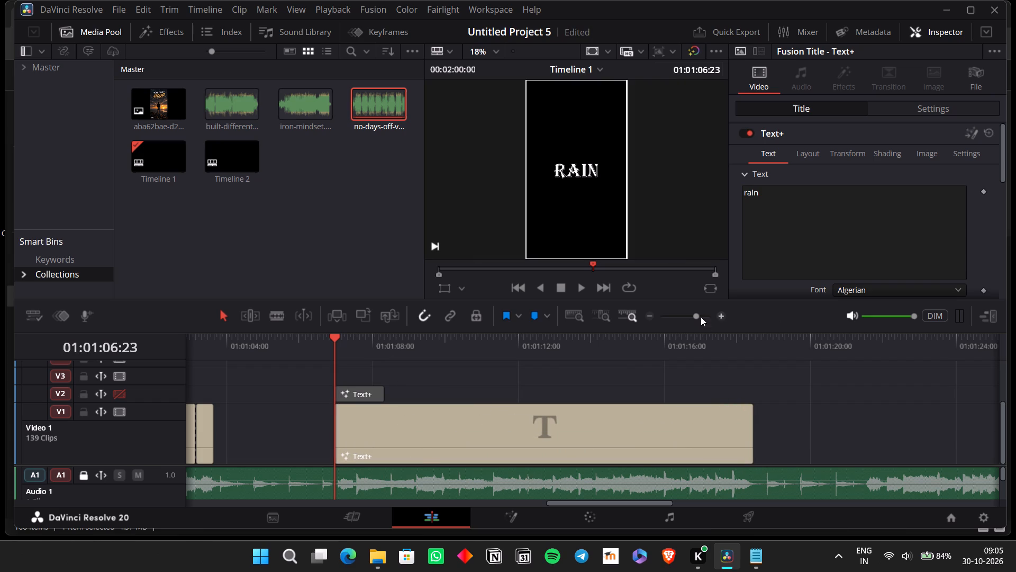
Listen from 01:01:06:23 for the end of the first bridge word and split the "rain" title at about 01:01:07:13.
click(722, 314)
click(690, 422)
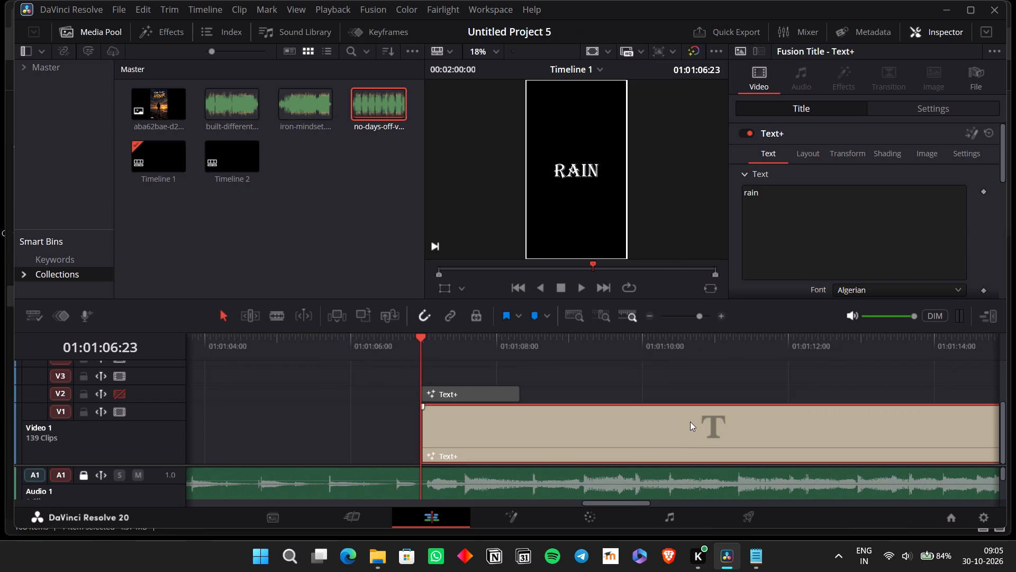
key(space)
key(space)
key(space)
key(Left)
key(Left)
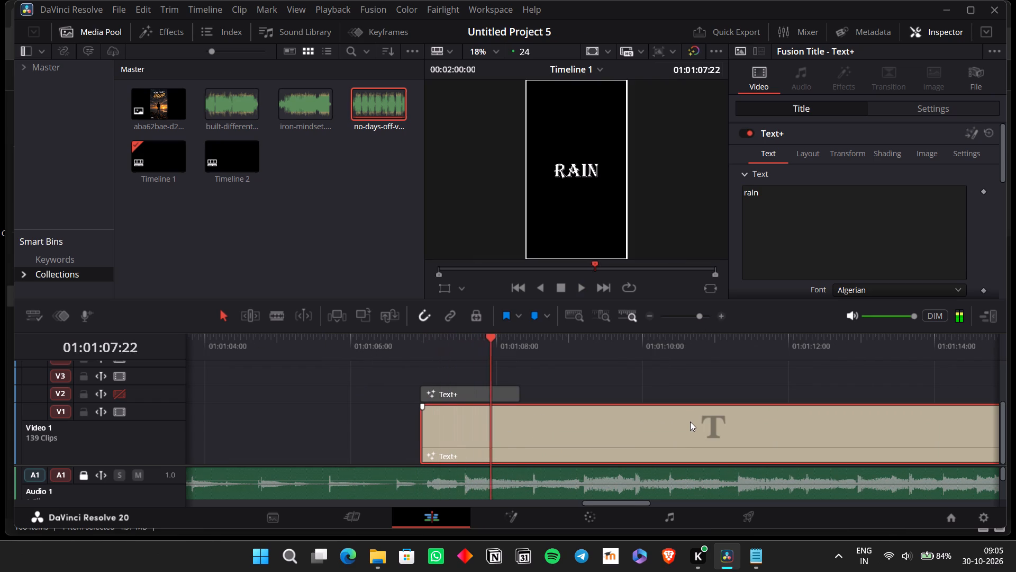
key(space)
key(Left)
key(Left)
key(Left)
key(Left)
key(Left)
key(Left)
key(Left)
key(Left)
key(Left)
key(Left)
key(Left)
key(Left)
key(Left)
key(Left)
key(Left)
key(Left)
key(Left)
key(Left)
key(Left)
key(Right)
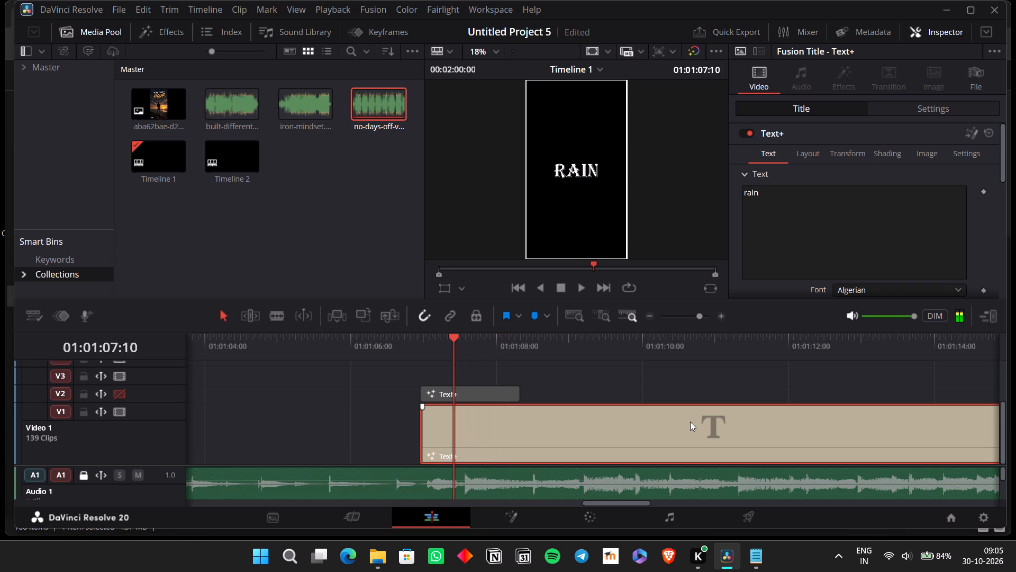
key(Right)
key(Right)
key(Right)
key(ctrl+b)
Listen on from about 01:01:07:13 for the next word boundary and split the "rain" title at 01:01:08:20.
key(space)
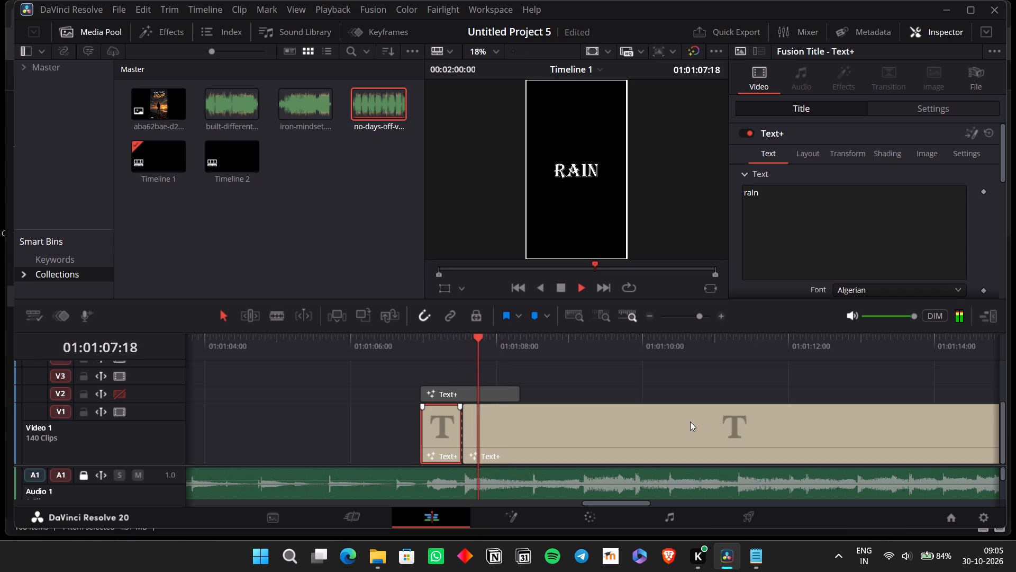
key(space)
key(space)
key(space)
key(space)
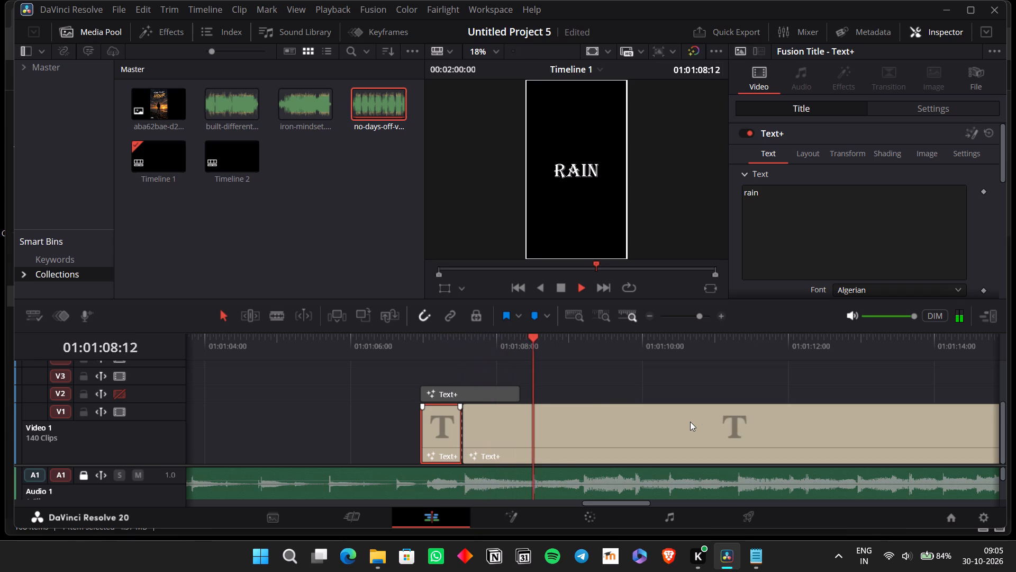
key(space)
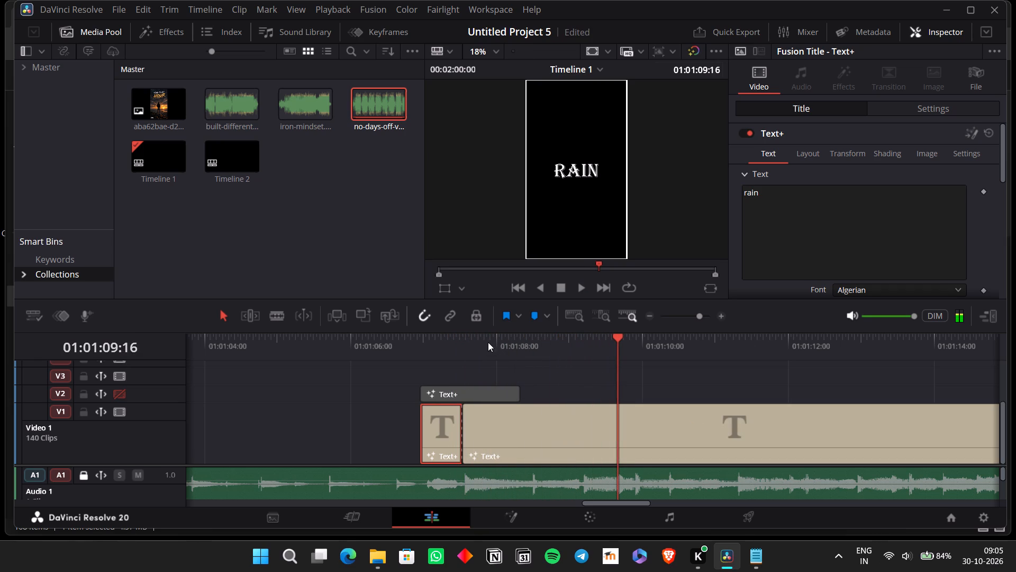
click(462, 344)
key(space)
key(space)
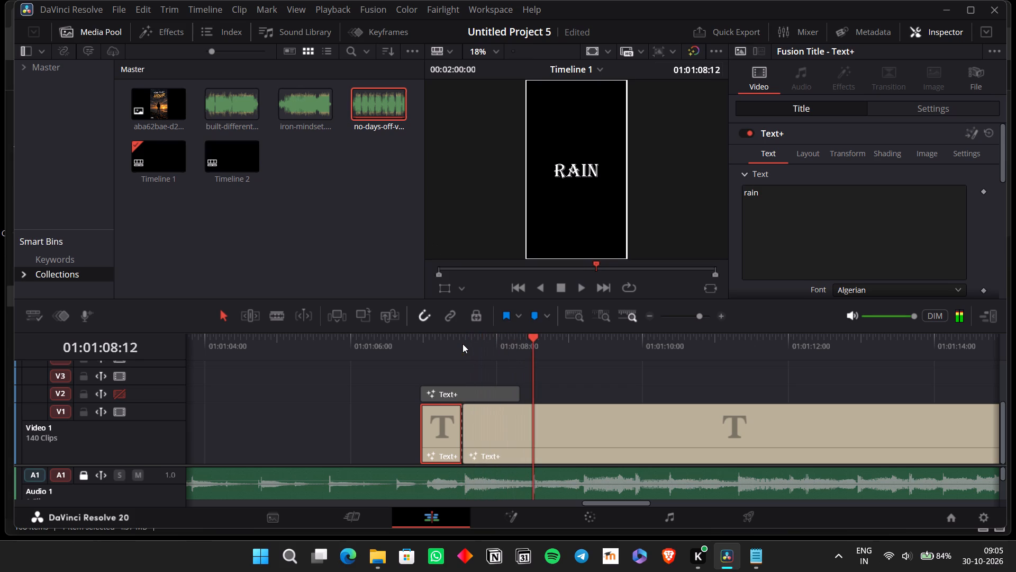
key(Left)
key(space)
key(space)
key(Right)
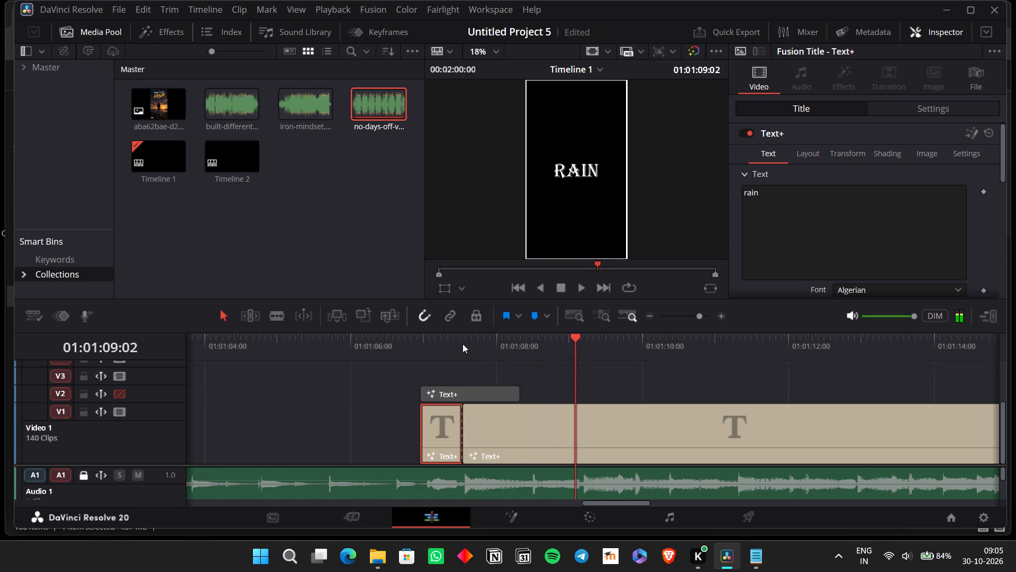
key(Left)
key(Left)
key(Left)
key(Left)
key(Left)
key(Left)
key(Left)
key(ctrl+b)
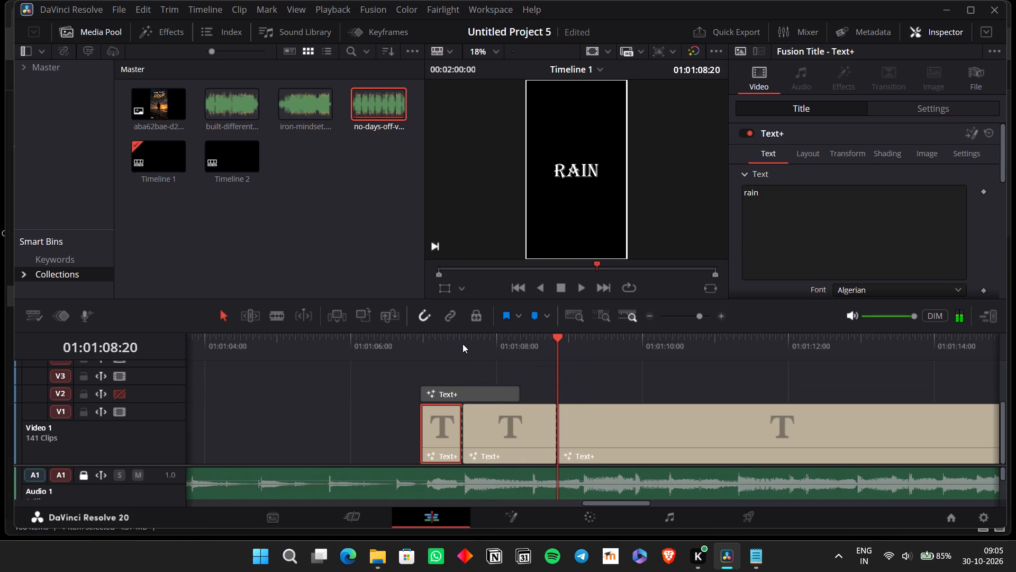
Play on from 01:01:08:20 and split the "rain" title at about 01:01:09:21.
key(space)
key(space)
key(Left)
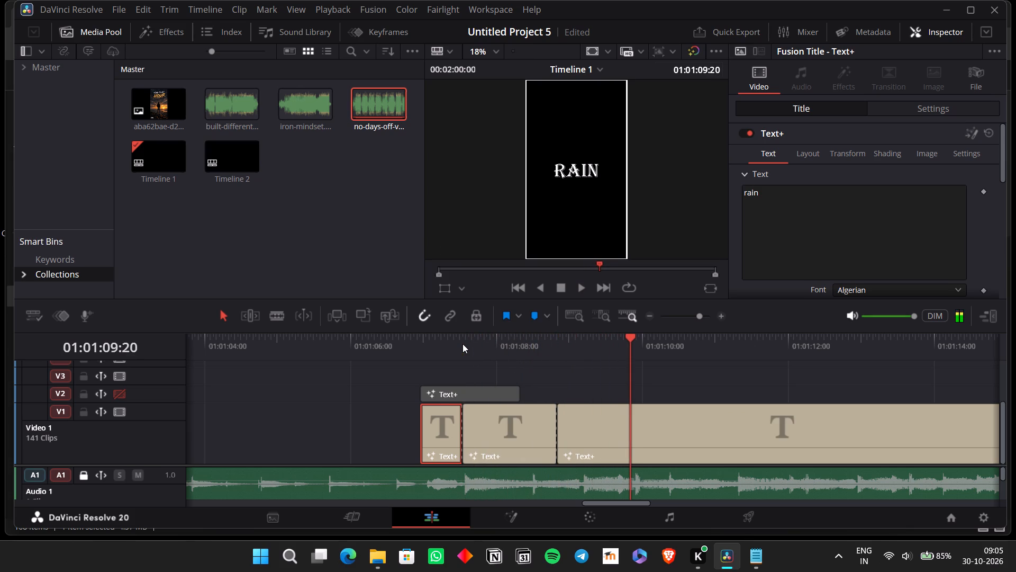
key(Right)
key(ctrl+b)
Replay from 01:01:08:20 and split the short "rain" segment at 01:01:09:10.
click(550, 339)
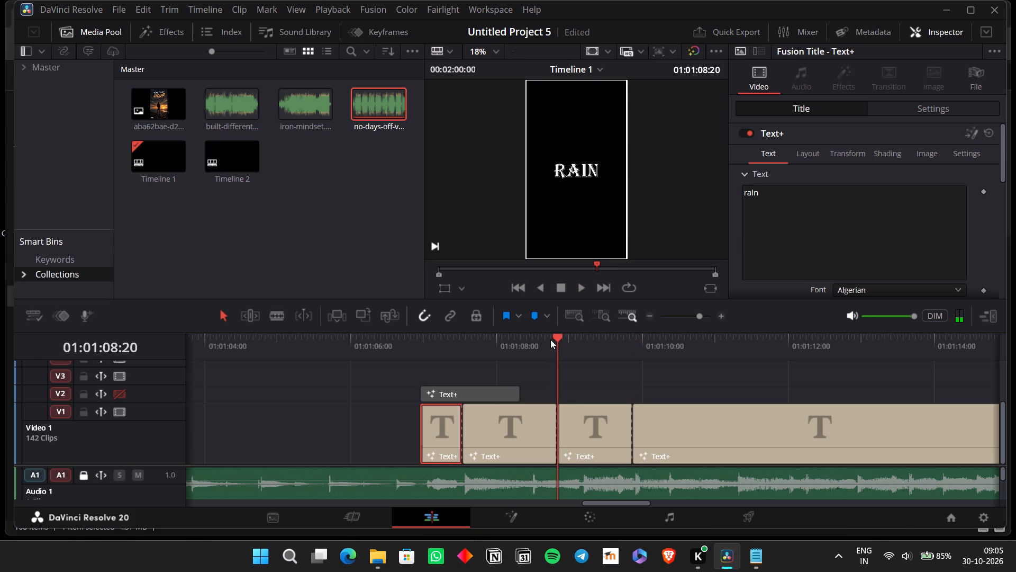
key(space)
key(space)
key(space)
key(space)
key(Left)
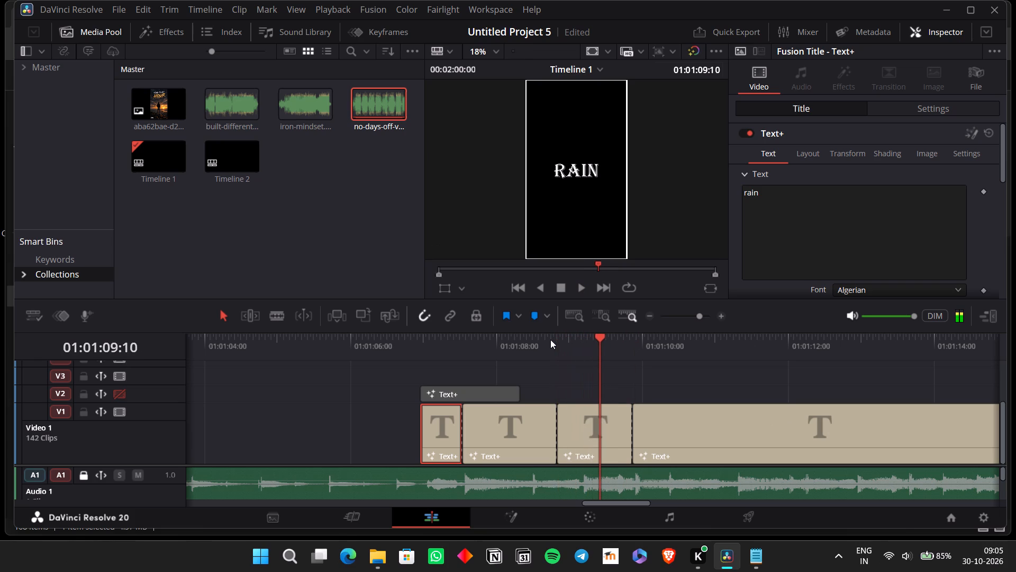
key(ctrl+b)
Listen for the next word boundary and roll the cut at about 01:01:09:21 to 01:01:10:18.
key(space)
key(space)
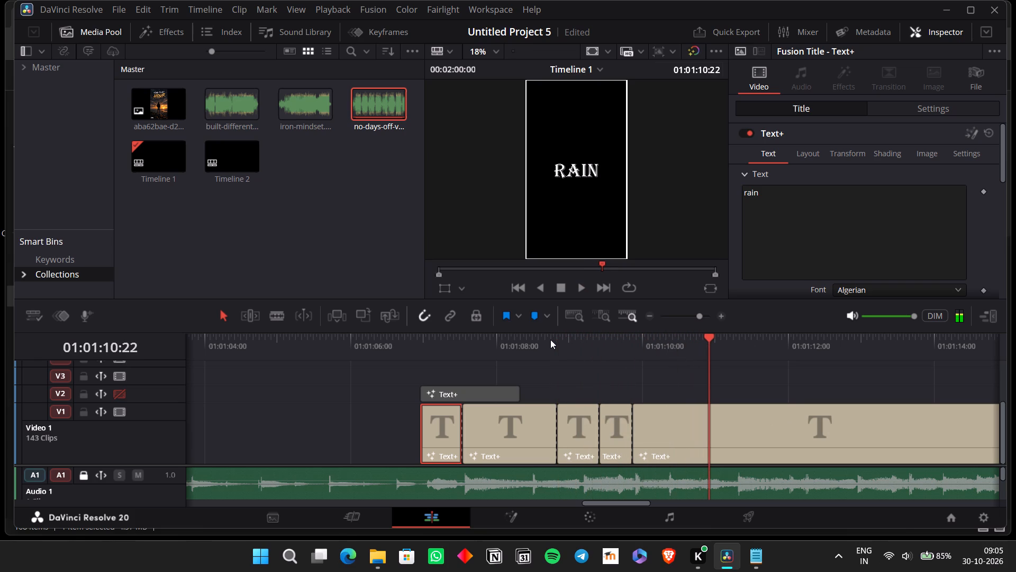
key(Left)
key(Left)
key(Left)
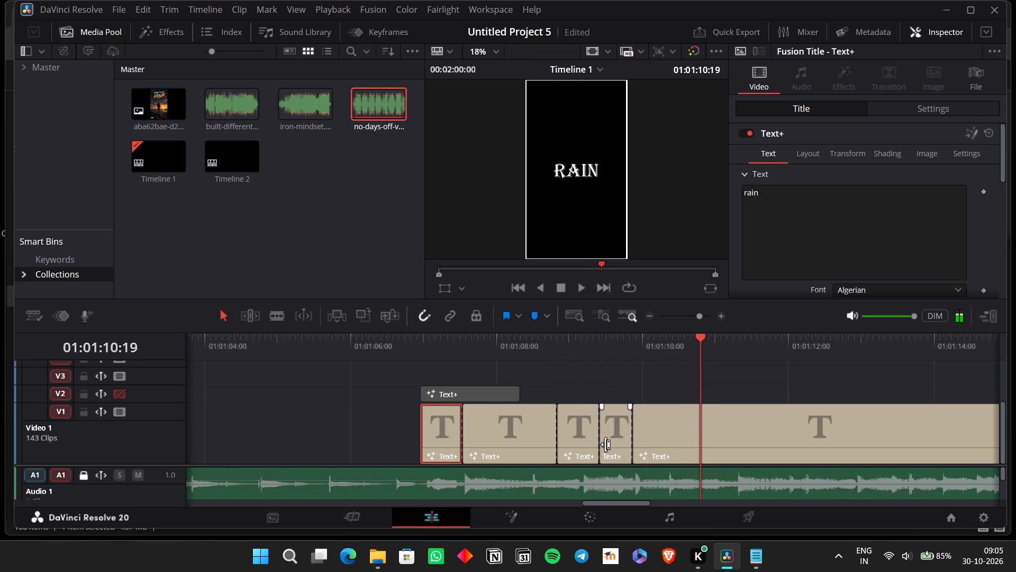
key(Left)
drag(636, 439, 700, 438)
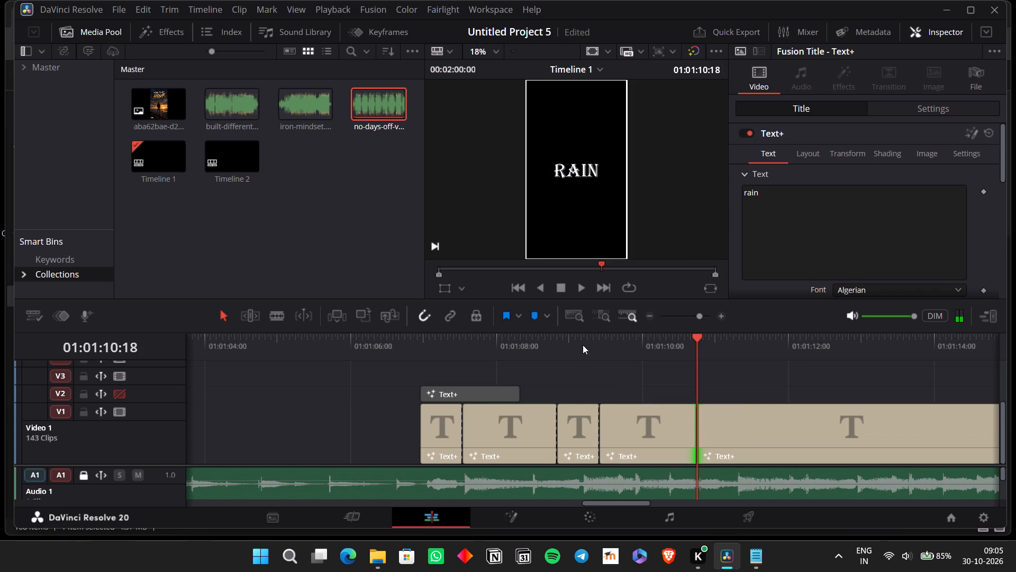
Replay from about 01:01:08:22 to check the cuts, find the next word boundary and split the "rain" title at 01:01:11:05.
click(566, 340)
key(space)
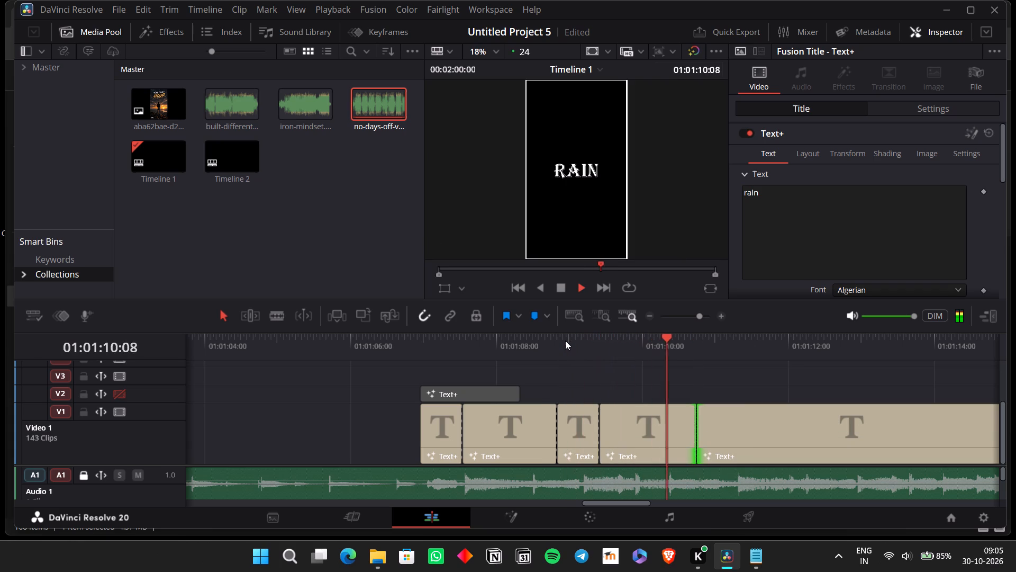
key(space)
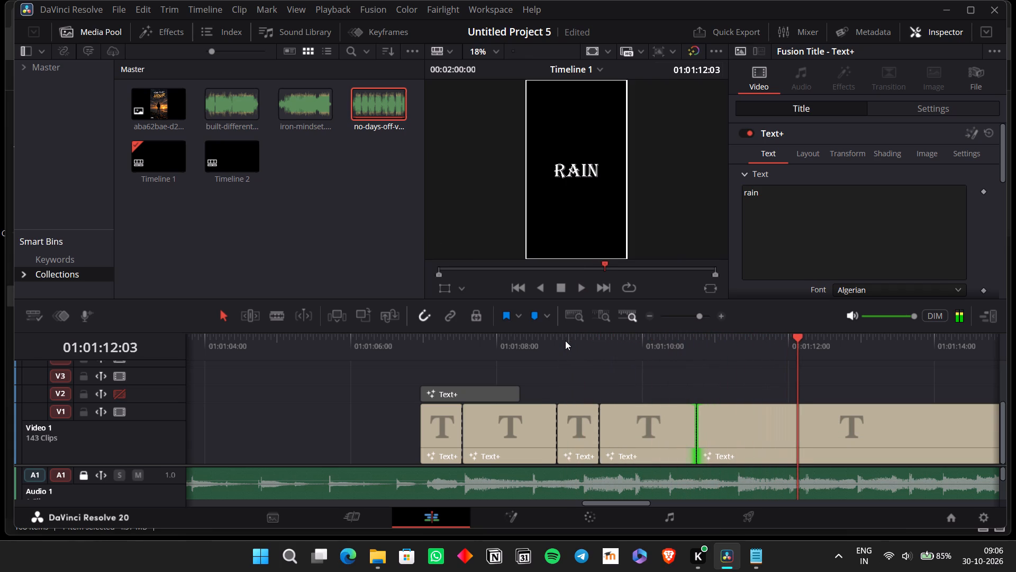
key(Left)
key(Left)
key(Left)
key(Left)
key(Left)
key(Left)
key(Left)
key(Left)
key(Left)
key(Left)
key(Left)
key(Left)
key(Left)
key(Left)
key(Left)
key(Left)
key(Left)
key(Left)
key(Left)
key(Left)
key(Left)
key(Left)
key(Left)
key(Left)
key(Left)
key(Left)
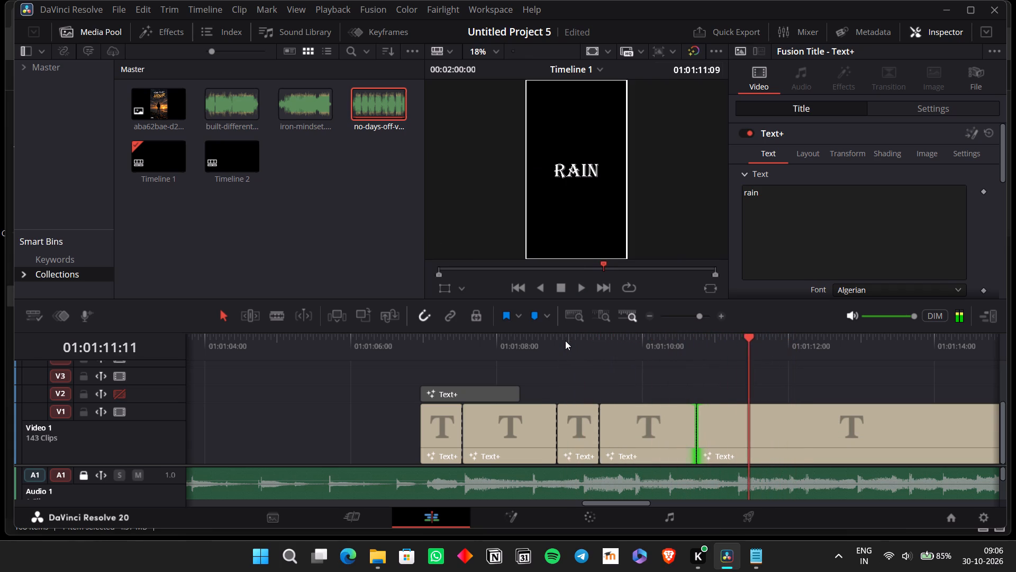
key(space)
key(space)
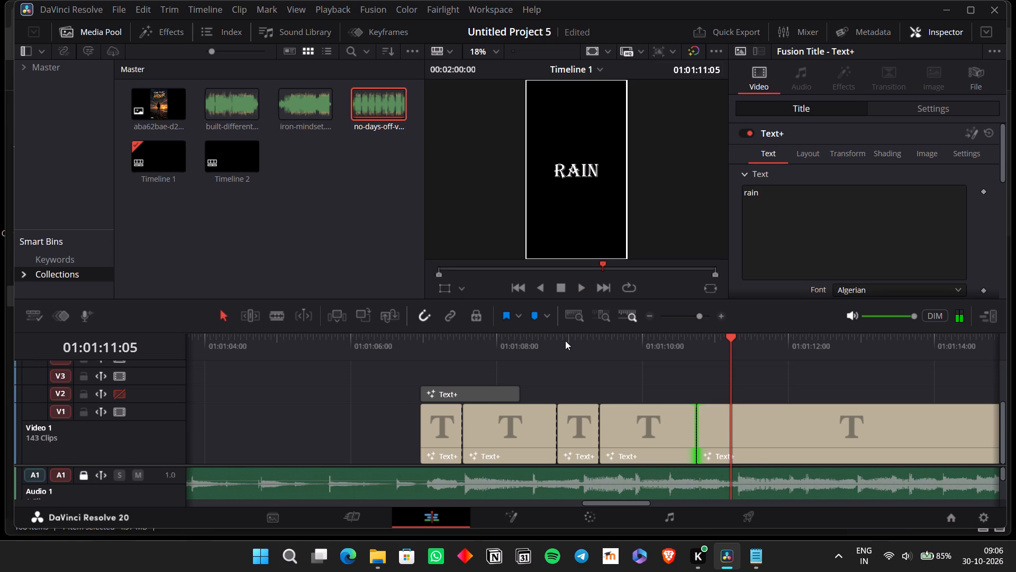
key(ctrl+b)
Listen on from 01:01:11:05 for the next word boundary and split the "rain" title at 01:01:11:21.
key(space)
key(space)
key(space)
key(space)
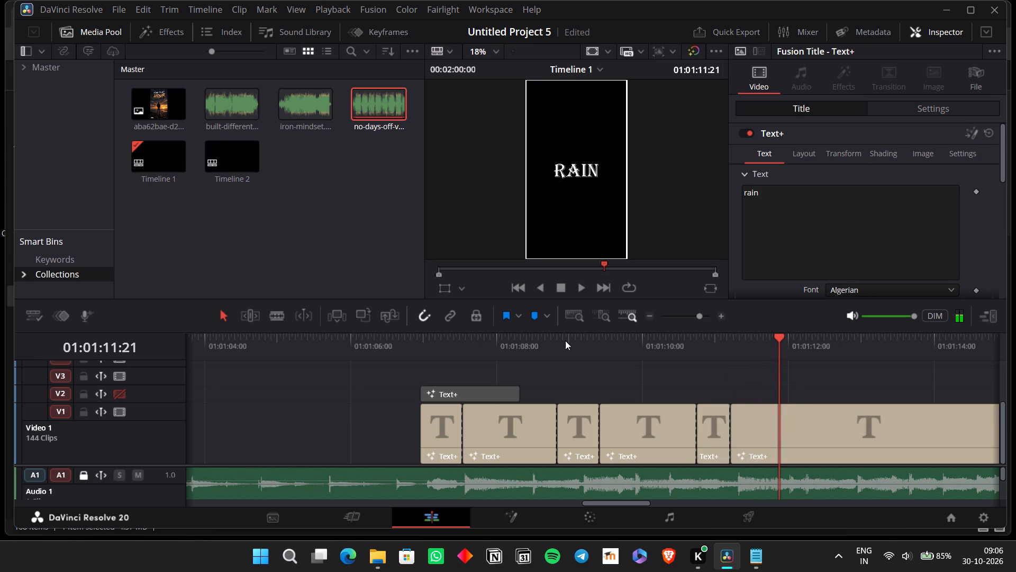
key(ctrl+b)
Listen on from 01:01:11:21 for the next word boundary and split the "rain" title at 01:01:14:03.
key(space)
key(space)
key(space)
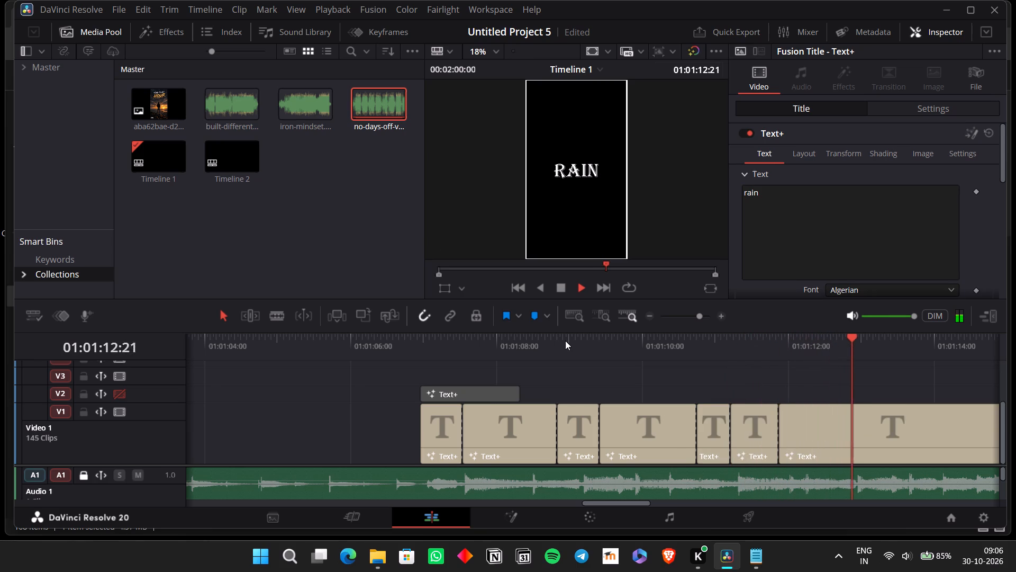
key(space)
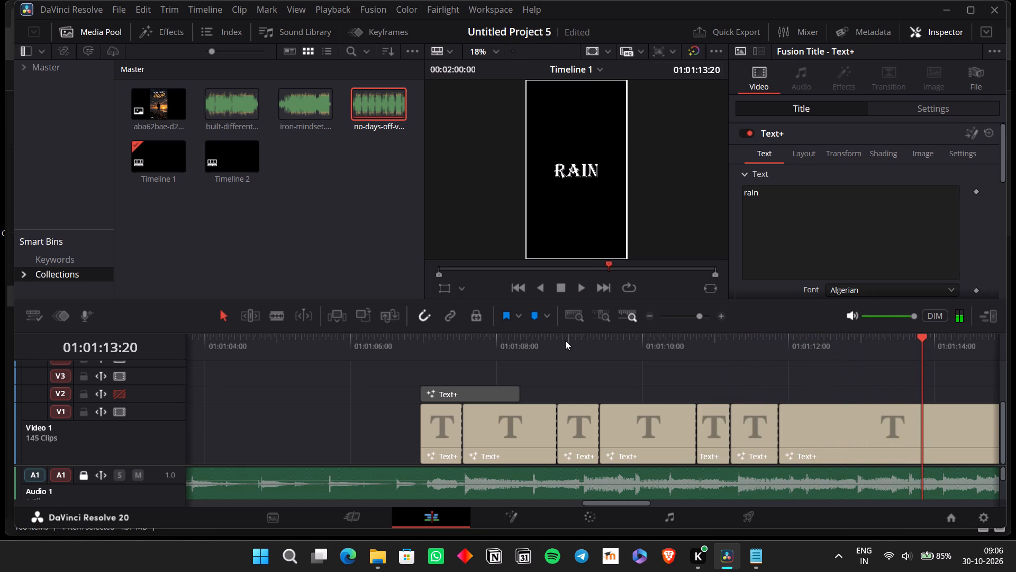
key(space)
key(space)
key(ctrl+b)
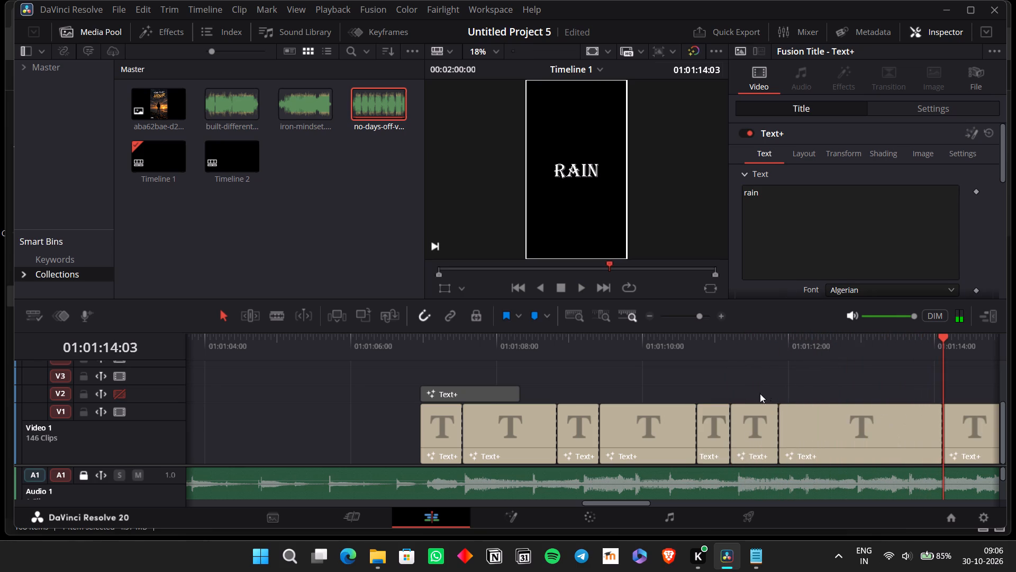
Replay from about 01:01:12:00 to find a word boundary and split the "rain" title at 01:01:12:23.
click(784, 348)
key(space)
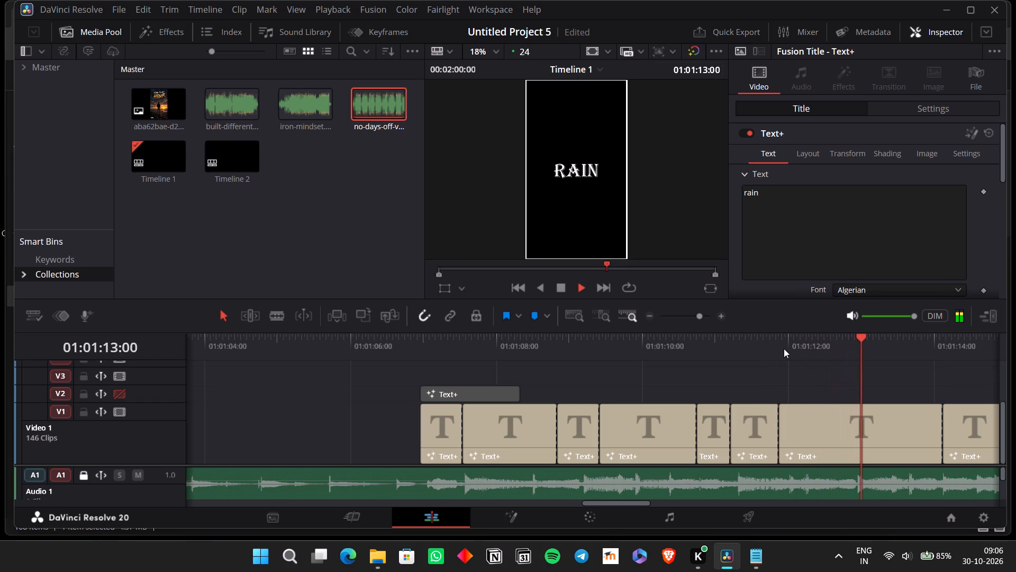
key(space)
key(Left)
key(Left)
key(Left)
key(ctrl+b)
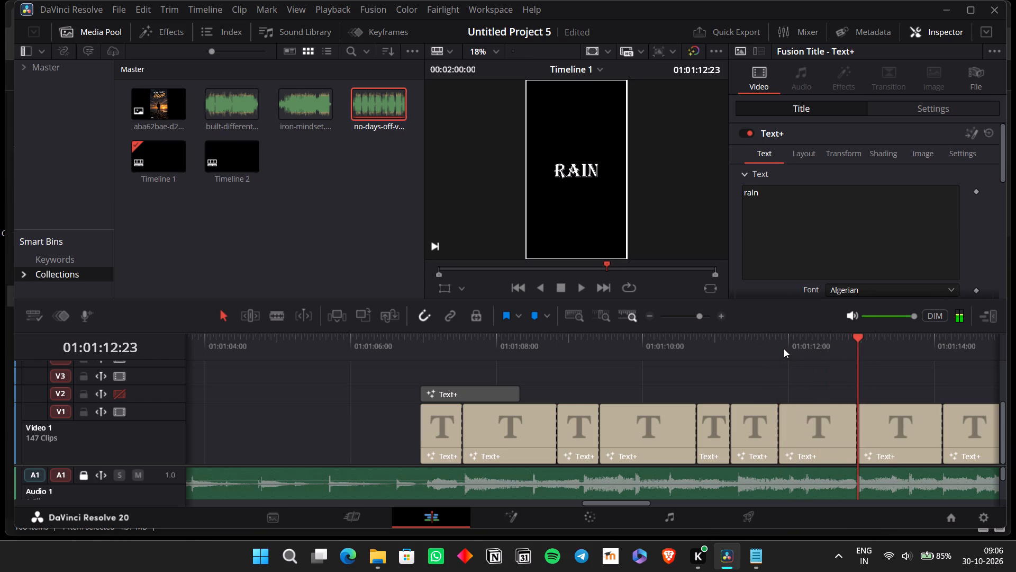
Replay from the cut at 01:01:11:21 to find the word boundary before 01:01:12:23 and split the "rain" title at 01:01:12:05.
click(776, 350)
key(space)
key(space)
key(space)
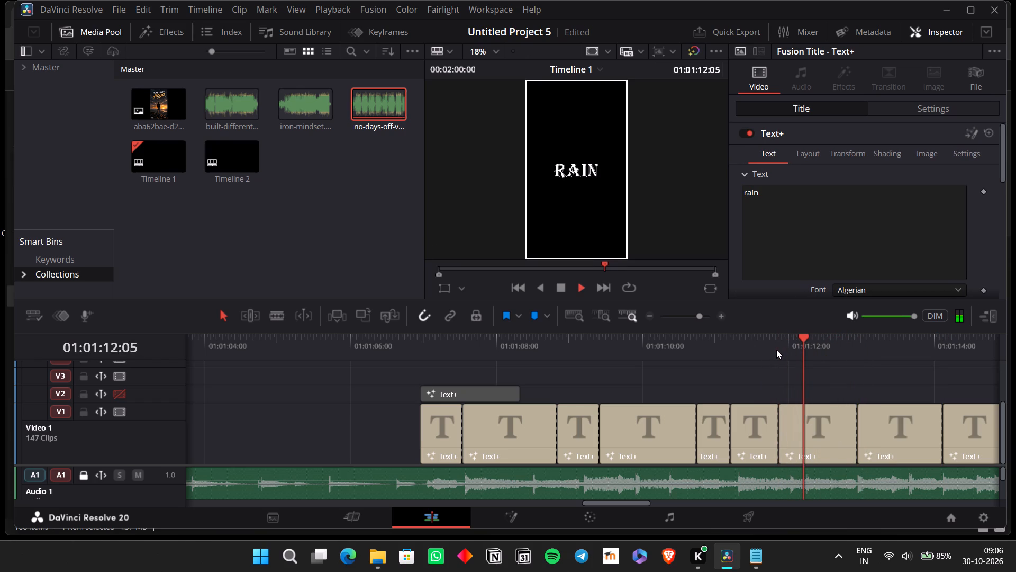
key(space)
key(Left)
key(Left)
key(Left)
key(Left)
key(Left)
key(Left)
key(ctrl+b)
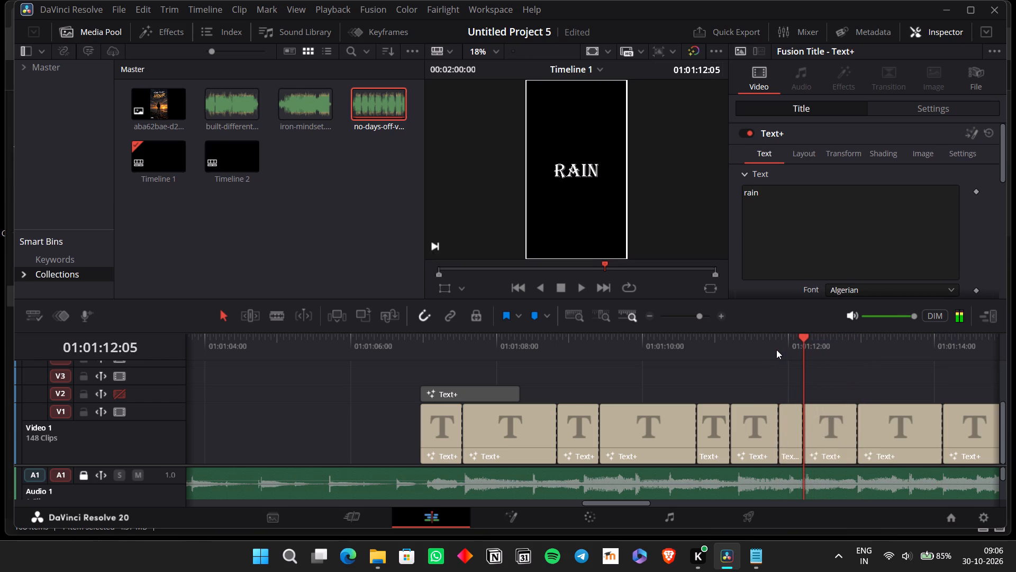
Listen on from 01:01:12:05 past 01:01:14:03 for the next word boundary and split the "rain" title at about 01:01:14:13.
key(space)
key(space)
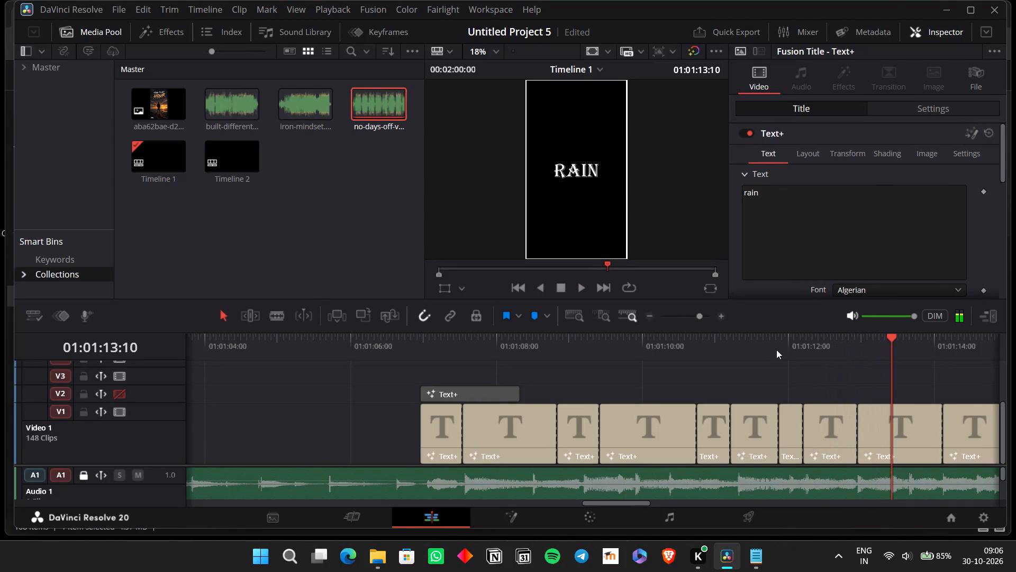
key(space)
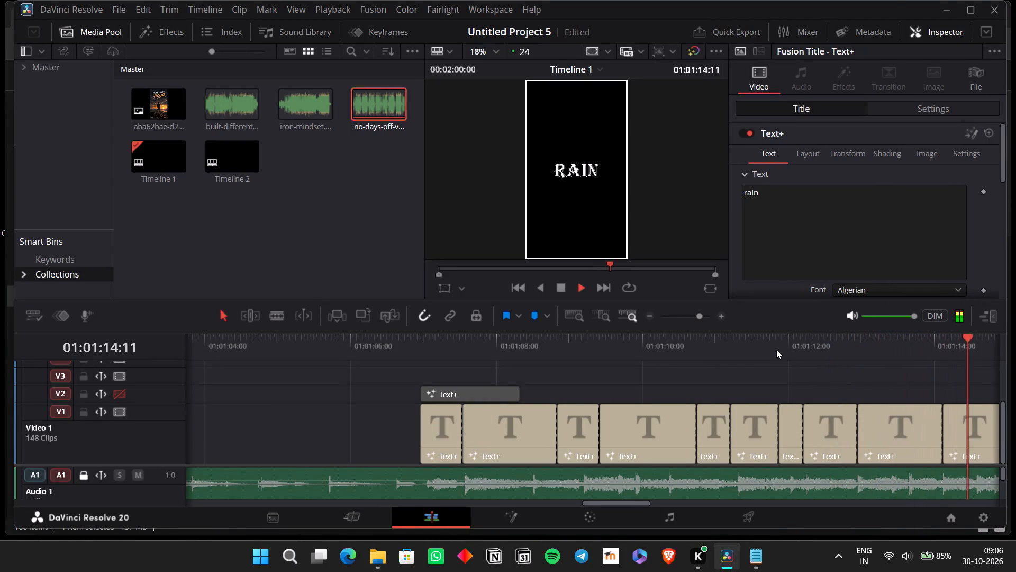
key(space)
scroll(776, 350, left, 1)
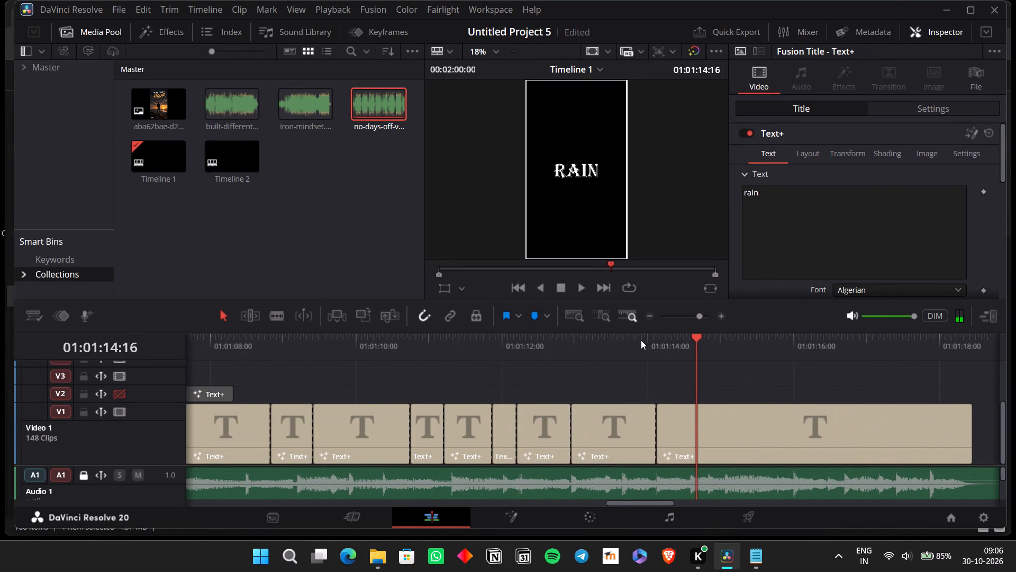
click(641, 340)
key(space)
key(space)
key(Right)
key(Right)
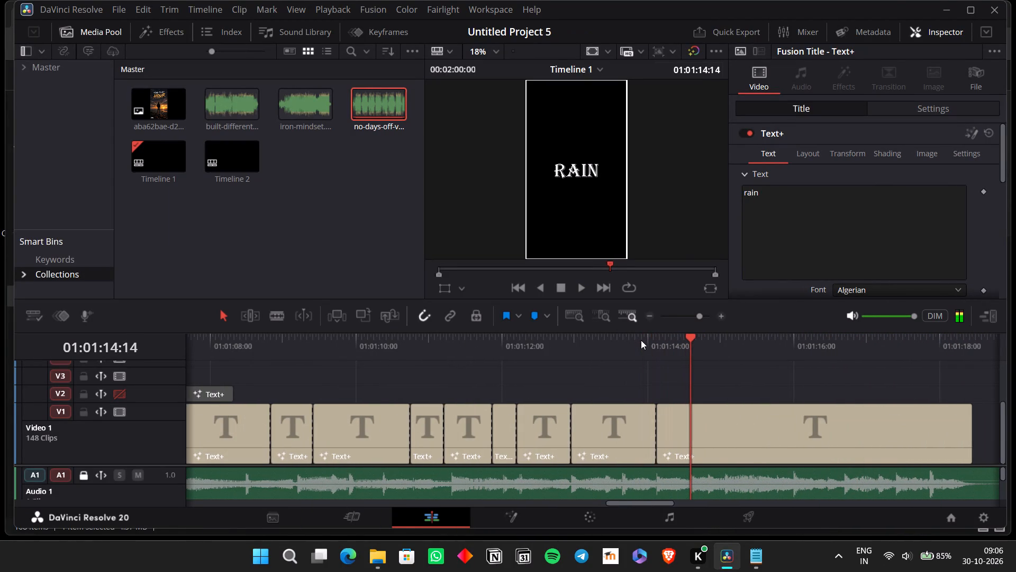
key(Left)
key(ctrl+b)
Listen on from about 01:01:14:13 and consult the bridge lyrics in the Text+ title on V2.
key(space)
key(space)
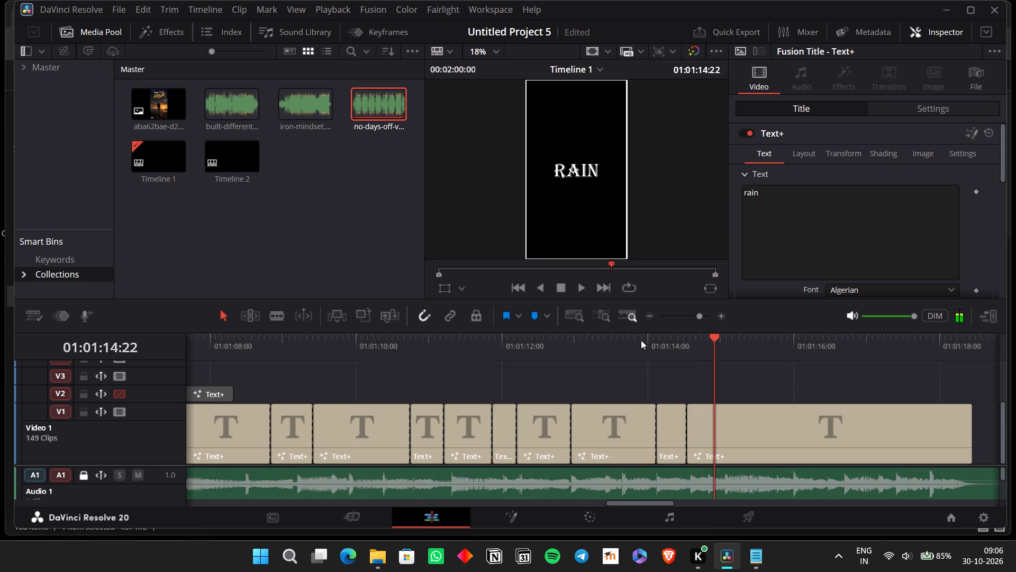
key(space)
key(space)
scroll(641, 340, right, 1)
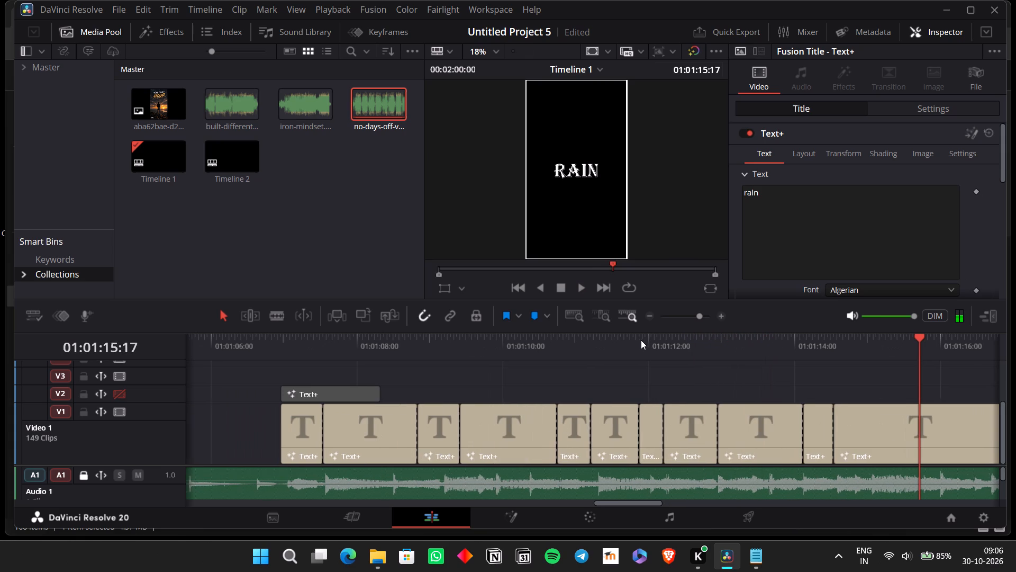
scroll(641, 340, right, 1)
click(338, 394)
scroll(799, 207, down, 1)
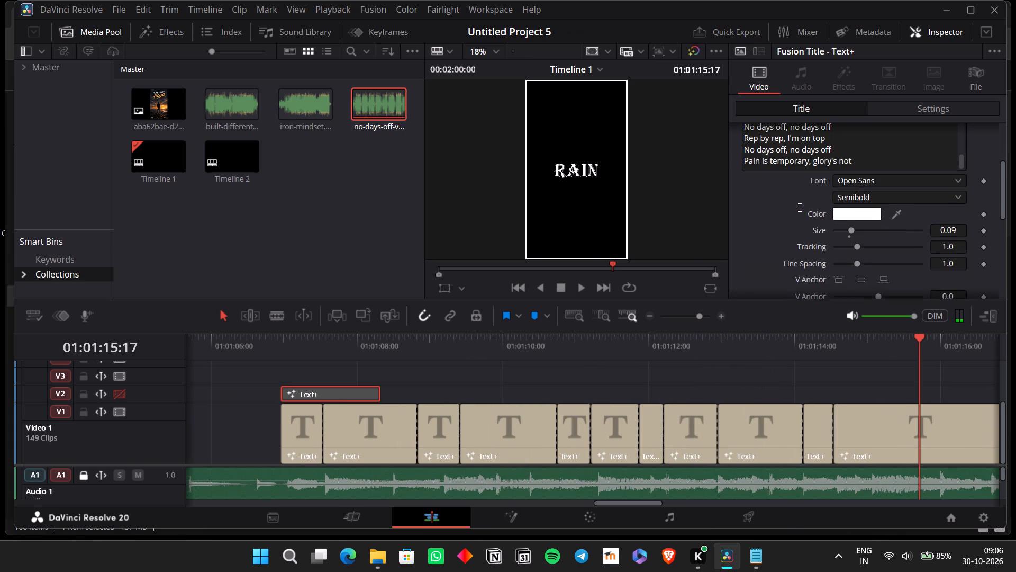
scroll(799, 207, down, 1)
scroll(799, 288, up, 1)
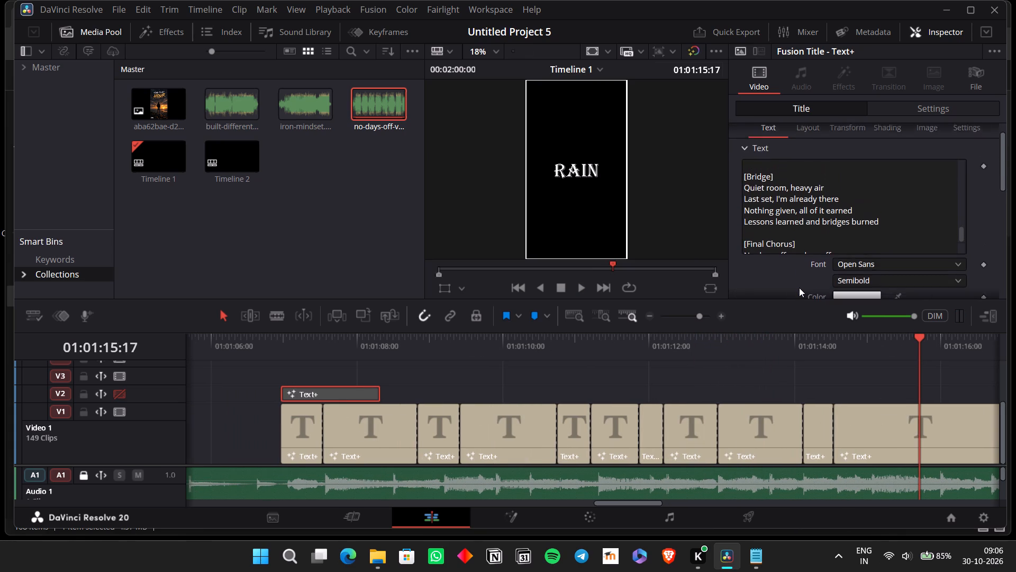
scroll(799, 288, up, 1)
Replay from around 01:01:14 to find the next word boundary and split the "rain" title at 01:01:15:02.
scroll(856, 381, left, 1)
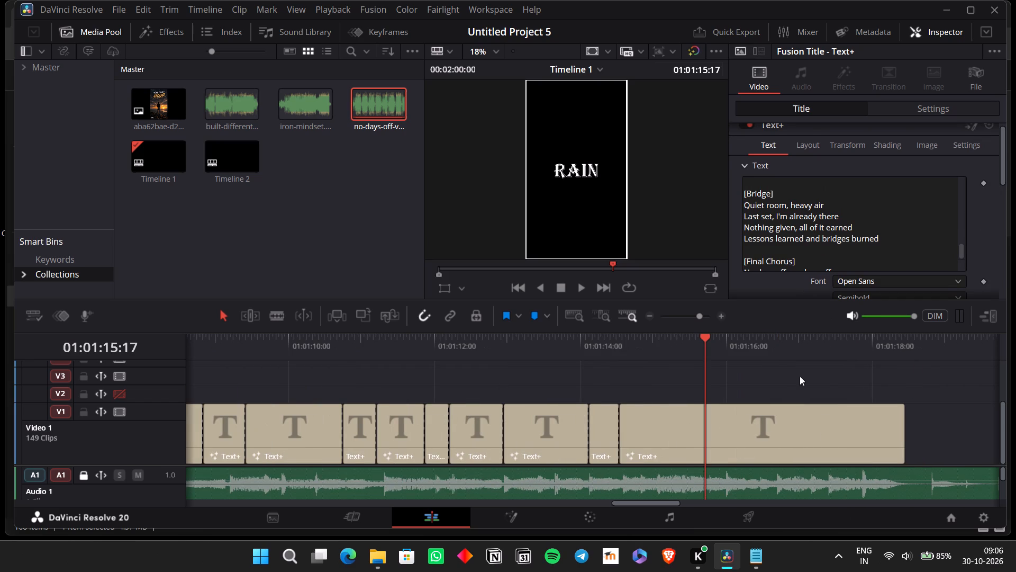
click(613, 348)
key(space)
key(space)
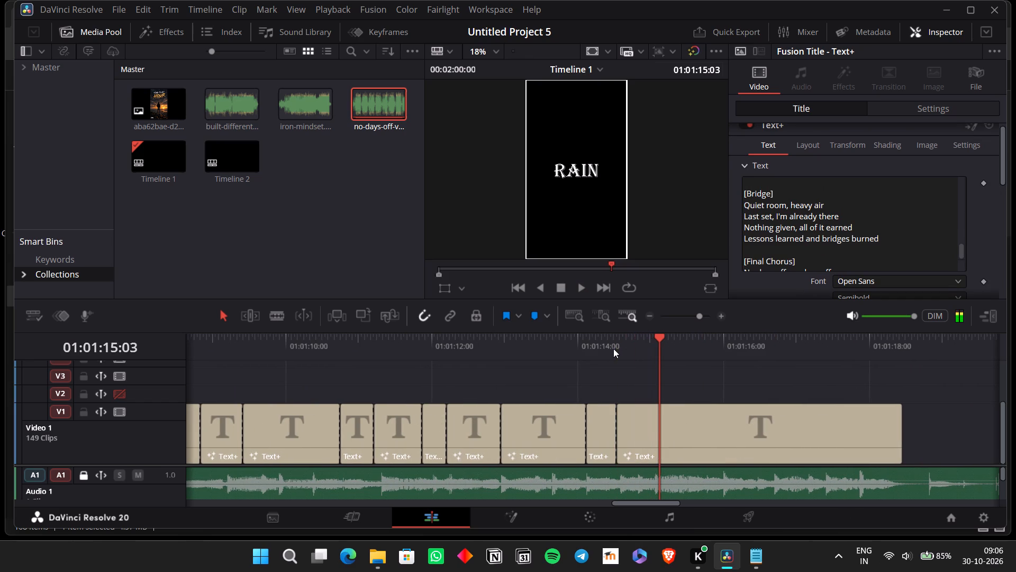
click(567, 354)
key(space)
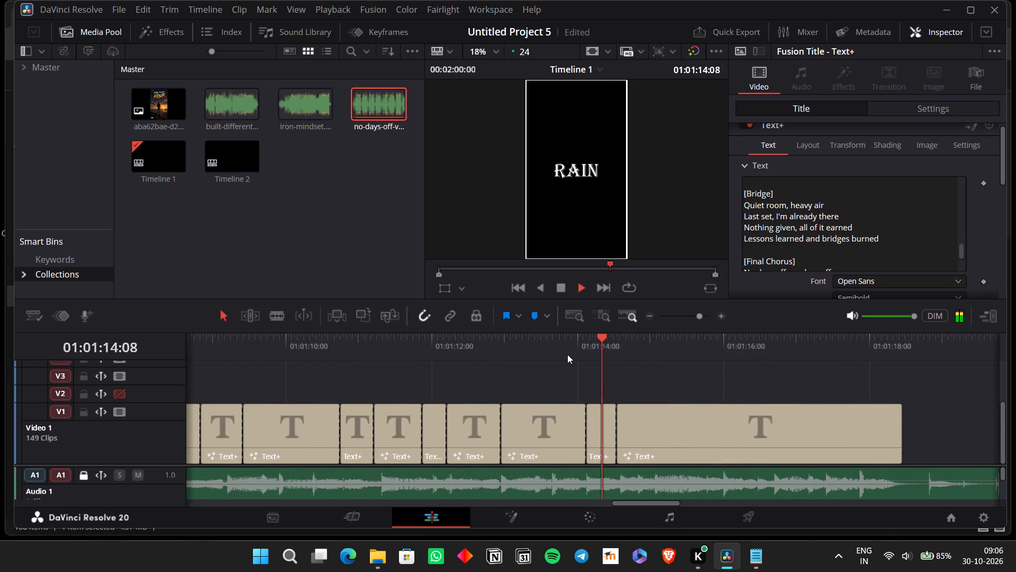
key(space)
key(space)
key(space)
key(Left)
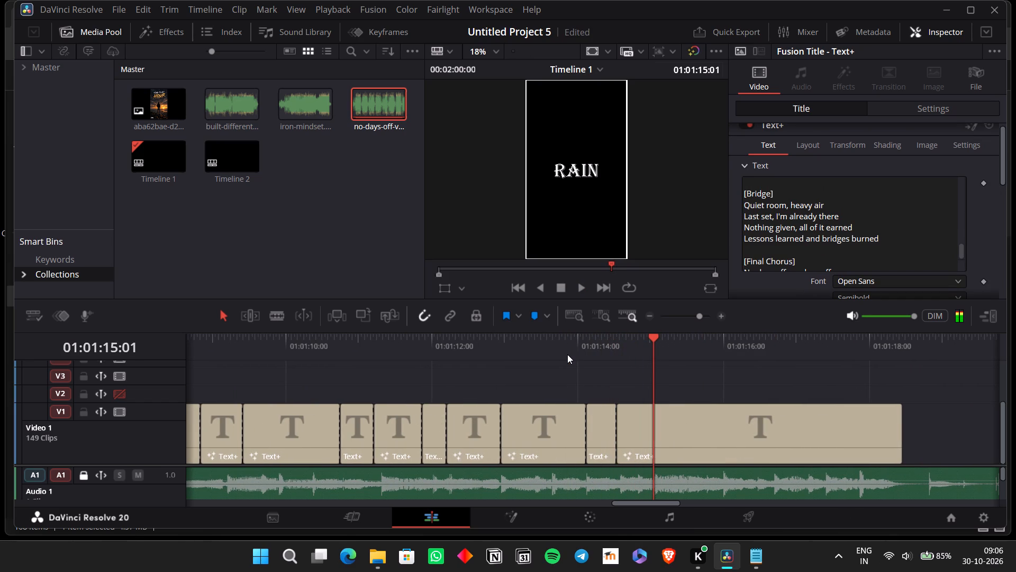
key(Right)
key(ctrl+b)
Listen repeatedly from about 01:01:15:02 for the next word boundary and split the "rain" title at about 01:01:15:12.
key(space)
key(space)
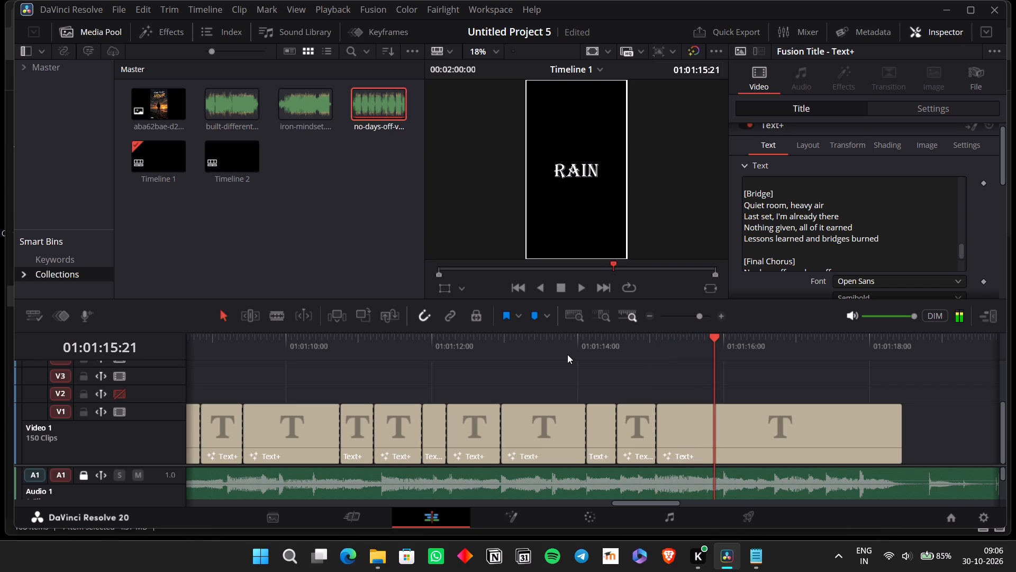
key(Left)
key(Left)
key(Left)
key(Left)
key(Left)
key(Left)
key(Left)
key(Left)
key(Left)
key(Left)
key(Left)
key(Left)
key(Left)
key(Left)
key(Left)
key(Left)
key(Left)
key(Left)
key(Left)
key(Left)
key(space)
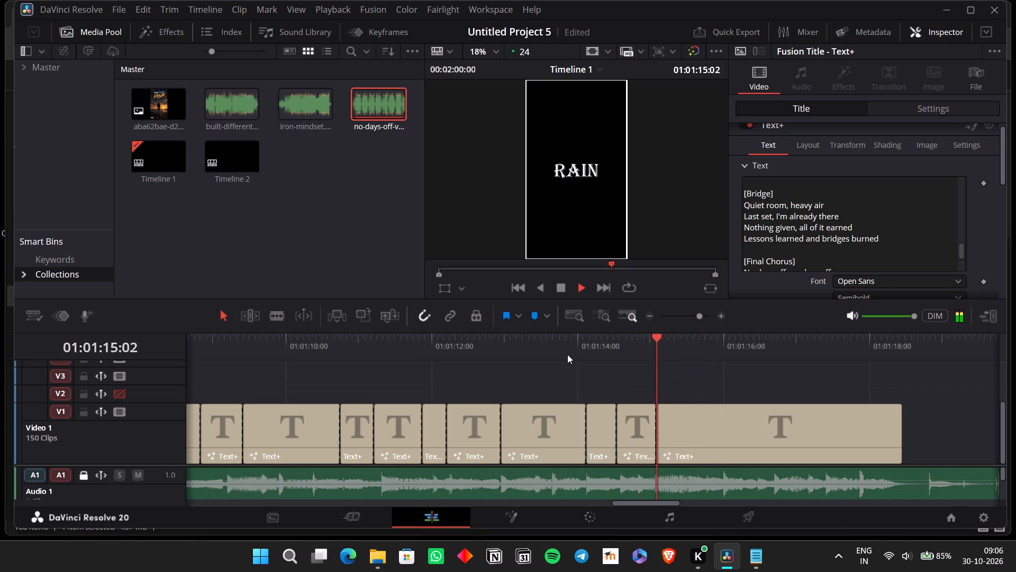
key(space)
key(space)
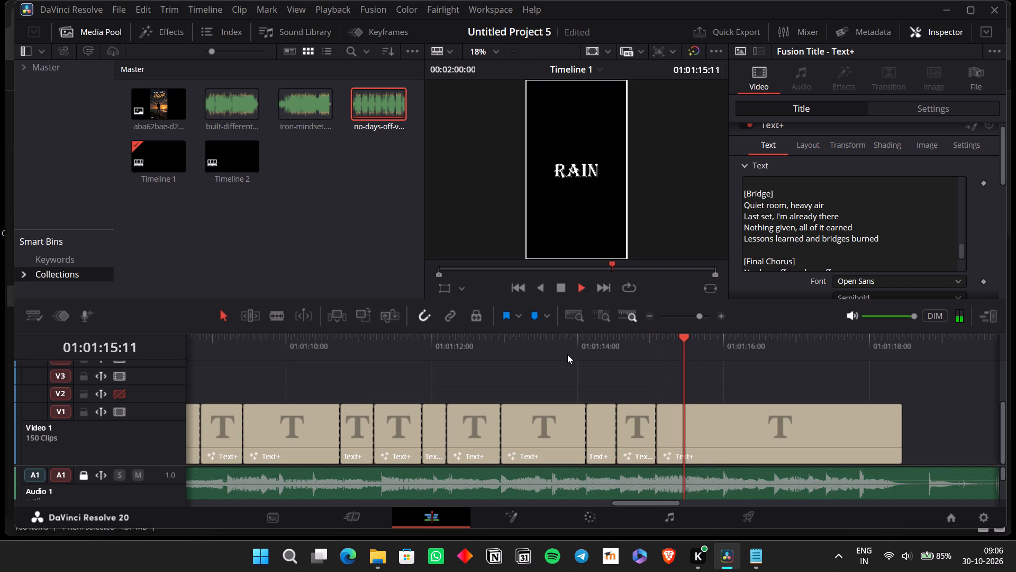
key(space)
key(Left)
key(Left)
key(Left)
key(ctrl+b)
Listen on from about 01:01:15:12 for the next word boundary and split the "rain" title at about 01:01:15:23.
key(space)
key(space)
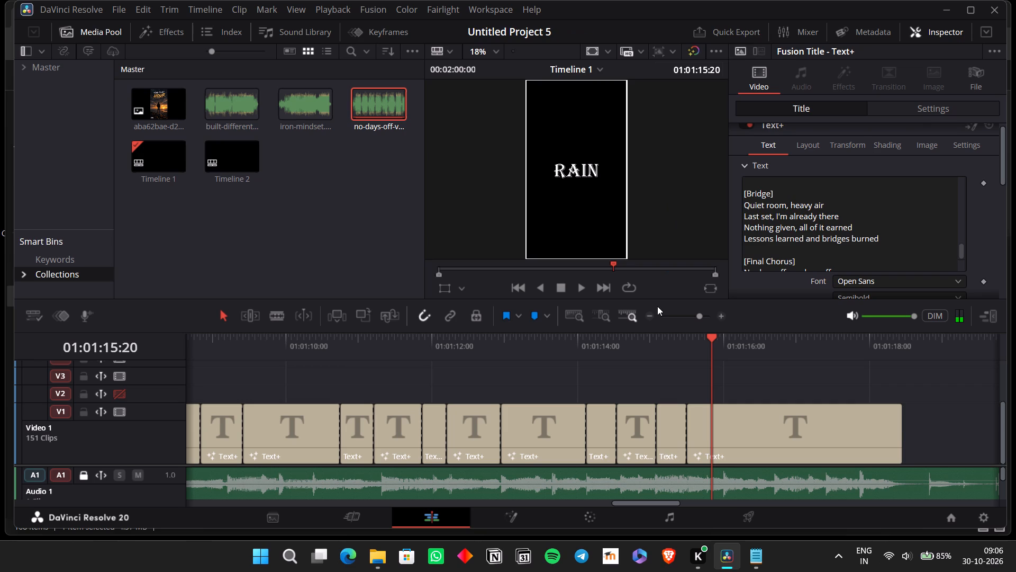
key(space)
key(space)
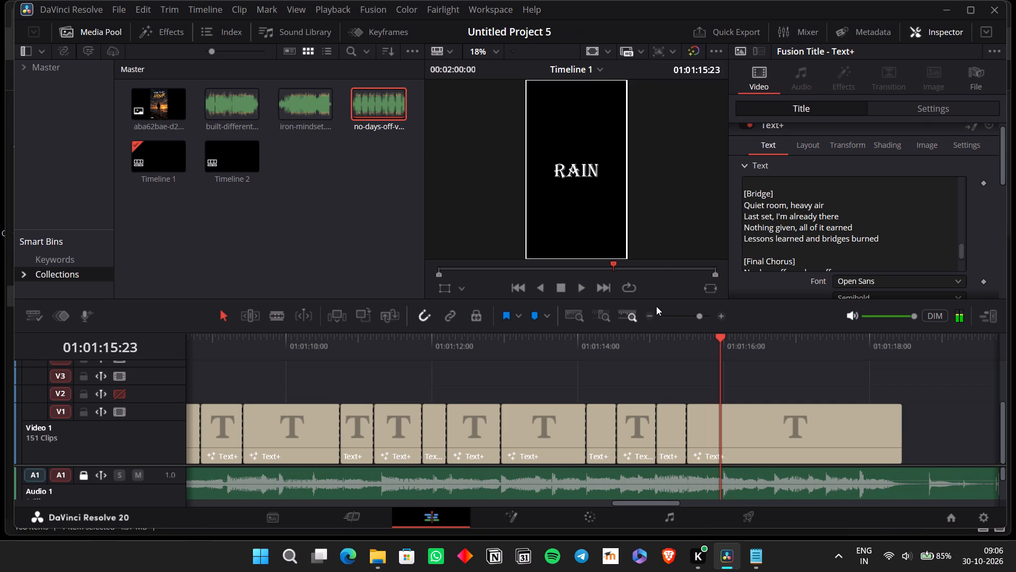
key(space)
key(space)
key(Left)
key(Left)
key(Left)
key(Left)
key(Left)
key(Left)
key(Left)
key(Left)
key(Left)
key(Left)
key(Left)
key(Right)
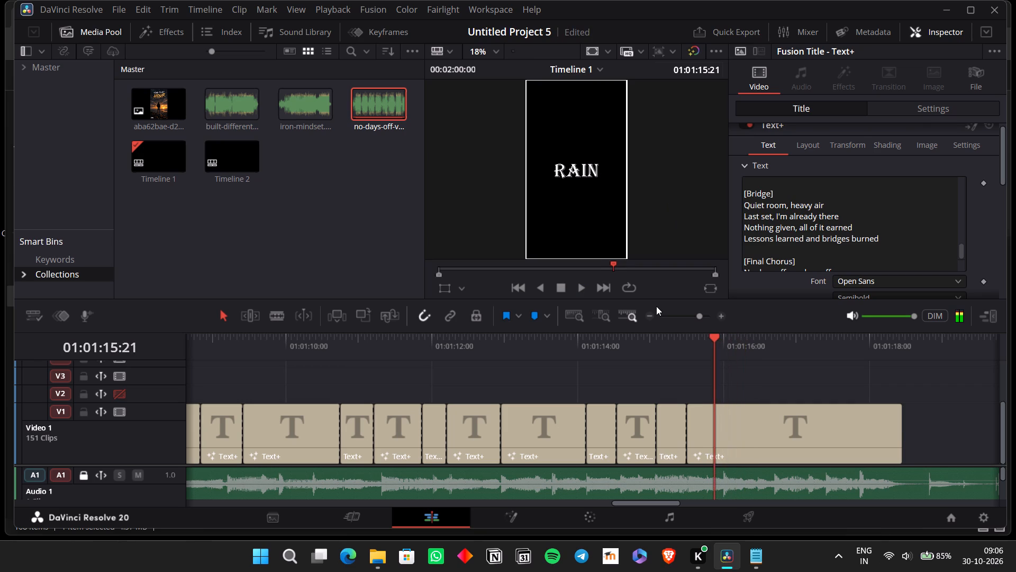
key(Right)
key(ctrl+b)
Replay from 01:01:15:02 to find the missing word boundary before 01:01:15:23 and split the short title at 01:01:15:17.
click(661, 337)
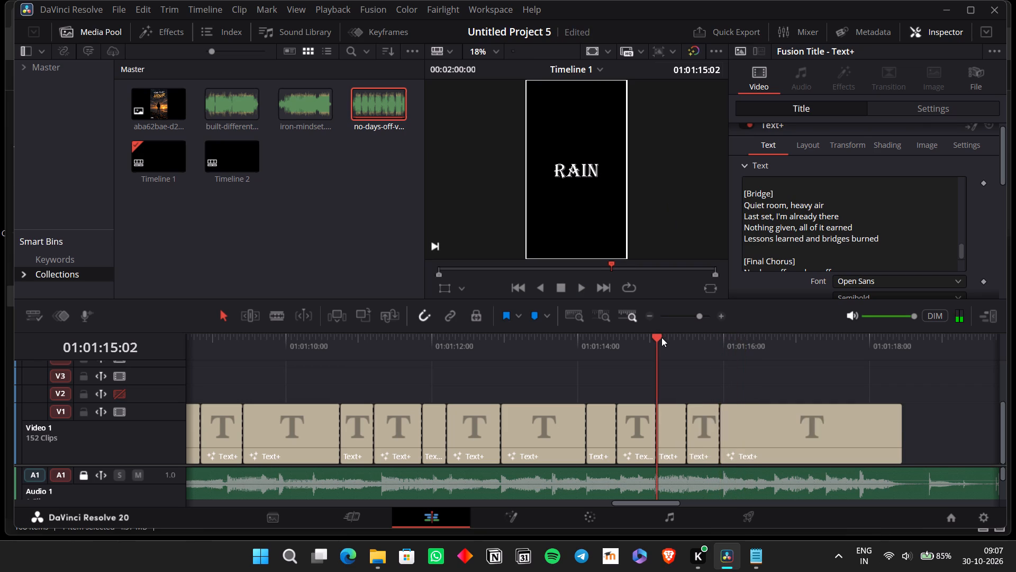
key(space)
key(space)
key(space)
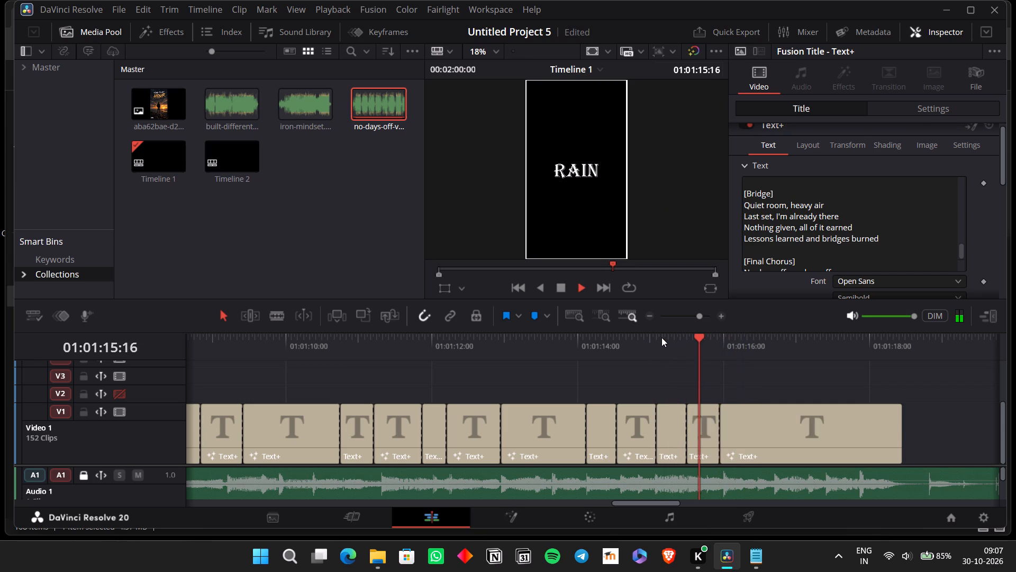
key(space)
key(Left)
key(Left)
key(Left)
key(Left)
key(ctrl+b)
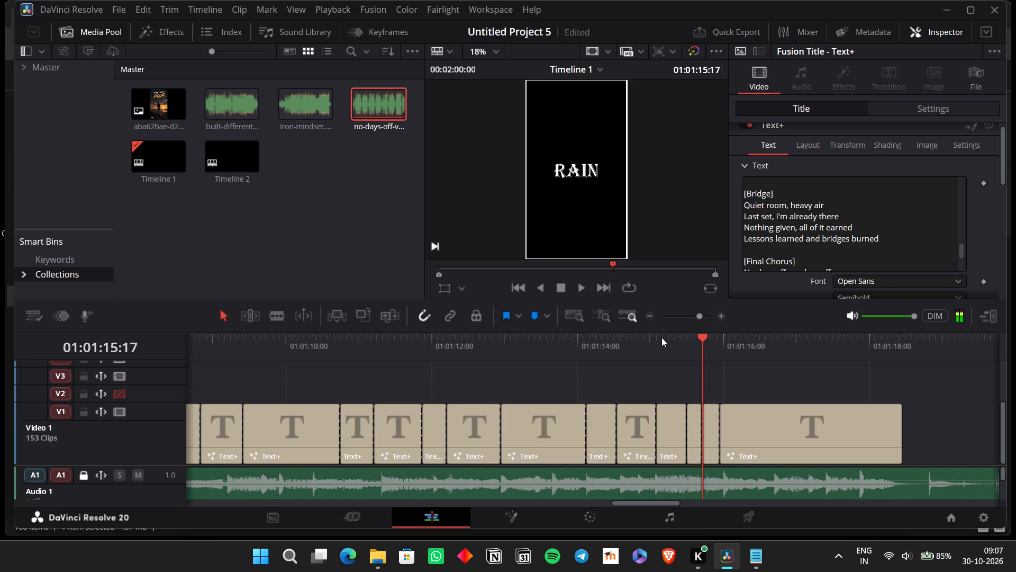
Replay from about 01:01:15:00 to check the cuts, find the next word boundary and split the "rain" title at 01:01:16:22.
click(648, 341)
key(space)
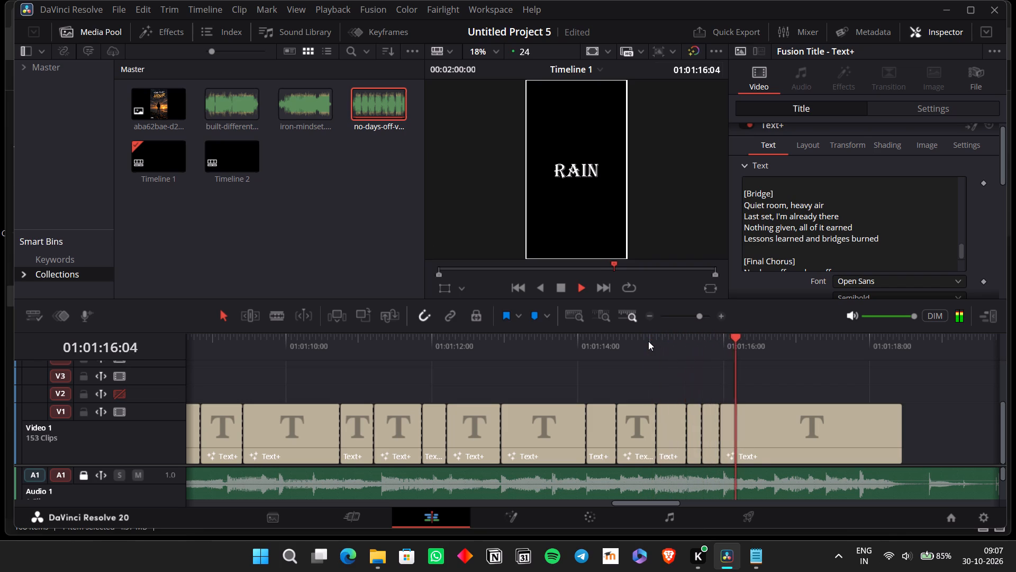
key(space)
key(space)
key(space)
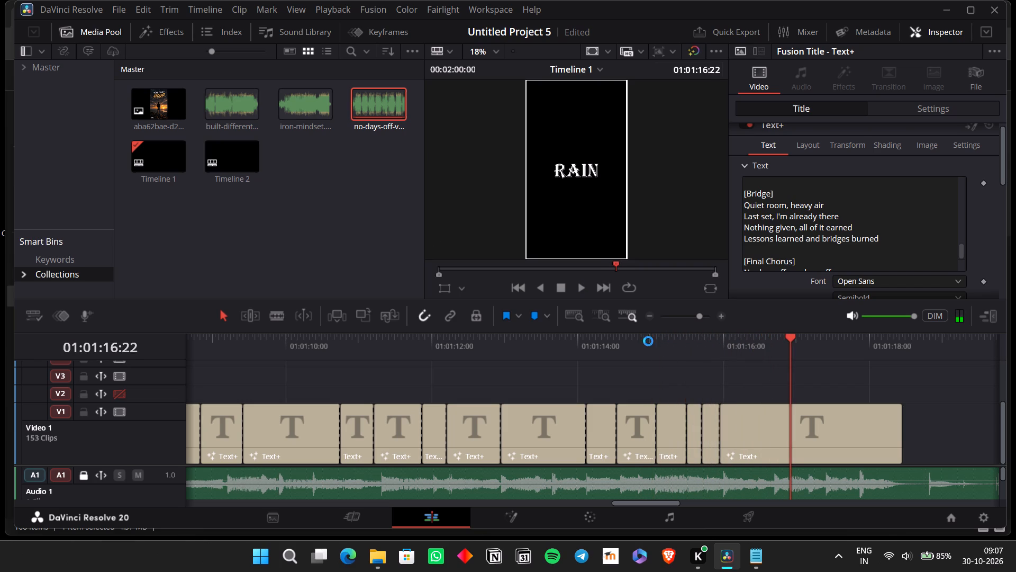
key(ctrl+b)
Listen on from 01:01:16:22 for the next word boundary and split the "rain" title at 01:01:17:03.
key(space)
key(space)
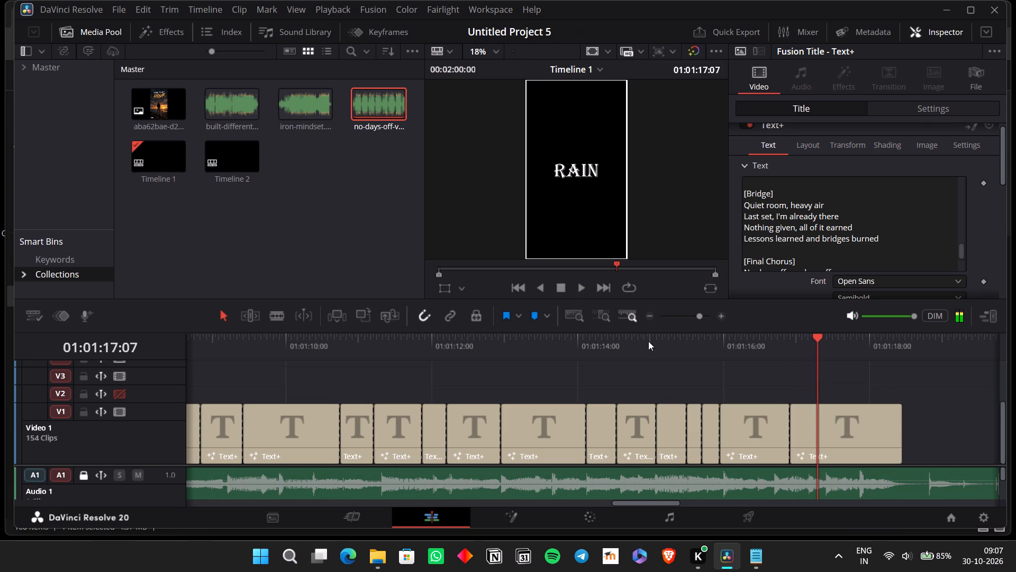
key(Left)
key(Left)
key(Left)
key(Left)
key(ctrl+b)
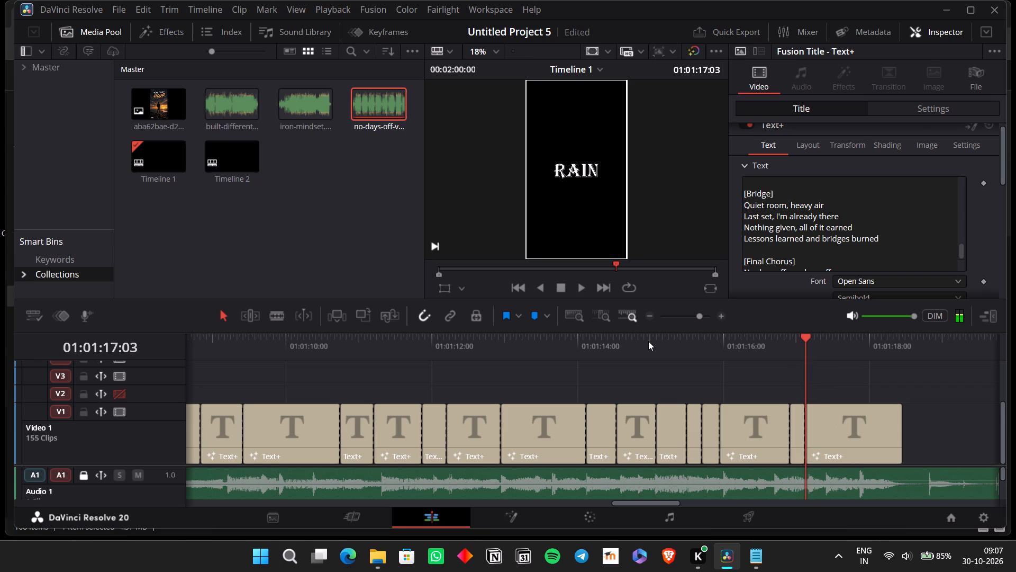
Listen on from 01:01:17:03 for the next word boundary and split the "rain" title at 01:01:17:09.
key(space)
key(space)
key(Left)
key(ctrl+b)
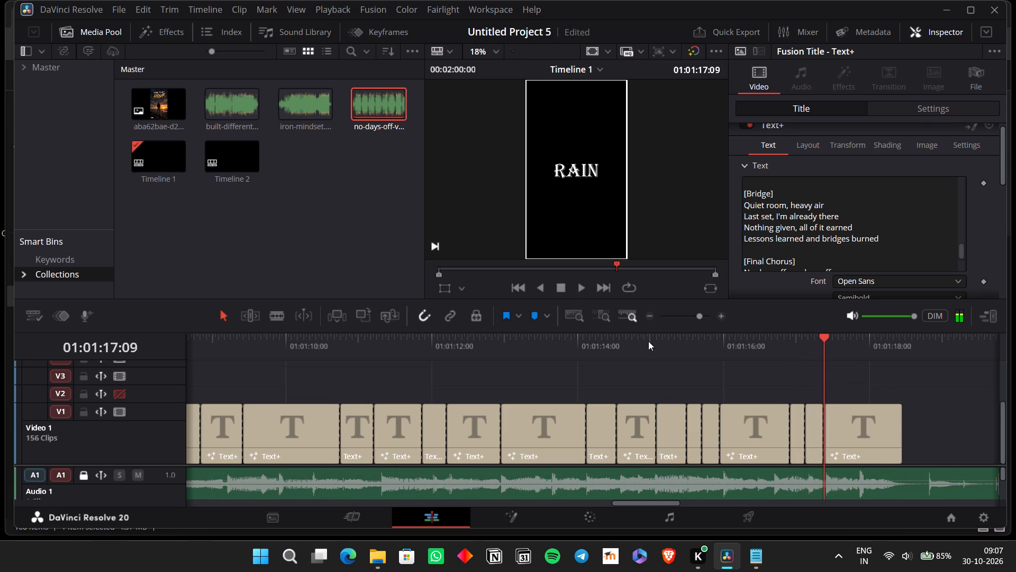
Listen on from 01:01:17:09 for the next word boundary and split the "rain" title at 01:01:17:20.
key(space)
key(space)
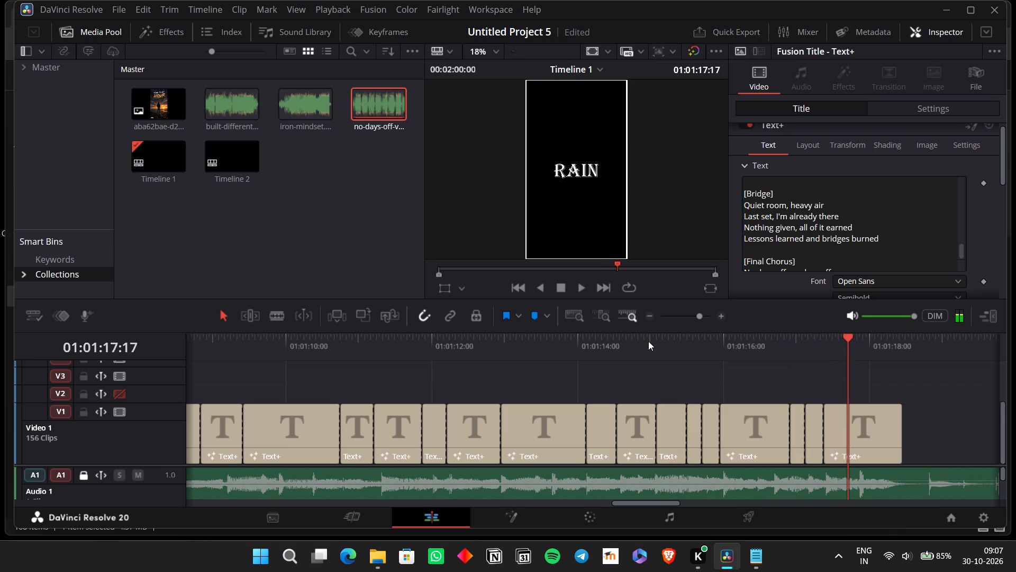
key(space)
key(space)
key(Left)
key(Left)
key(Left)
key(ctrl+b)
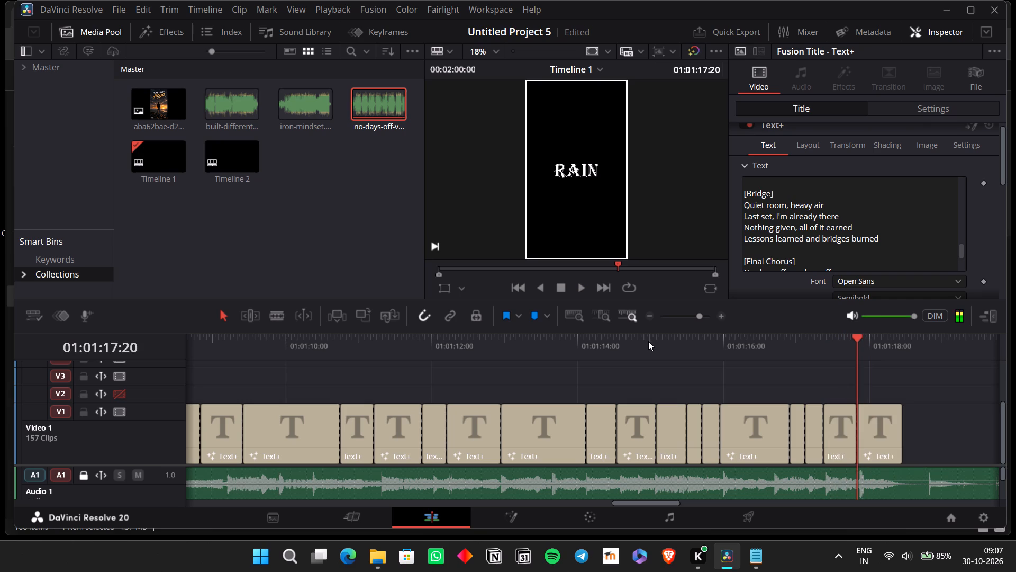
Play the remaining title, then copy the four bridge lines, "Quiet room" through "bridges burned", from the full-lyrics title on V2.
key(space)
key(space)
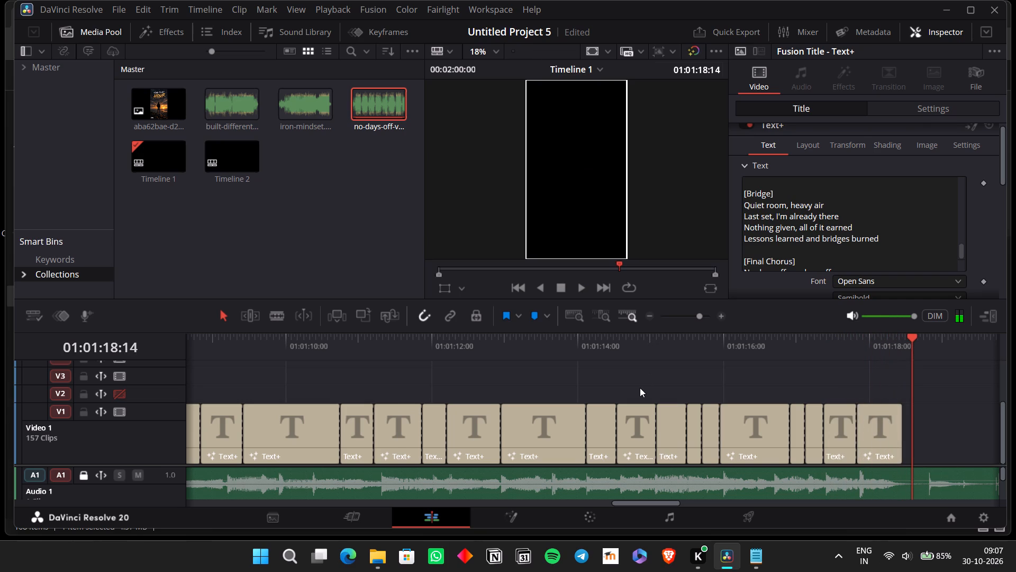
scroll(640, 388, right, 1)
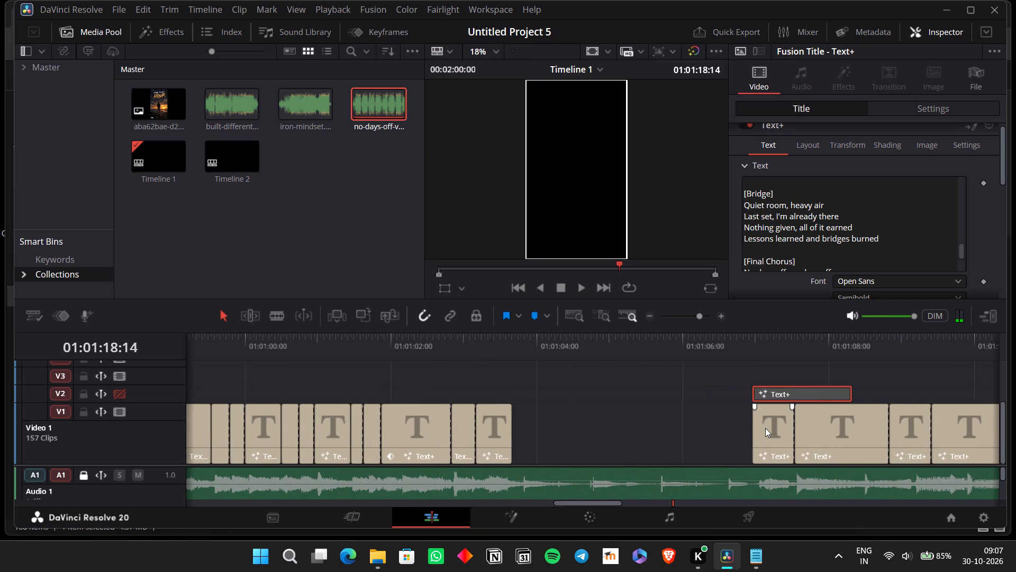
click(765, 428)
click(813, 393)
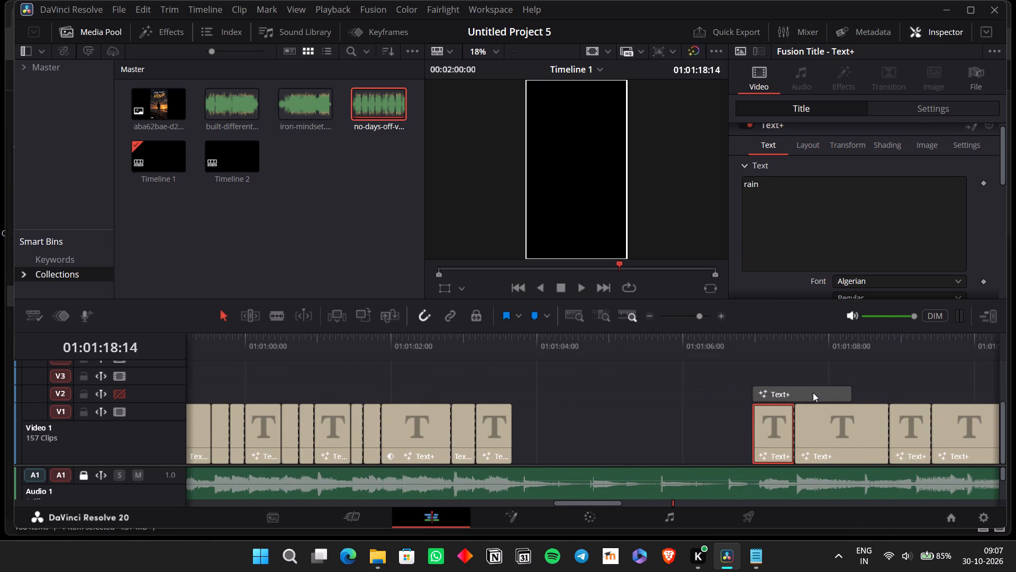
drag(927, 229, 734, 196)
scroll(749, 201, down, 11)
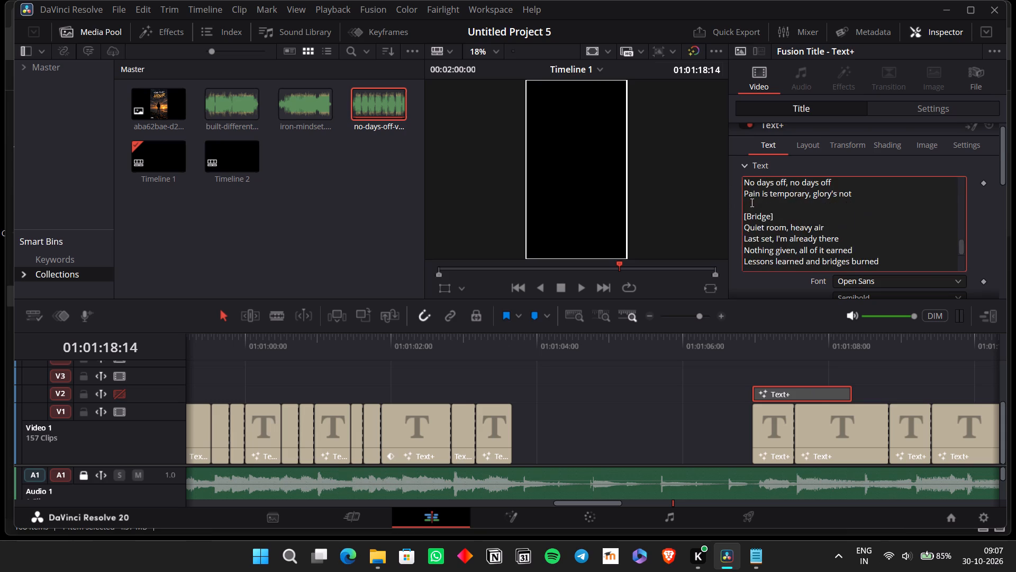
scroll(751, 203, down, 10)
scroll(737, 283, up, 6)
scroll(776, 182, up, 3)
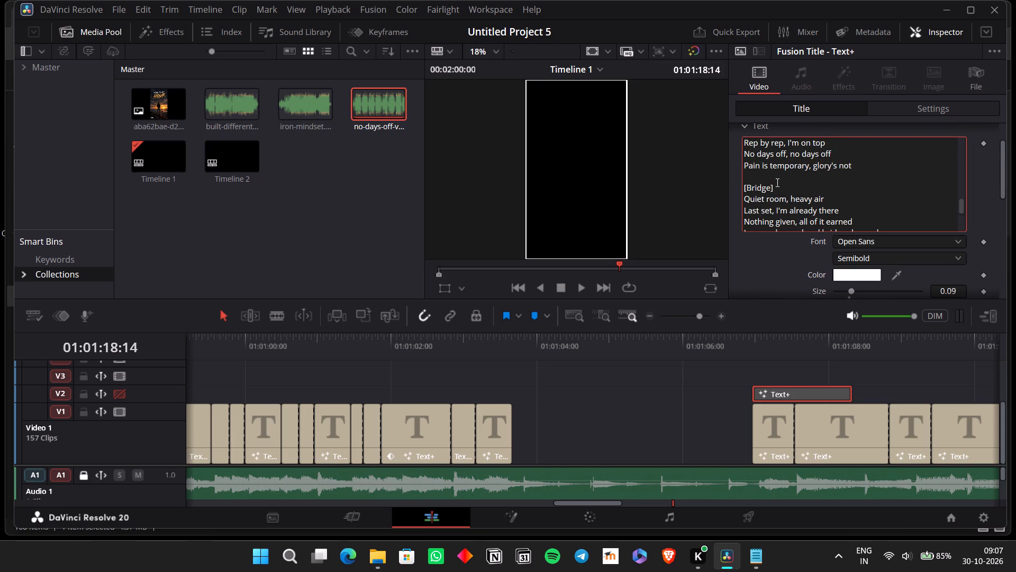
click(805, 193)
scroll(805, 193, down, 1)
drag(889, 202, 767, 175)
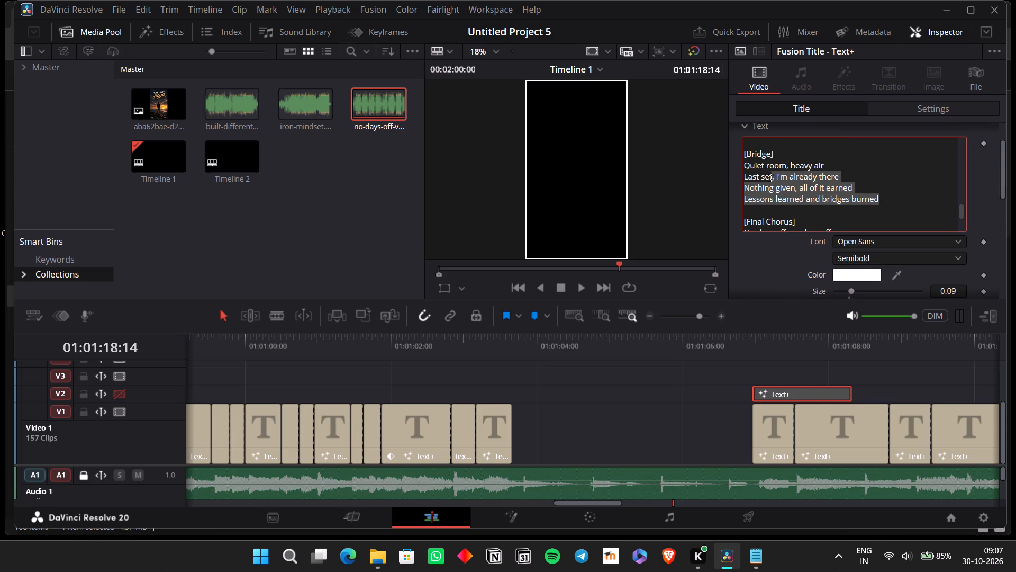
drag(767, 175, 729, 169)
key(ctrl+c)
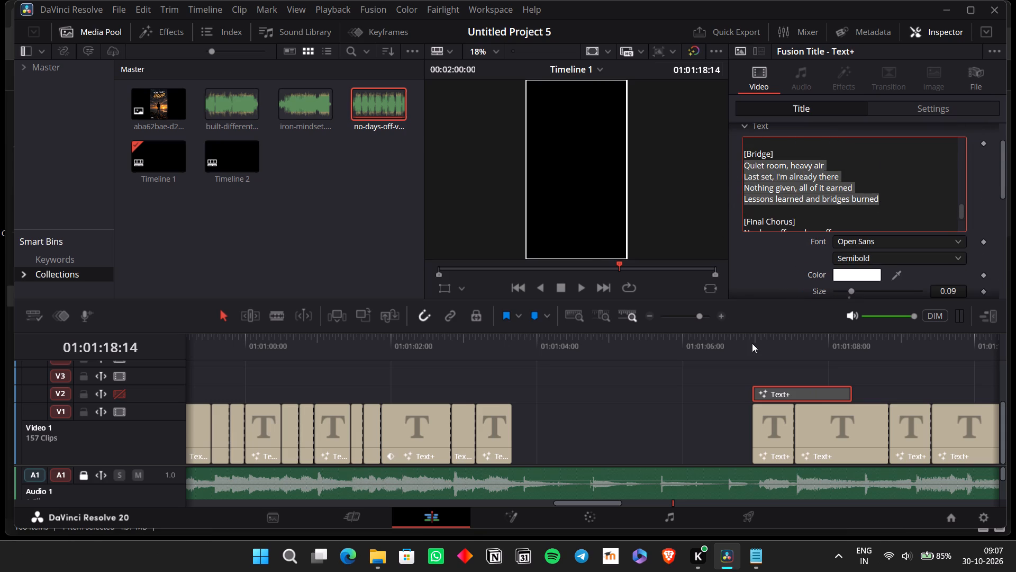
Replace "rain" in the first bridge title at 01:01:06:23 with the copied lines and cut everything after "Quiet".
click(752, 343)
scroll(746, 390, left, 1)
click(566, 451)
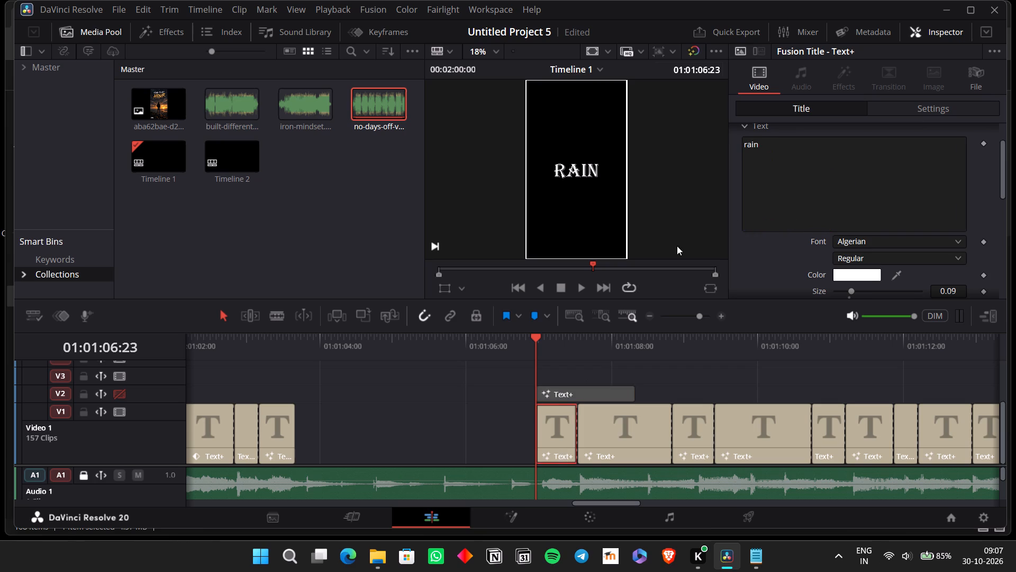
click(740, 211)
click(766, 203)
key(ctrl+a)
key(ctrl+v)
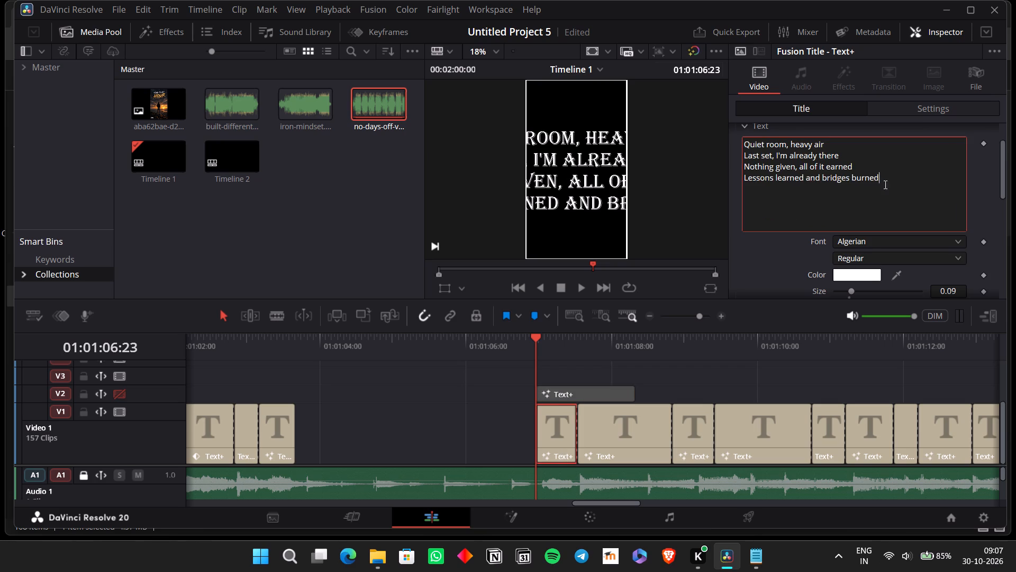
drag(909, 190, 764, 140)
key(ctrl+x)
Replace "rain" in the second bridge title with the cut lyrics, keeping only "room" without its comma and cutting the rest.
click(663, 418)
click(768, 221)
key(ctrl+a)
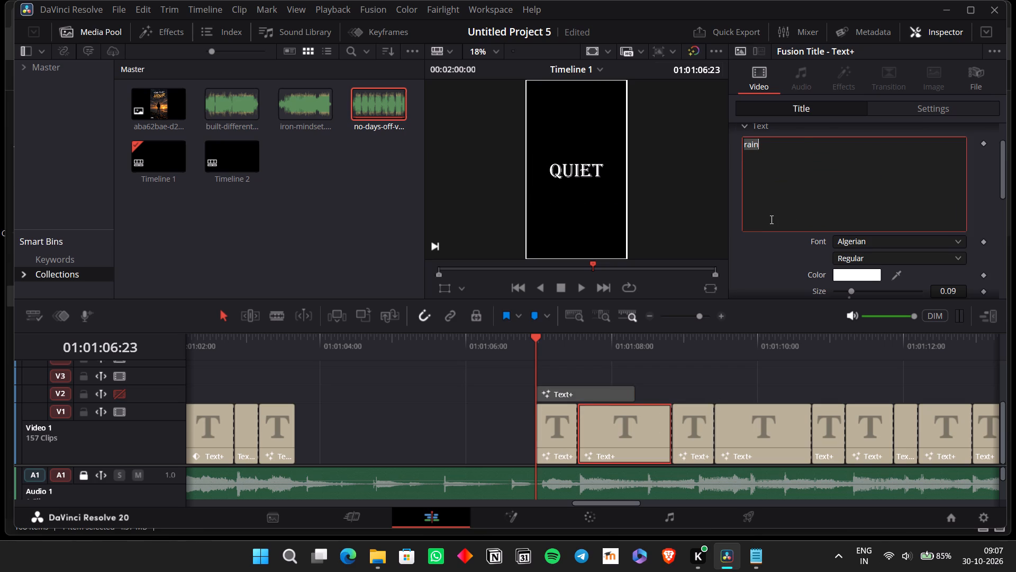
key(ctrl+v)
drag(898, 178, 772, 148)
key(ctrl+x)
key(BackSpace)
key(BackSpace)
key(space)
Replace "rain" in the third bridge title with the cut lyrics, keeping only "heavy" and cutting the rest.
click(683, 431)
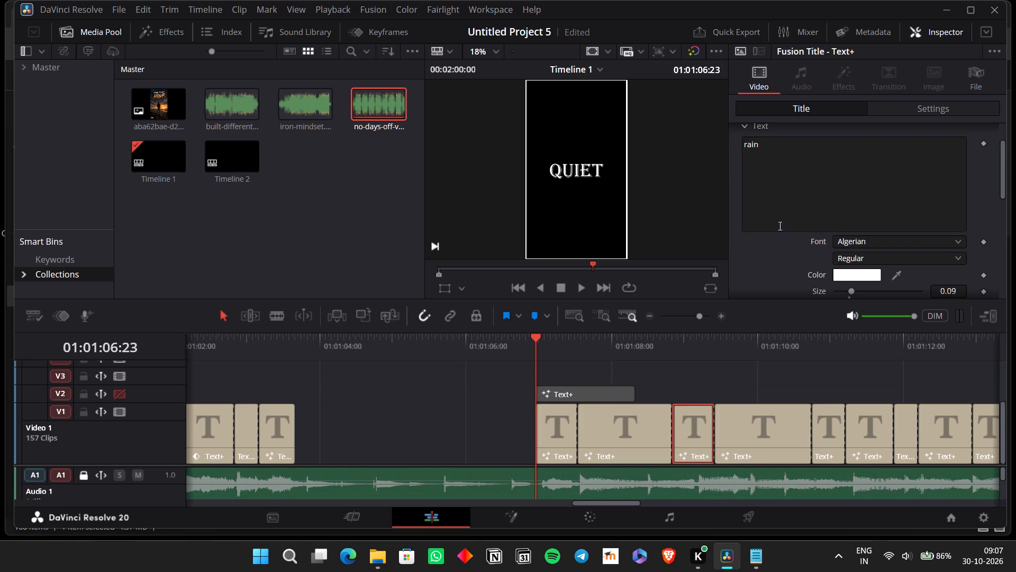
click(820, 160)
key(ctrl+a)
key(ctrl+v)
drag(873, 178, 815, 159)
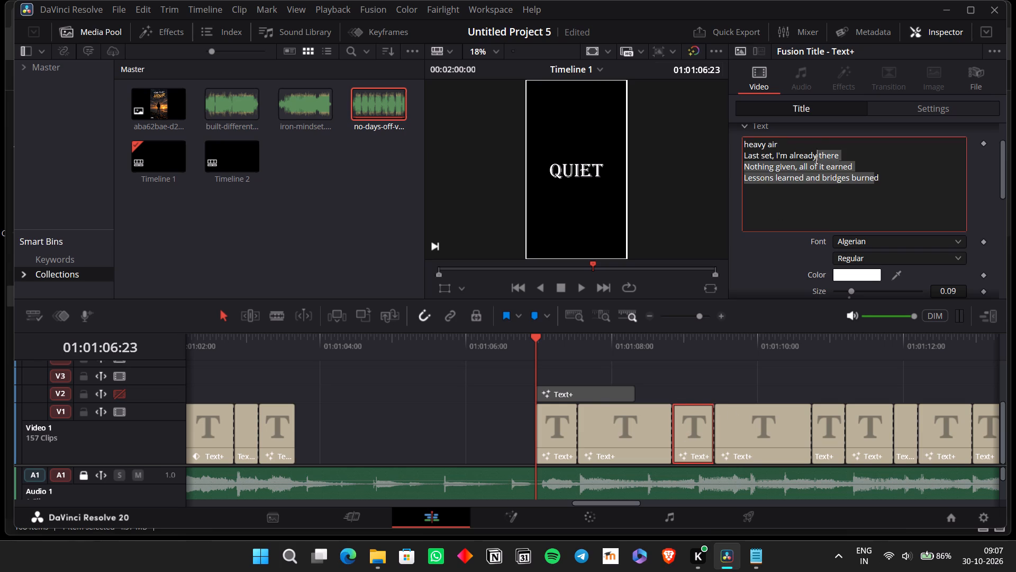
drag(815, 159, 793, 156)
drag(889, 178, 769, 148)
key(ctrl+x)
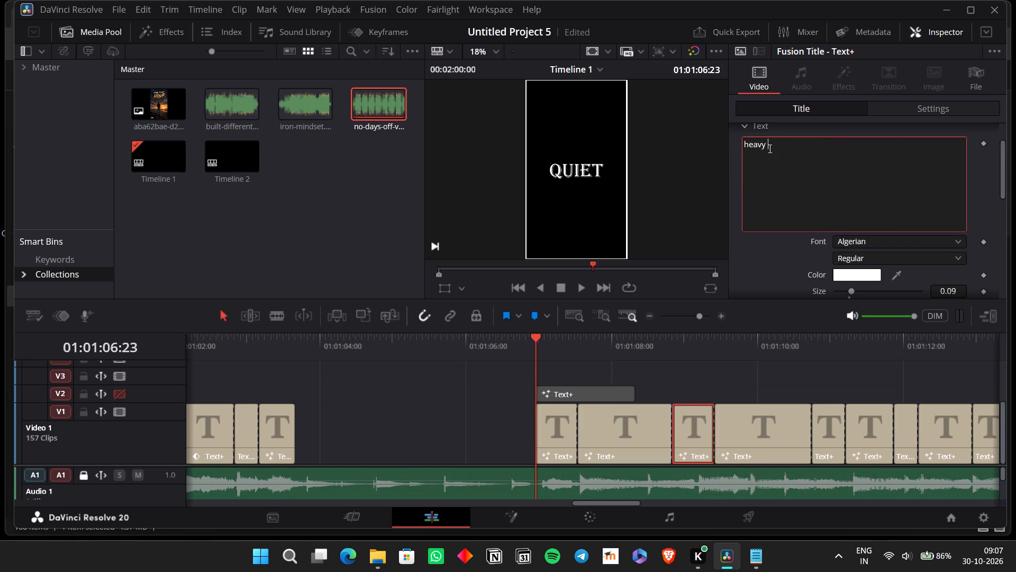
key(BackSpace)
Replace "rain" in the fourth bridge title with the cut lyrics, keeping only "air" and cutting the remaining lines.
click(778, 400)
click(775, 416)
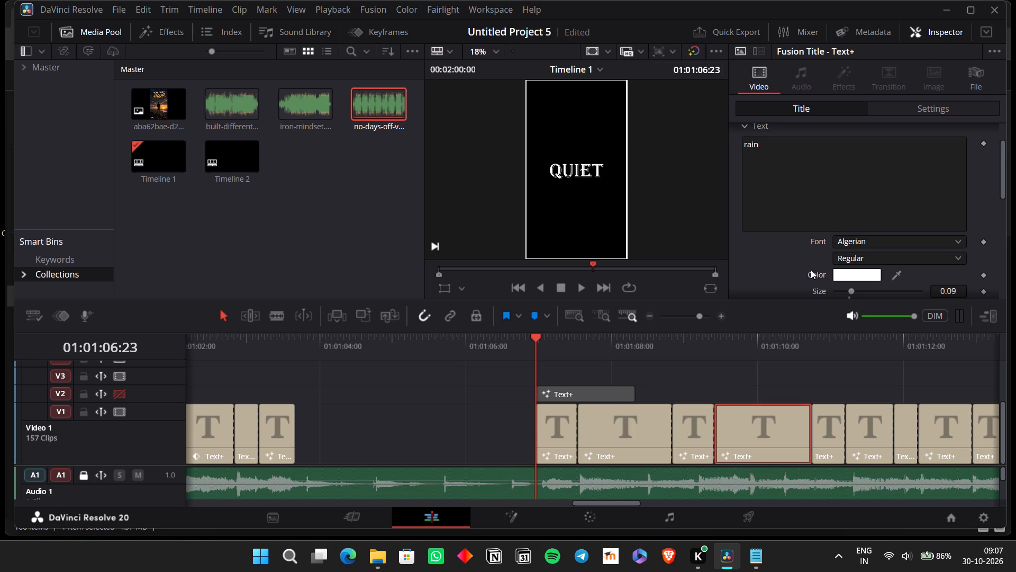
click(824, 126)
click(825, 189)
key(ctrl+a)
key(ctrl+v)
drag(903, 193, 734, 158)
key(ctrl+x)
key(BackSpace)
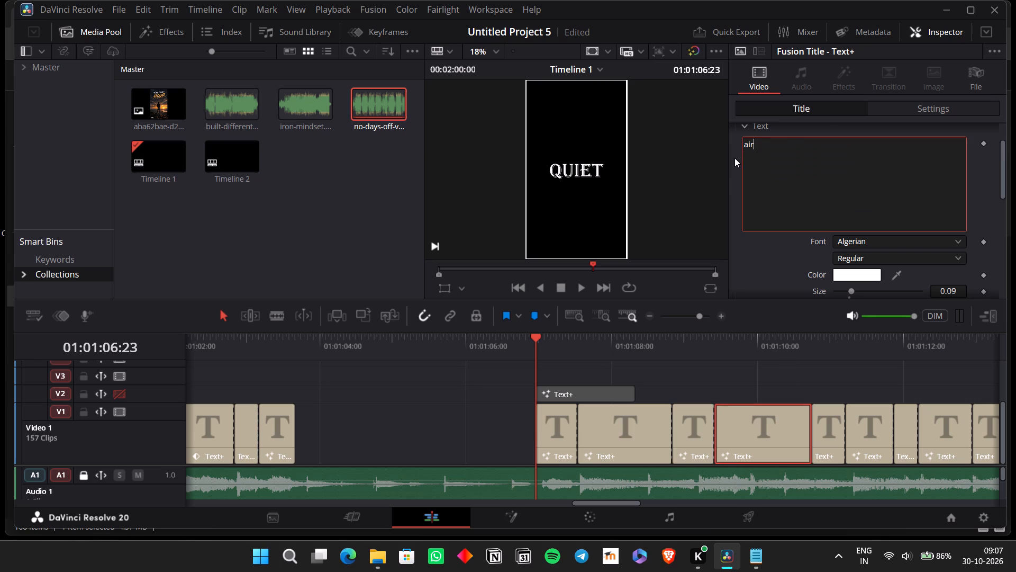
Replace "rain" in the fifth bridge title with the cut lyrics, keeping only "Last" and cutting the rest.
click(829, 431)
click(820, 207)
key(ctrl+a)
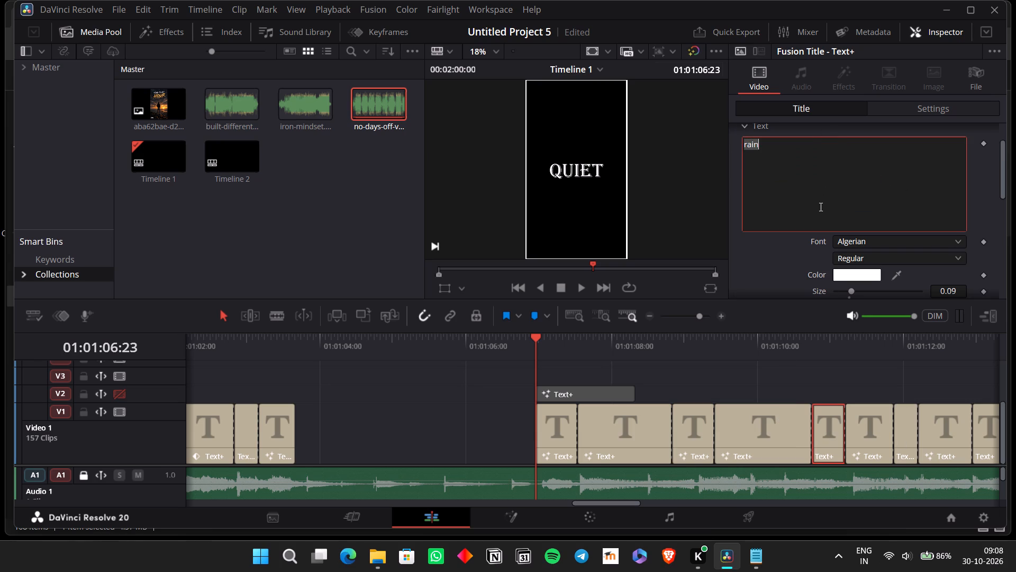
key(ctrl+v)
drag(901, 169, 759, 139)
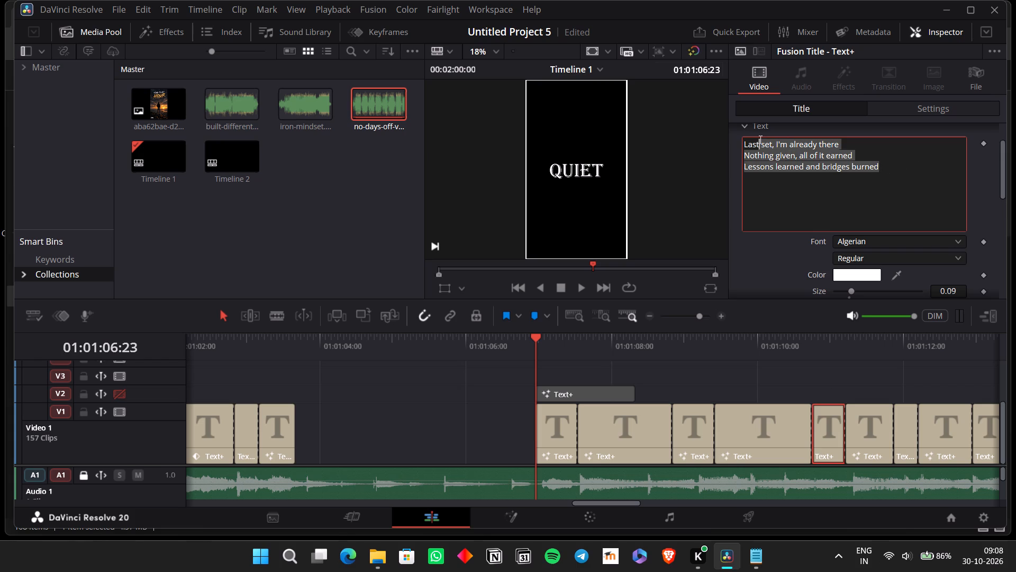
drag(759, 139, 758, 139)
key(ctrl+x)
Replace "rain" in the sixth bridge title with the cut lyrics starting at "set, I'm already there".
click(856, 427)
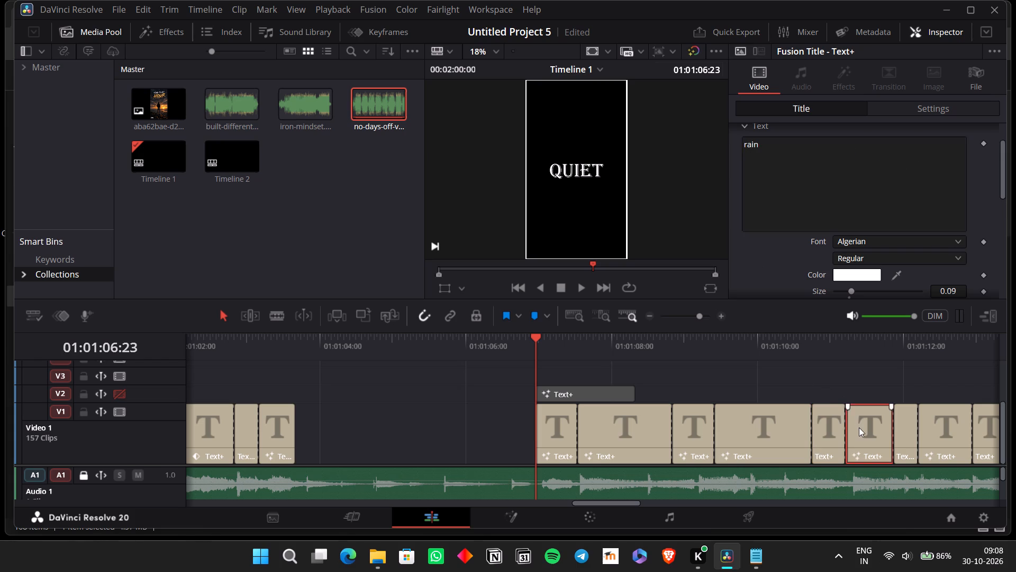
click(799, 145)
key(ctrl+a)
key(ctrl+v)
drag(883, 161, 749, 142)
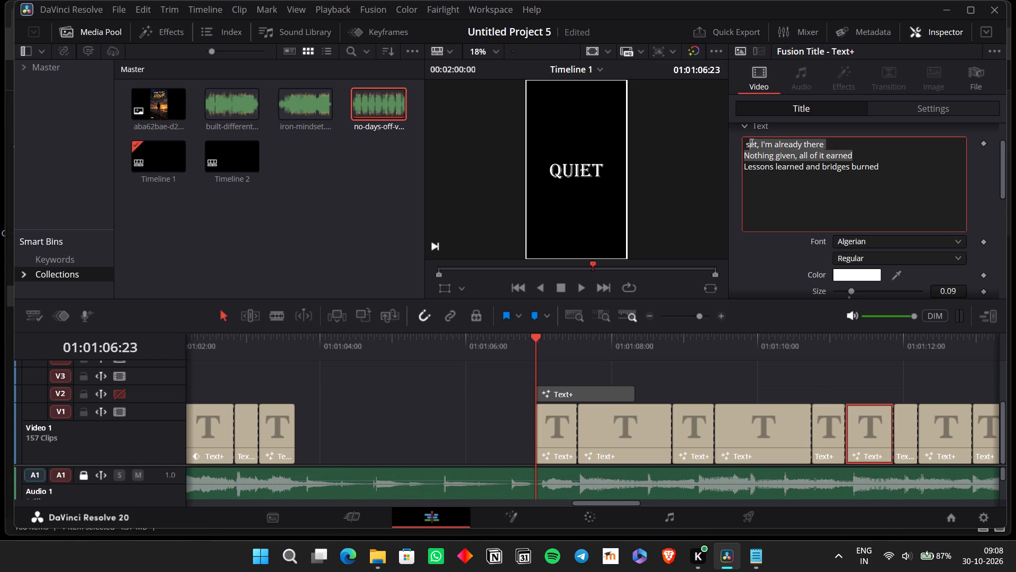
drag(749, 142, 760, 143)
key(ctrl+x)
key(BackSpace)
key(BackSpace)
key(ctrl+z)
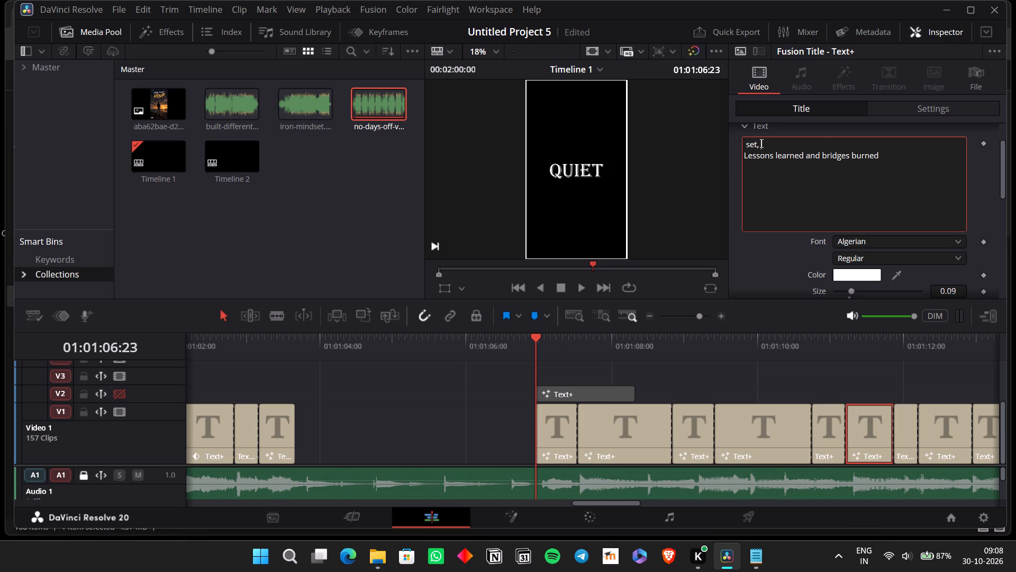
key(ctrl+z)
Cut all the lyrics after "set" from the sixth bridge title and remove the comma.
drag(907, 165, 761, 140)
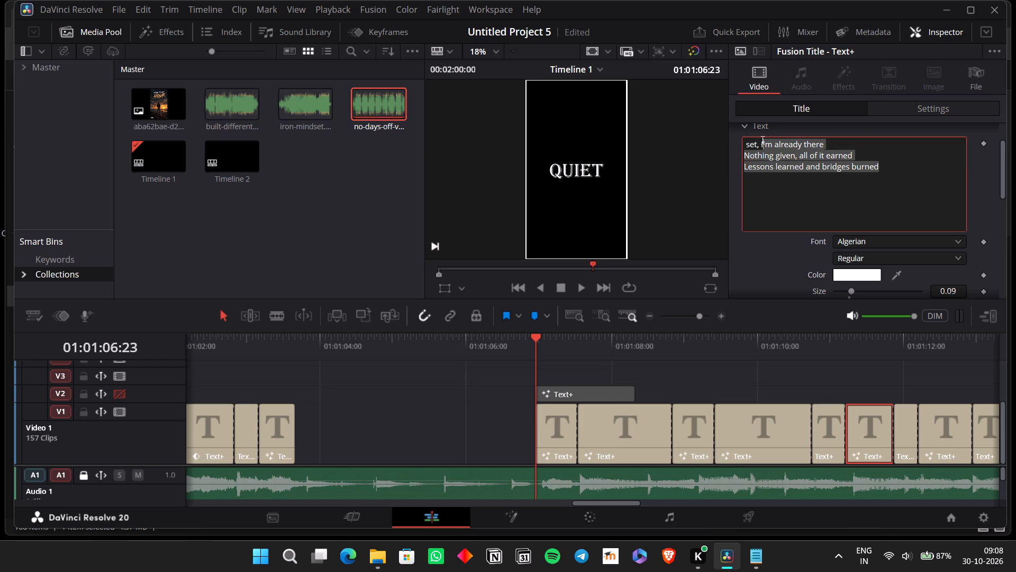
drag(761, 140, 760, 140)
key(ctrl+x)
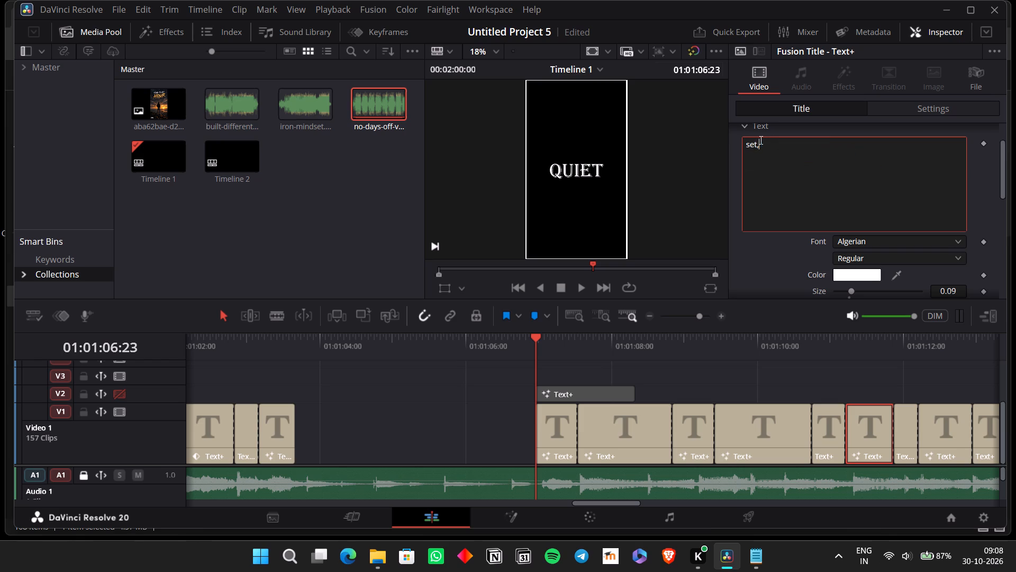
key(BackSpace)
key(space)
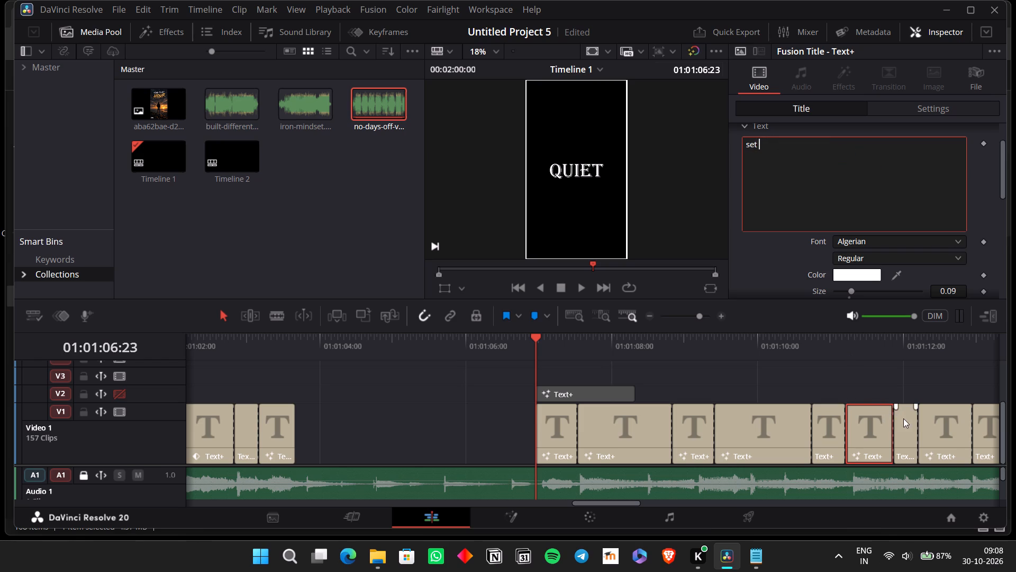
Replace "rain" in the seventh bridge title with the cut lyrics, keeping only "I'm" and cutting the rest.
click(910, 421)
click(789, 181)
key(ctrl+a)
key(ctrl+v)
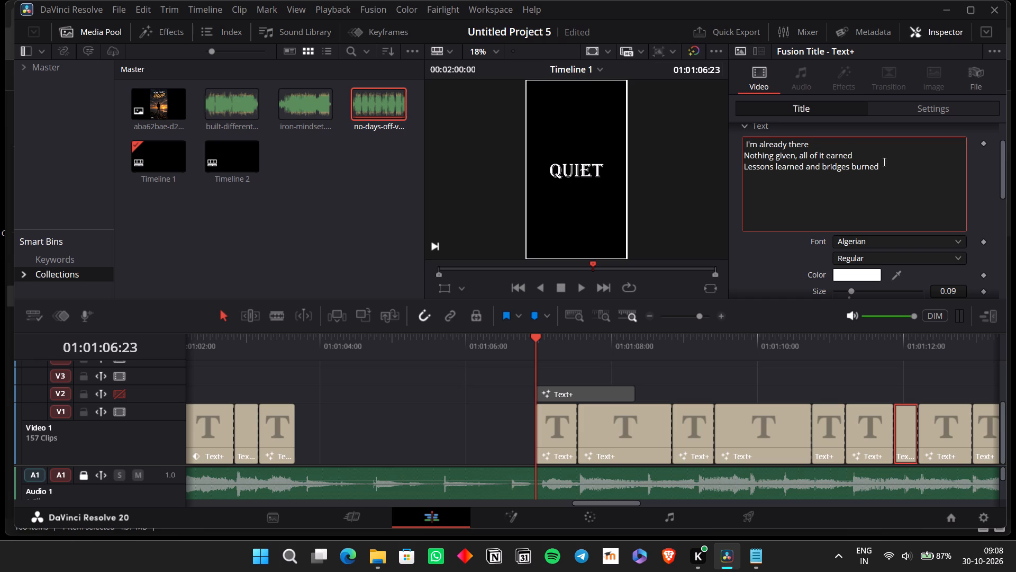
drag(882, 166, 760, 144)
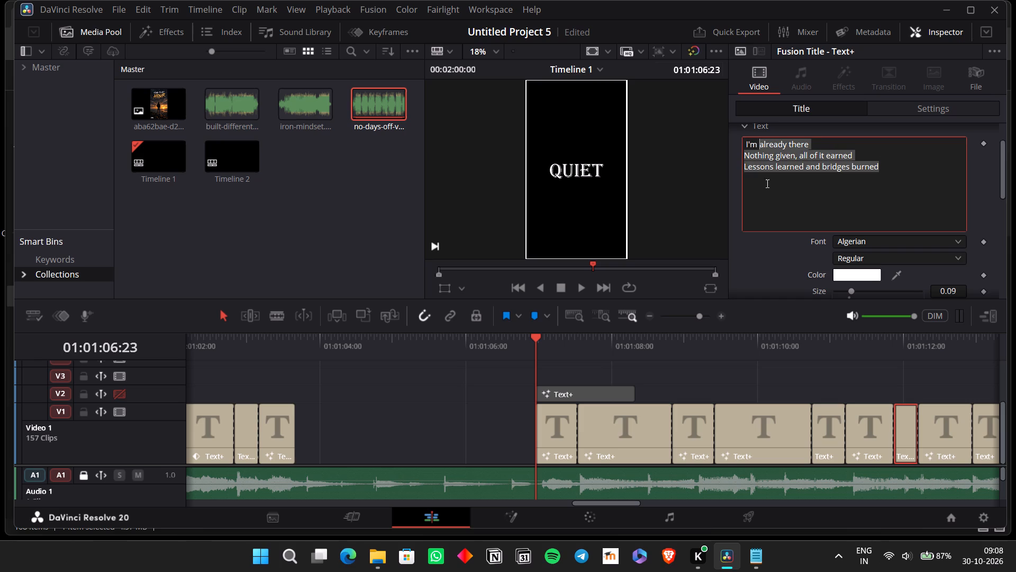
key(ctrl+x)
Replace "rain" in the eighth bridge title with the cut lyrics, keeping only "already" and cutting the rest.
scroll(822, 373, left, 1)
drag(686, 440, 685, 430)
click(784, 226)
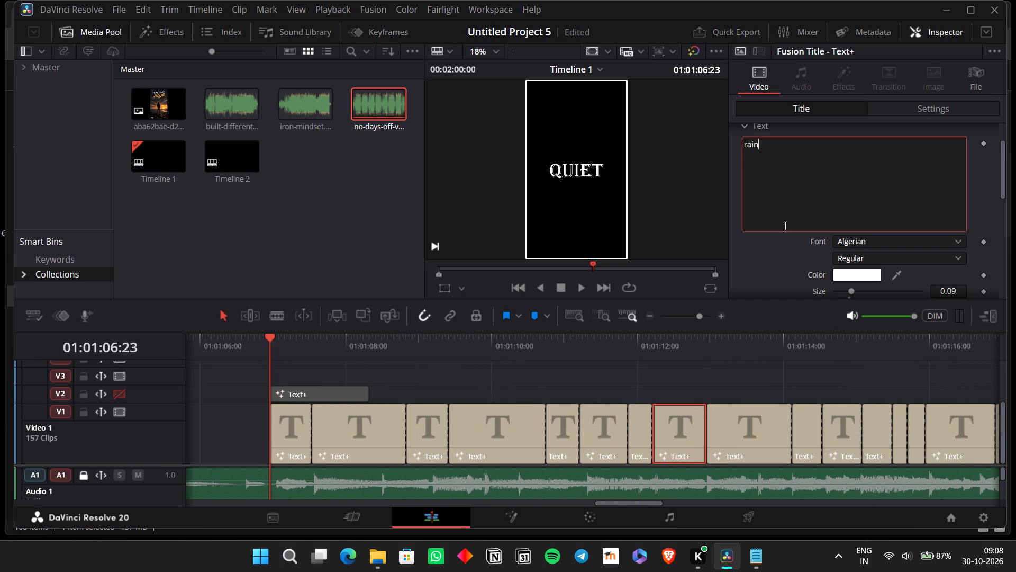
key(ctrl+a)
key(ctrl+v)
drag(886, 166, 787, 147)
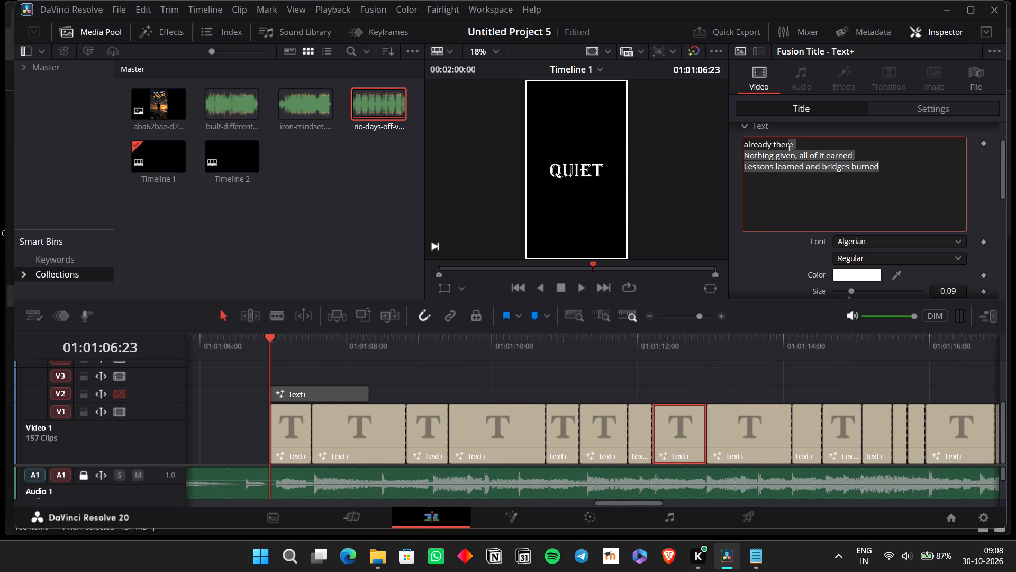
drag(787, 147, 772, 146)
key(ctrl+x)
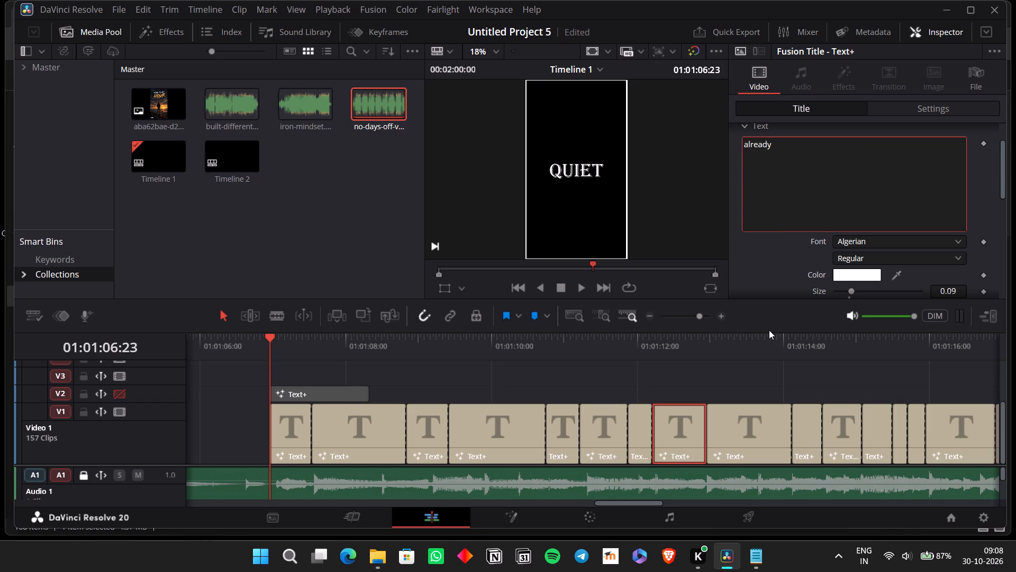
key(BackSpace)
Replace "rain" in the ninth bridge title with the cut lyrics, keeping only "there" and cutting the remaining two lines.
click(756, 433)
click(852, 145)
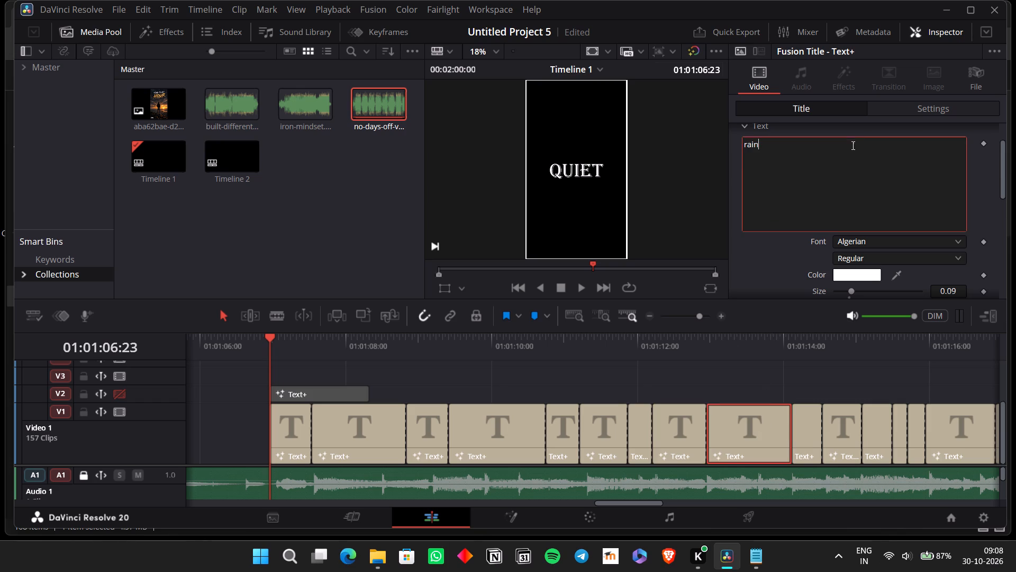
key(ctrl+a)
key(ctrl+v)
drag(897, 180, 742, 154)
key(ctrl+x)
key(BackSpace)
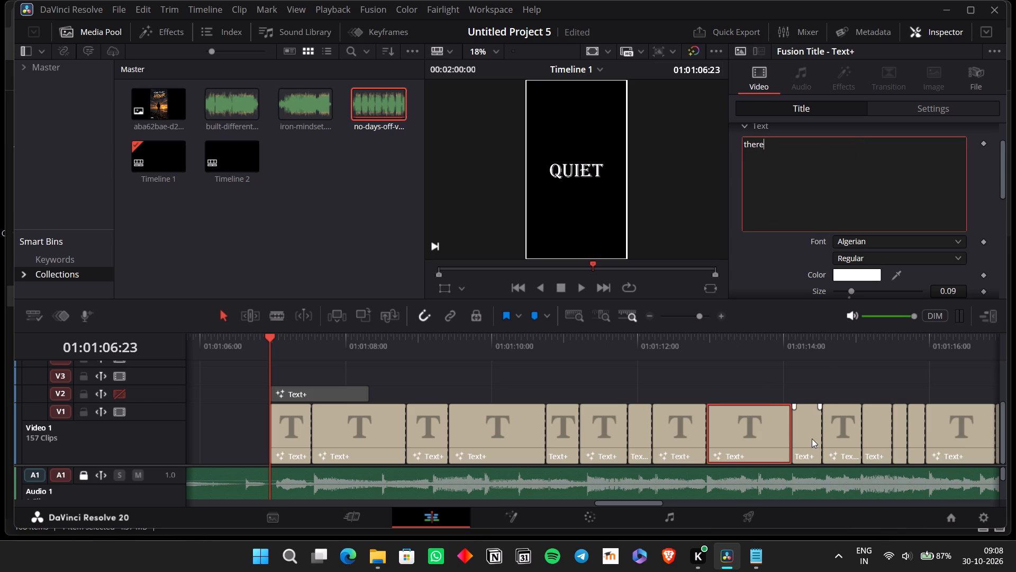
Replace "rain" in the tenth bridge title with the cut lyrics, keeping only "Nothing" and cutting the rest.
click(811, 439)
click(823, 196)
key(ctrl+a)
key(ctrl+v)
drag(892, 155, 794, 145)
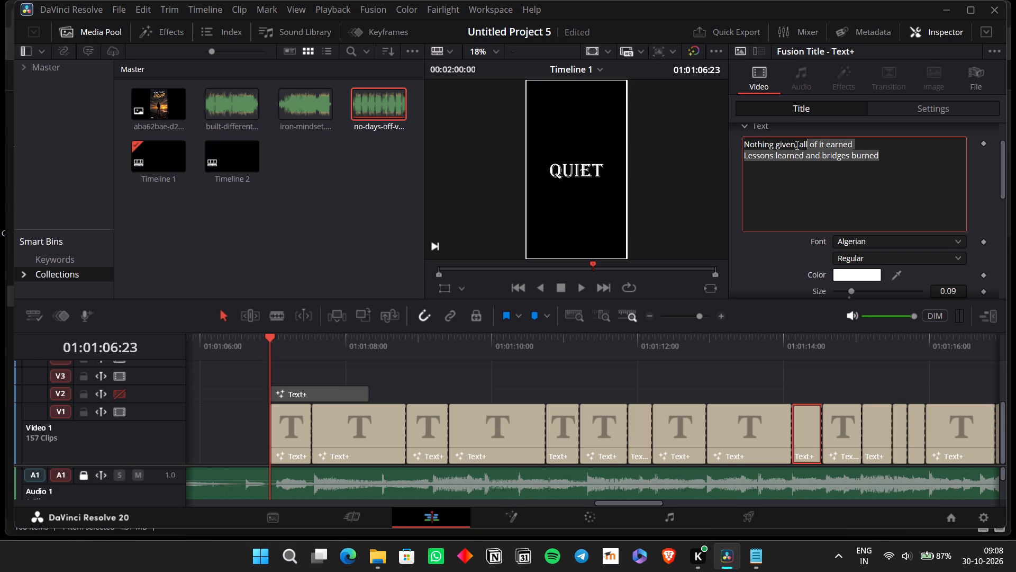
drag(794, 145, 776, 144)
key(ctrl+x)
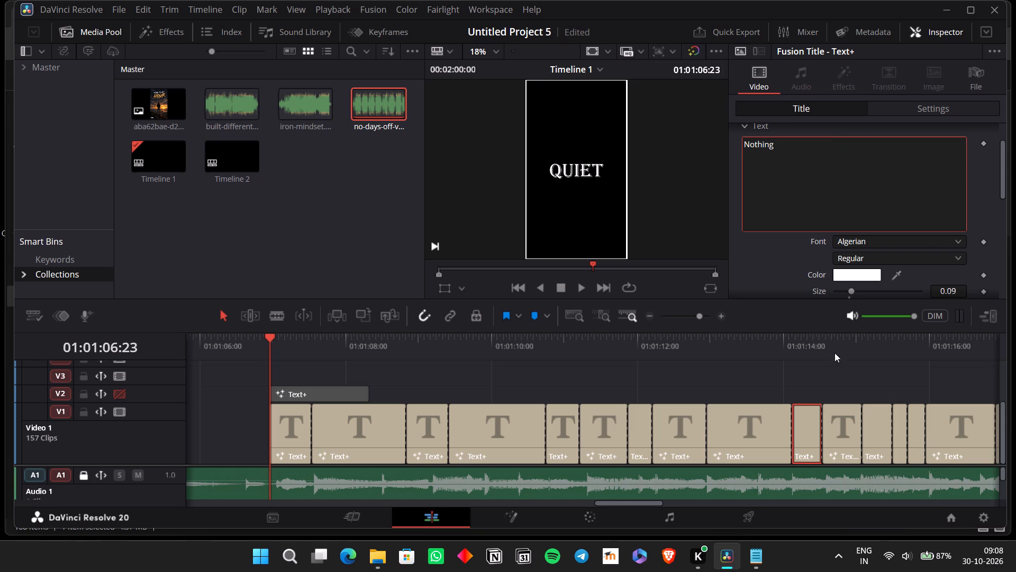
key(BackSpace)
Replace "rain" in the eleventh bridge title with the cut lyrics, keeping only "given" without the comma and cutting the rest.
click(848, 432)
click(819, 213)
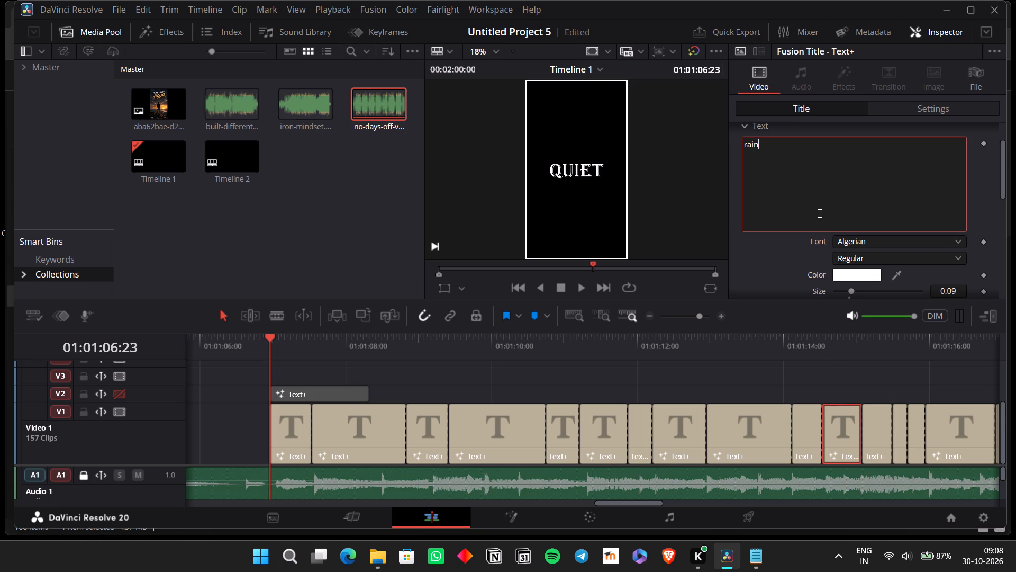
key(ctrl+a)
key(ctrl+v)
drag(895, 152, 774, 141)
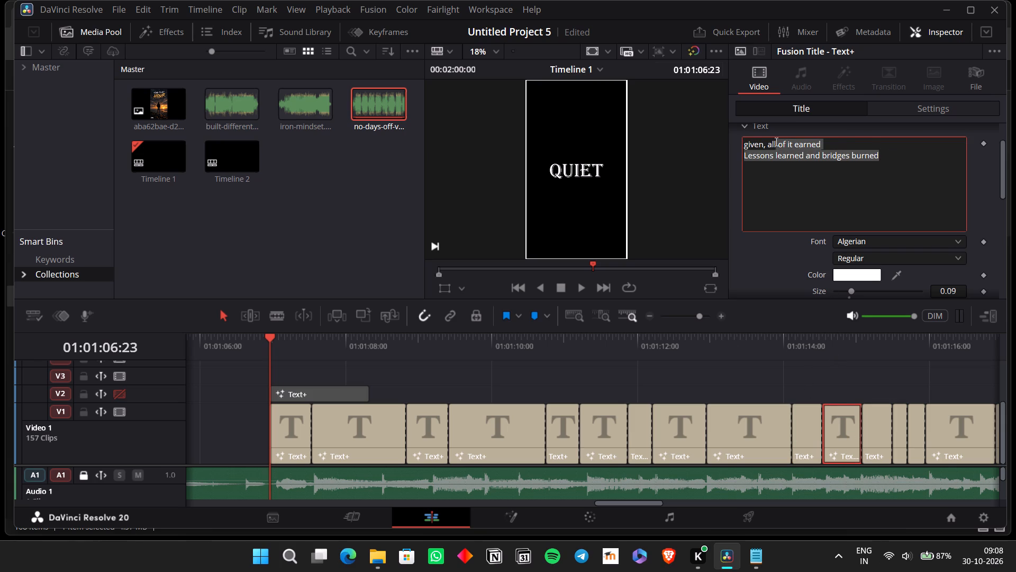
drag(774, 141, 768, 144)
key(ctrl+x)
key(BackSpace)
key(BackSpace)
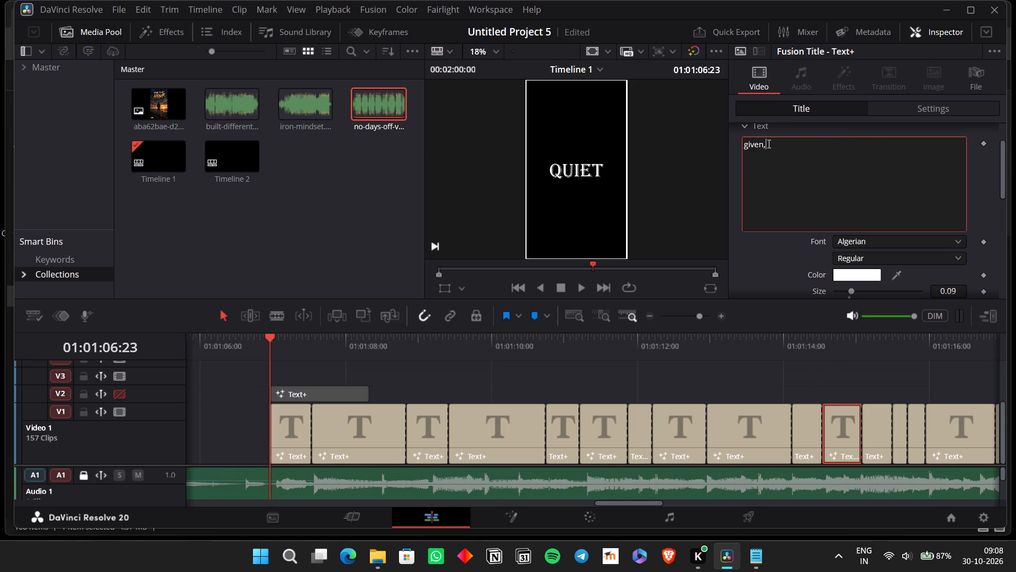
key(space)
key(BackSpace)
Replace "rain" in the twelfth bridge title with the cut lyrics, keeping only "all" and cutting the rest.
click(870, 431)
click(854, 195)
key(ctrl+a)
key(ctrl+v)
drag(903, 158, 755, 147)
key(ctrl+x)
key(BackSpace)
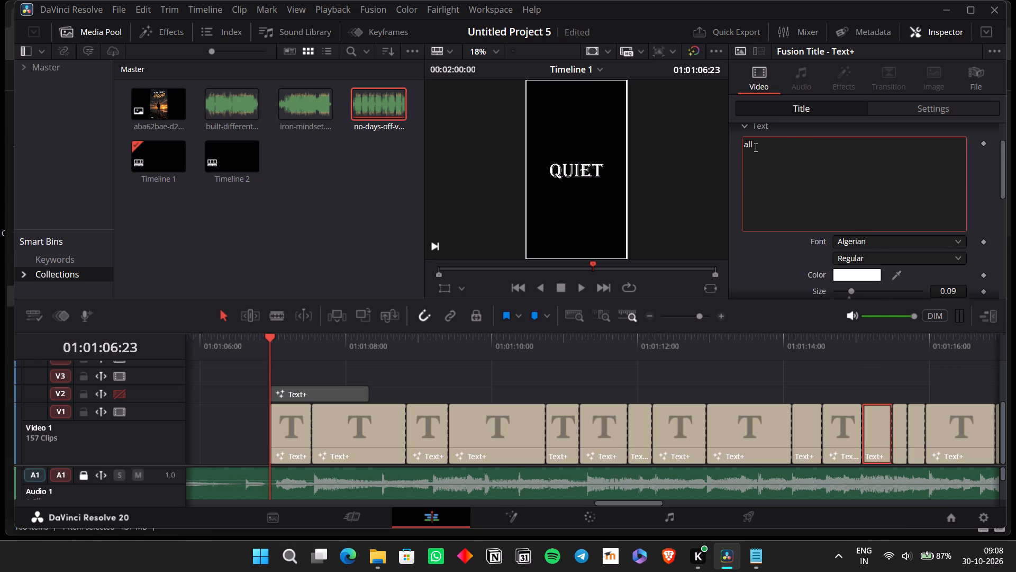
Replace "rain" in the thirteenth bridge title with the cut lyrics, keeping only "of" and cutting the rest.
click(898, 424)
click(832, 189)
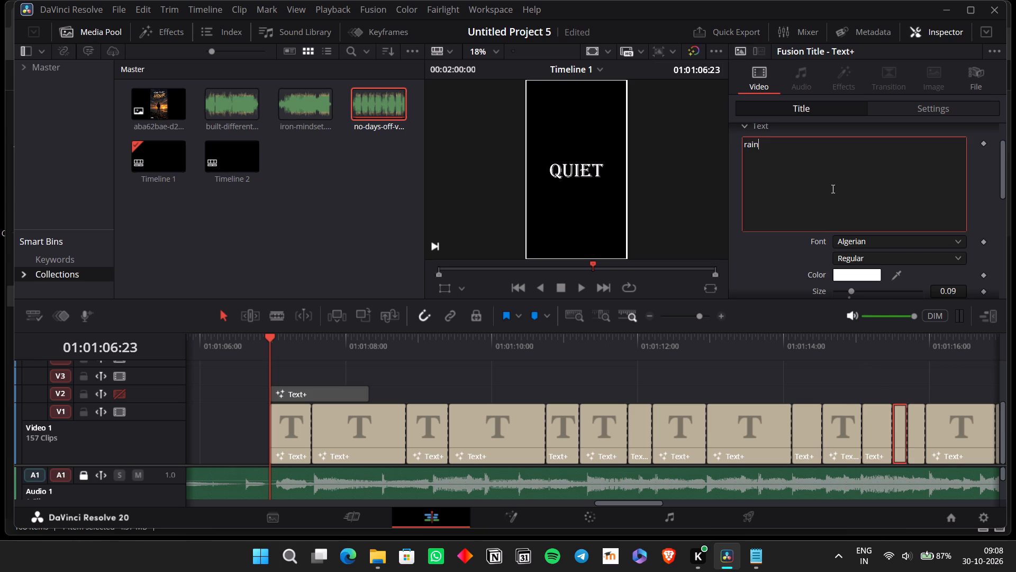
key(ctrl+a)
key(ctrl+v)
drag(897, 167, 761, 157)
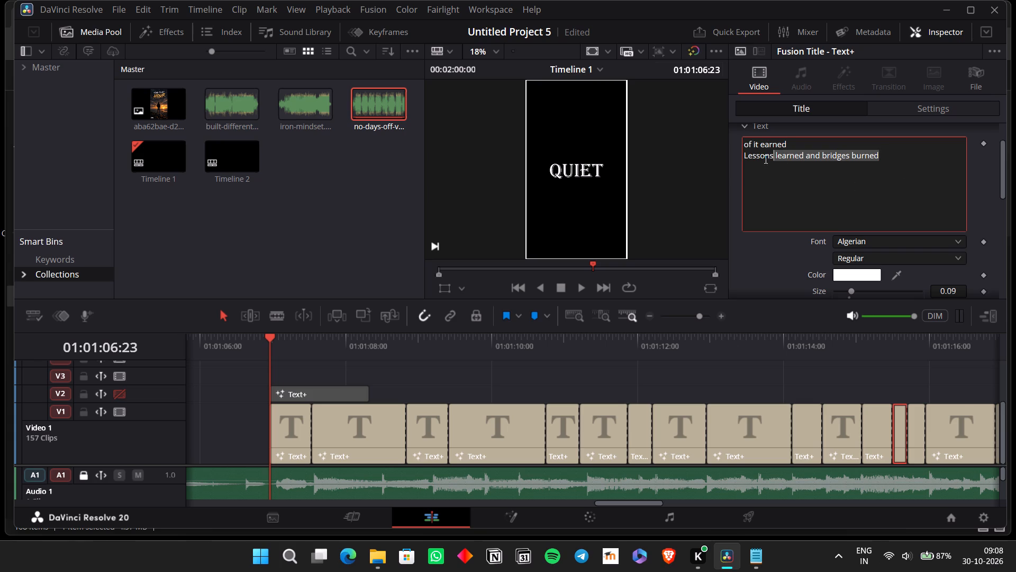
drag(761, 157, 750, 149)
drag(750, 149, 754, 150)
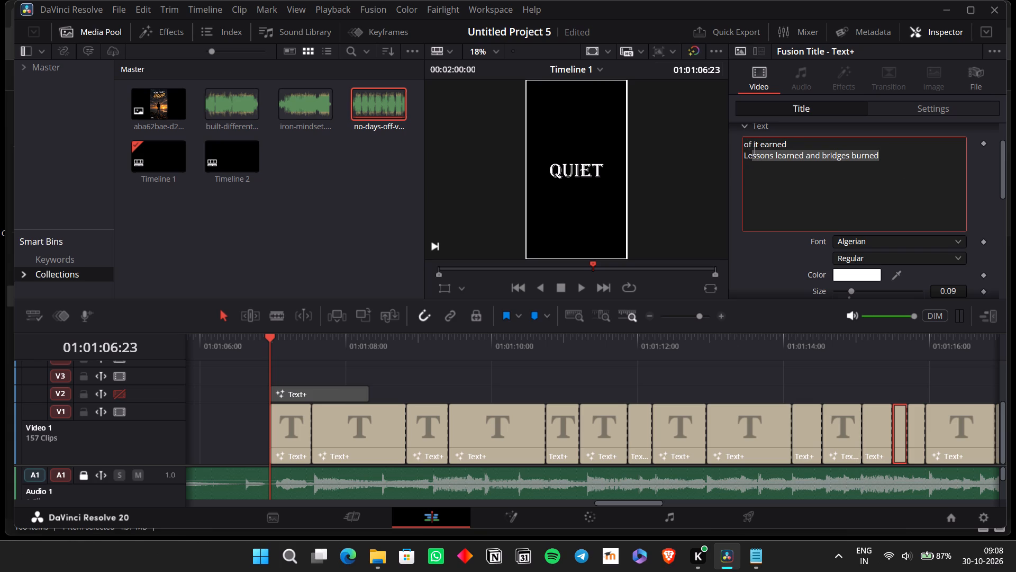
drag(754, 150, 754, 143)
key(ctrl+x)
key(BackSpace)
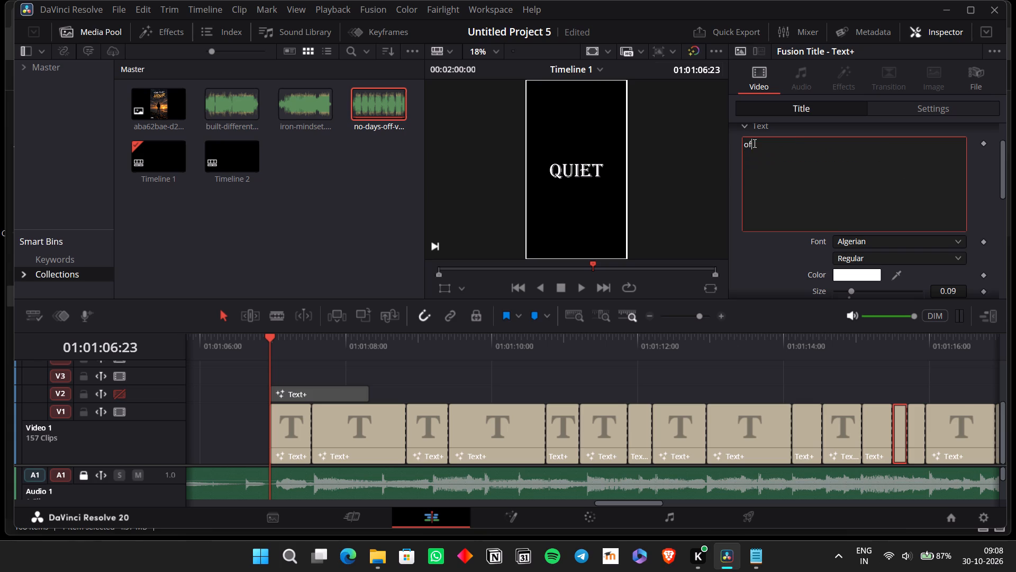
Replace "rain" in the fourteenth bridge title with the cut lyrics, keeping only "it" and cutting the rest.
click(910, 432)
click(854, 209)
key(ctrl+a)
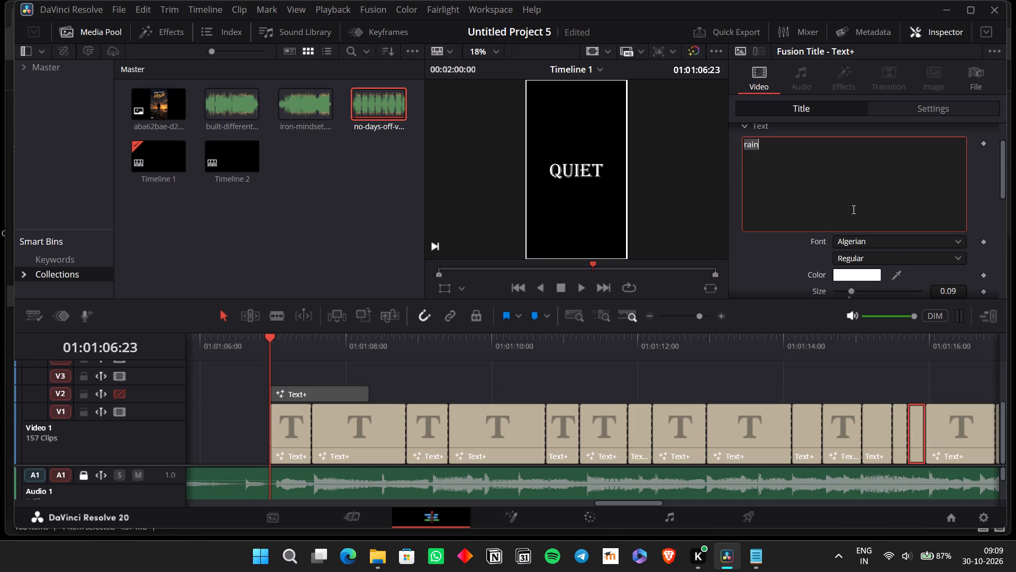
key(ctrl+v)
drag(899, 161, 749, 142)
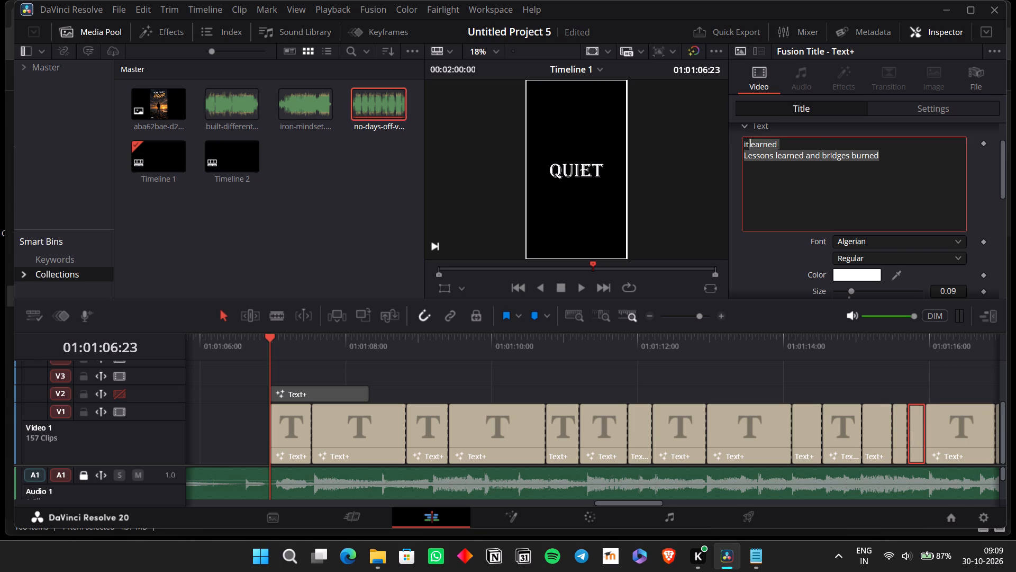
drag(749, 142, 750, 143)
key(ctrl+x)
key(BackSpace)
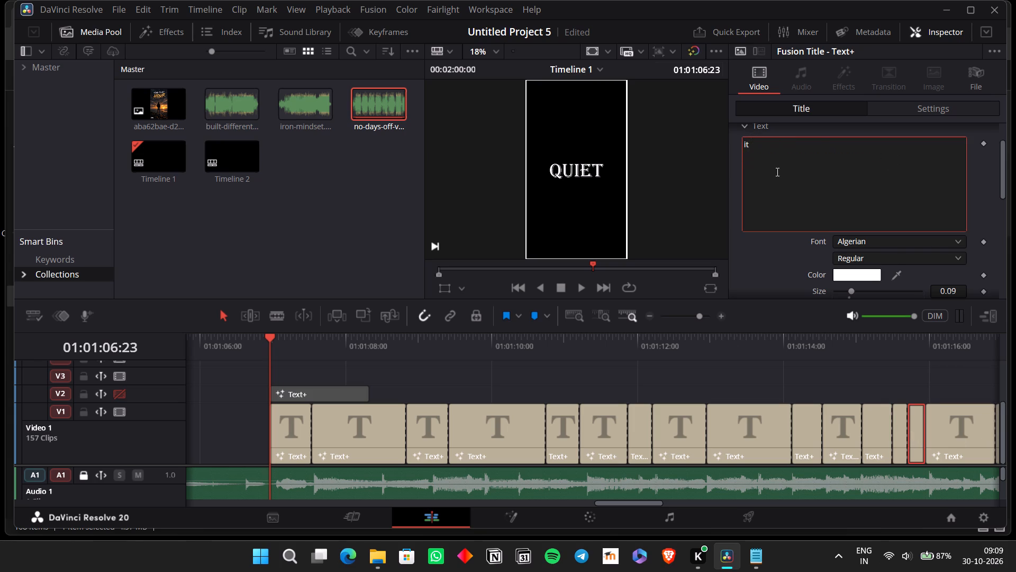
Replace "rain" in the fifteenth bridge title with the cut lyrics, keeping only "earned" and cutting the last line.
scroll(729, 355, left, 1)
click(708, 422)
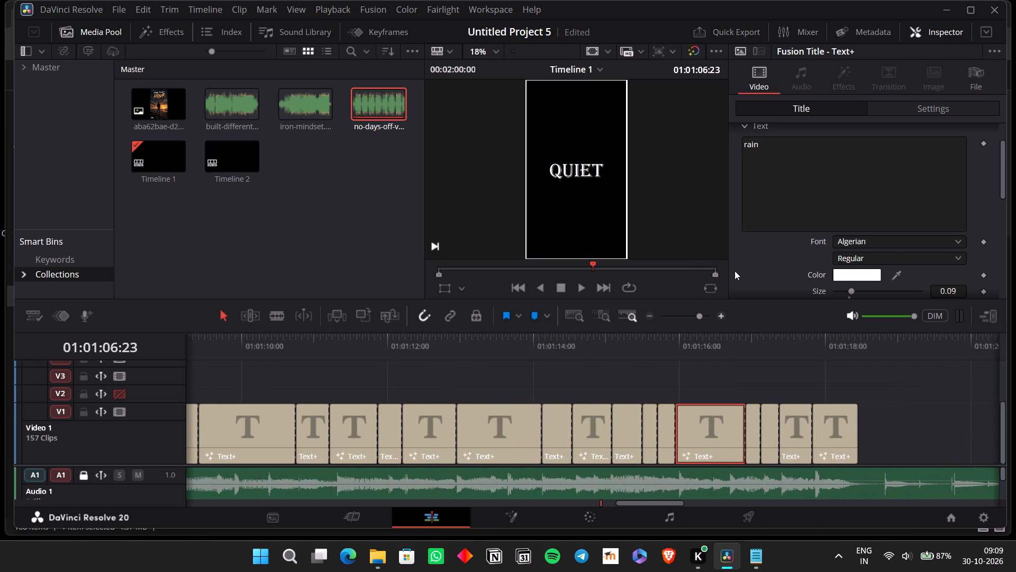
click(769, 210)
key(ctrl+a)
key(ctrl+v)
drag(899, 156, 697, 158)
key(ctrl+x)
key(BackSpace)
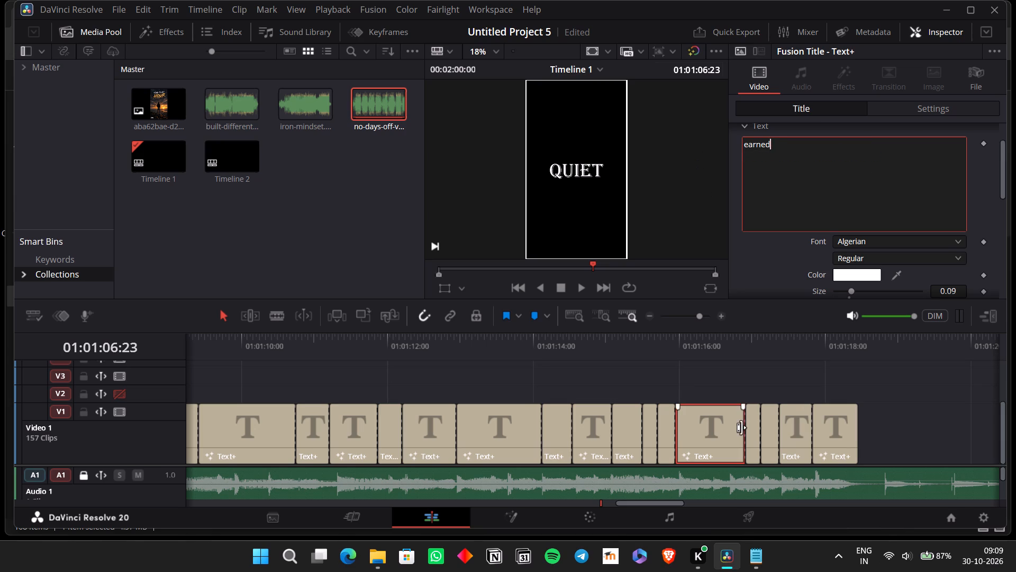
Replace "rain" in the sixteenth bridge title with the cut lyrics, keeping only "Lessons" and cutting the rest.
click(755, 436)
click(772, 212)
key(ctrl+a)
key(ctrl+v)
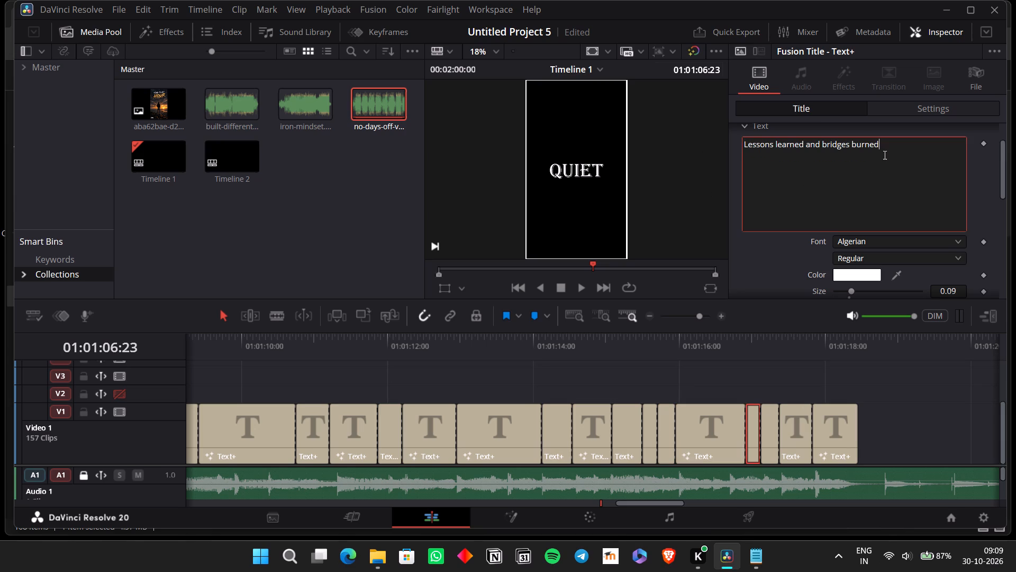
drag(889, 146, 774, 140)
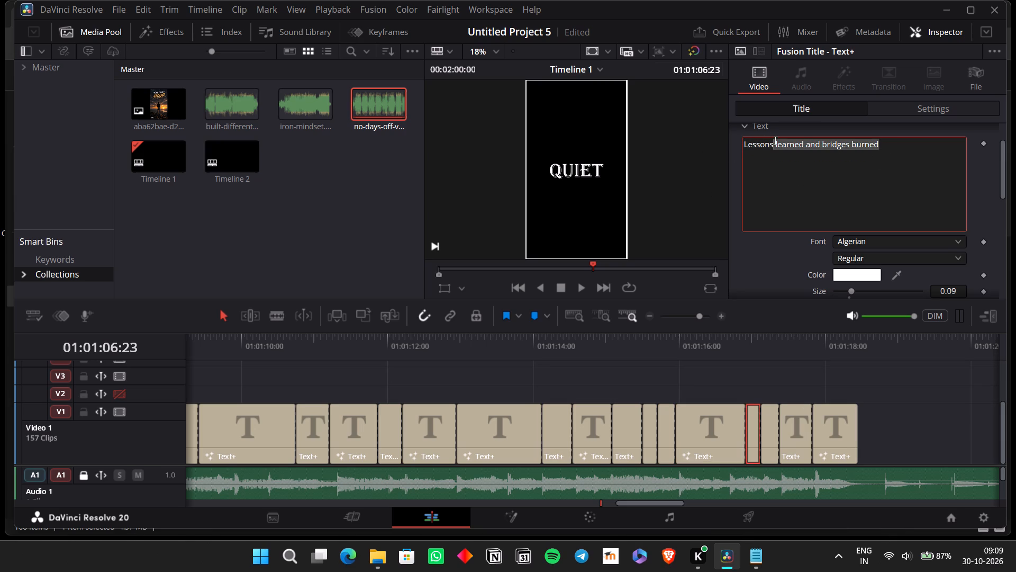
key(ctrl+x)
Replace "rain" in the seventeenth bridge title with the cut lyrics, keeping only "learned" and cutting the rest.
click(764, 435)
click(812, 182)
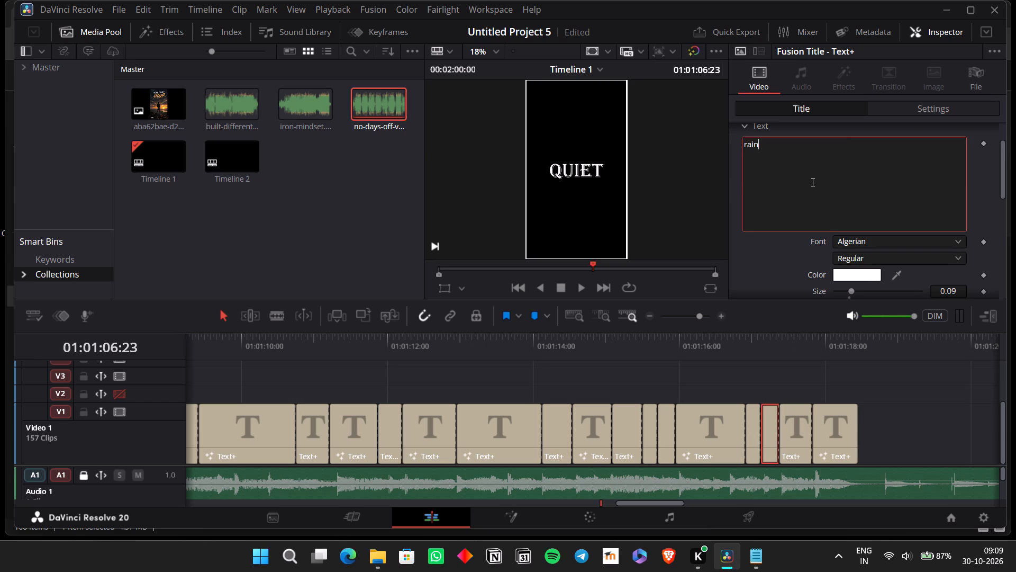
key(ctrl+a)
key(ctrl+v)
drag(870, 145, 775, 144)
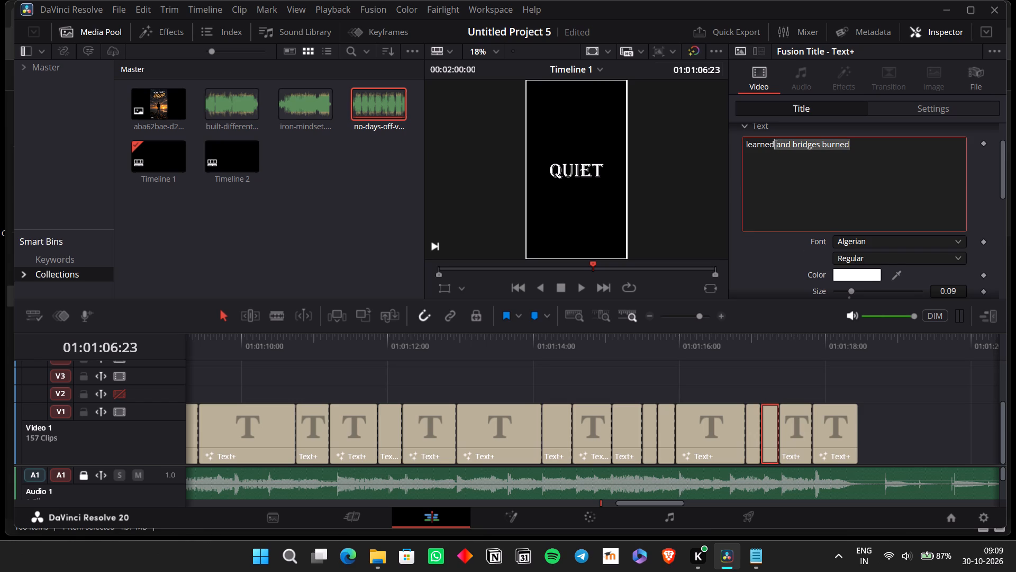
drag(775, 144, 778, 146)
key(ctrl+x)
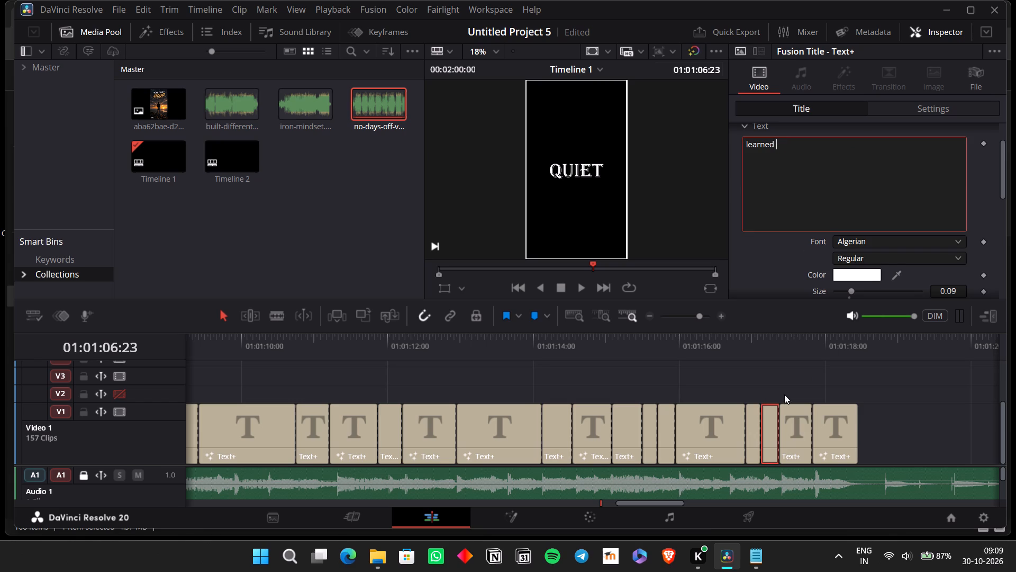
Replace "rain" in the eighteenth bridge title with the cut lyrics, keeping only "and" and cutting the rest.
click(794, 428)
click(837, 125)
click(830, 181)
key(ctrl+a)
key(ctrl+v)
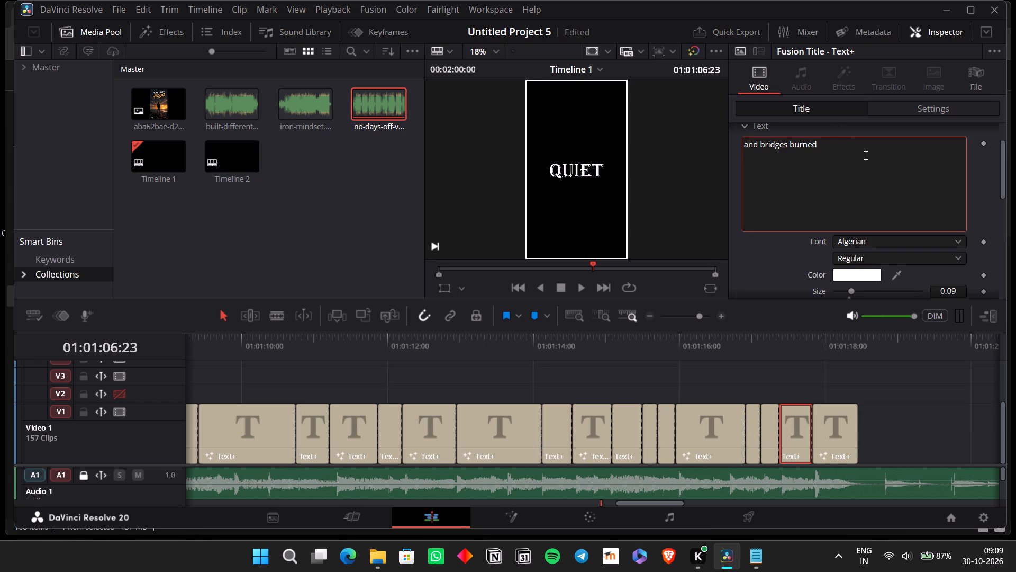
drag(840, 140, 761, 145)
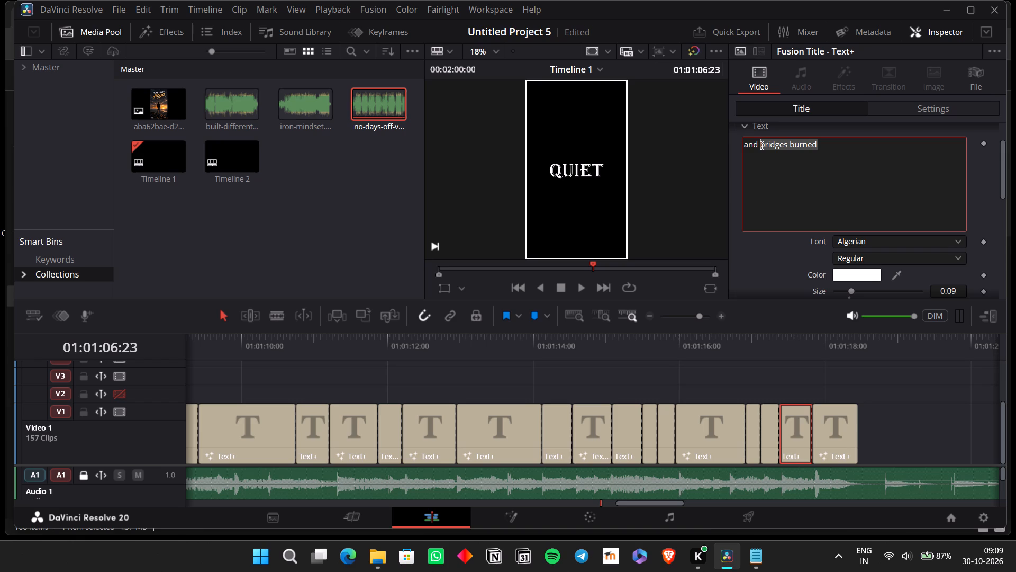
key(ctrl+x)
key(BackSpace)
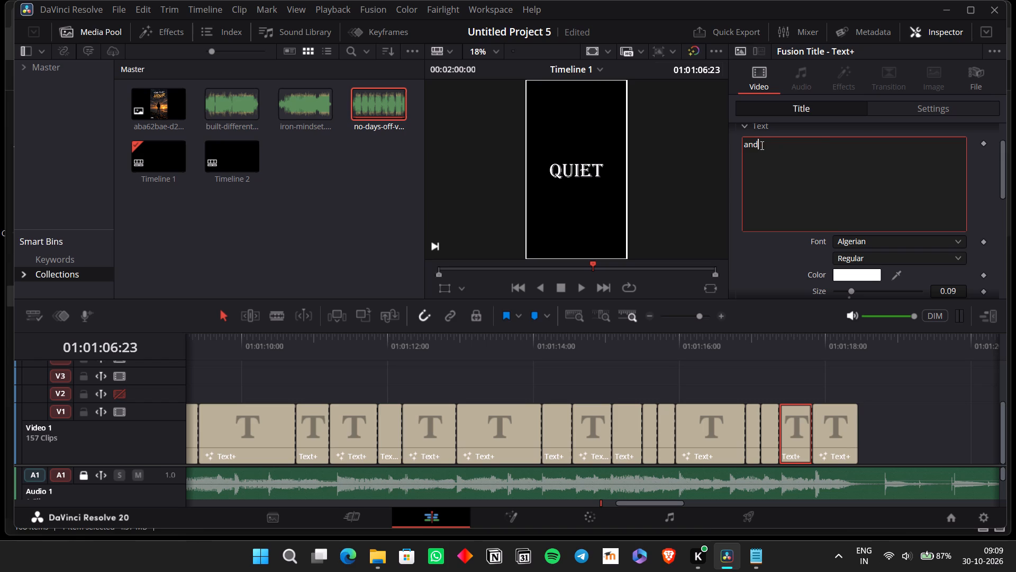
Replace "rain" in the last bridge title with the remaining cut lyrics "bridges burned".
click(827, 437)
click(798, 182)
key(ctrl+a)
key(ctrl+v)
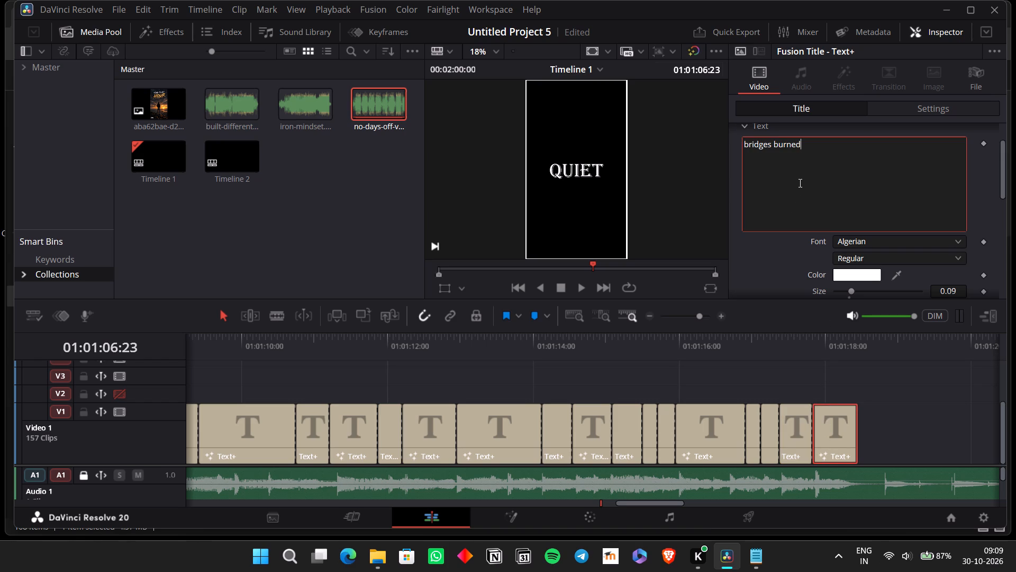
Play the bridge from its first title through "Lessons" to check the words against the vocals.
click(804, 425)
scroll(449, 387, right, 1)
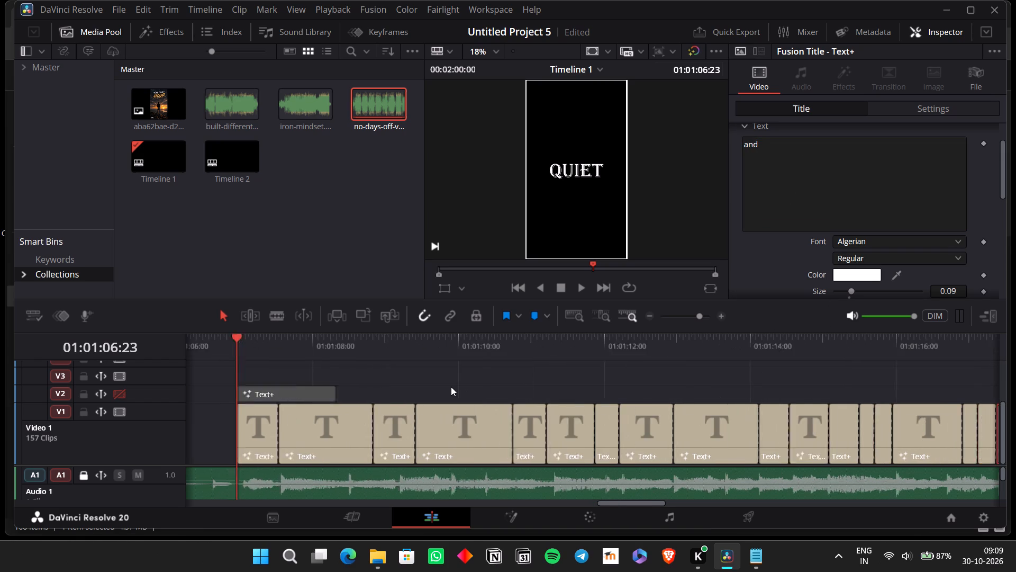
scroll(451, 387, right, 1)
click(307, 343)
key(space)
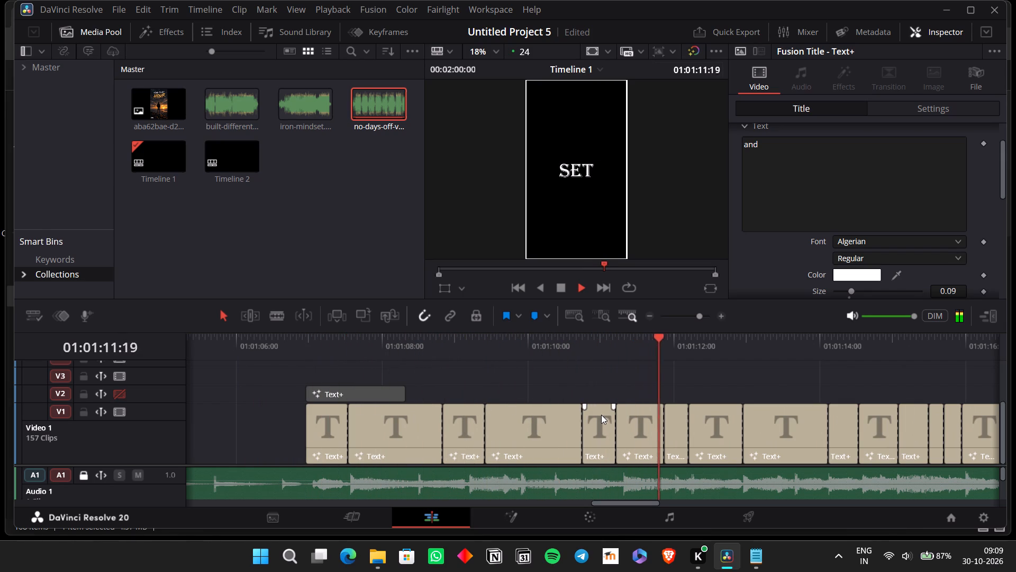
scroll(601, 415, left, 1)
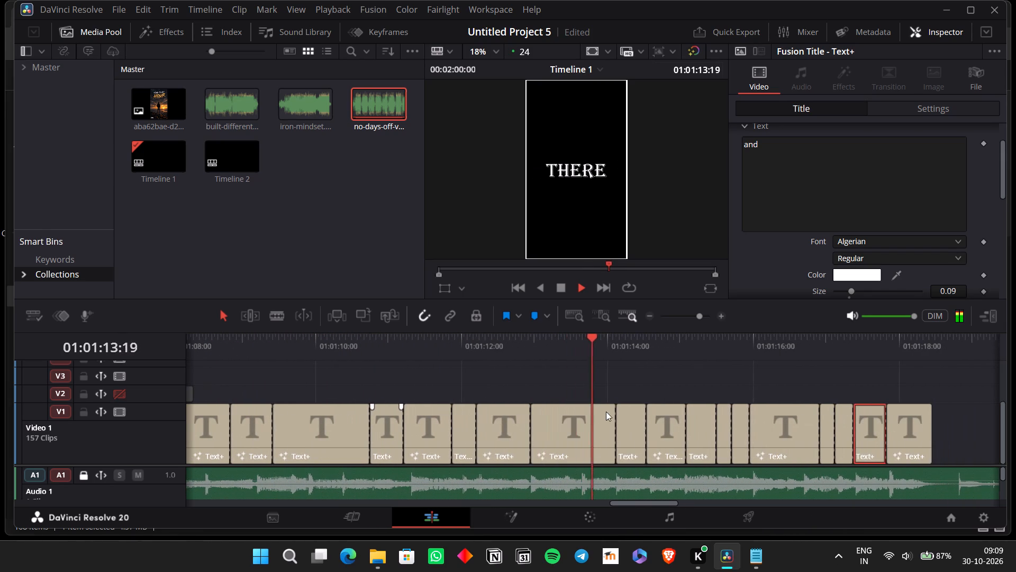
scroll(610, 408, left, 1)
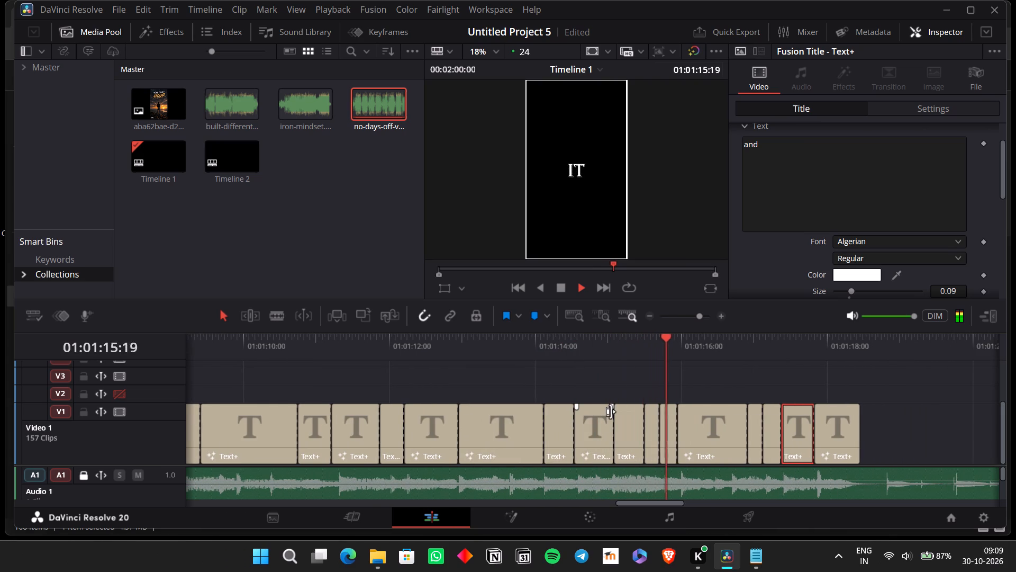
key(space)
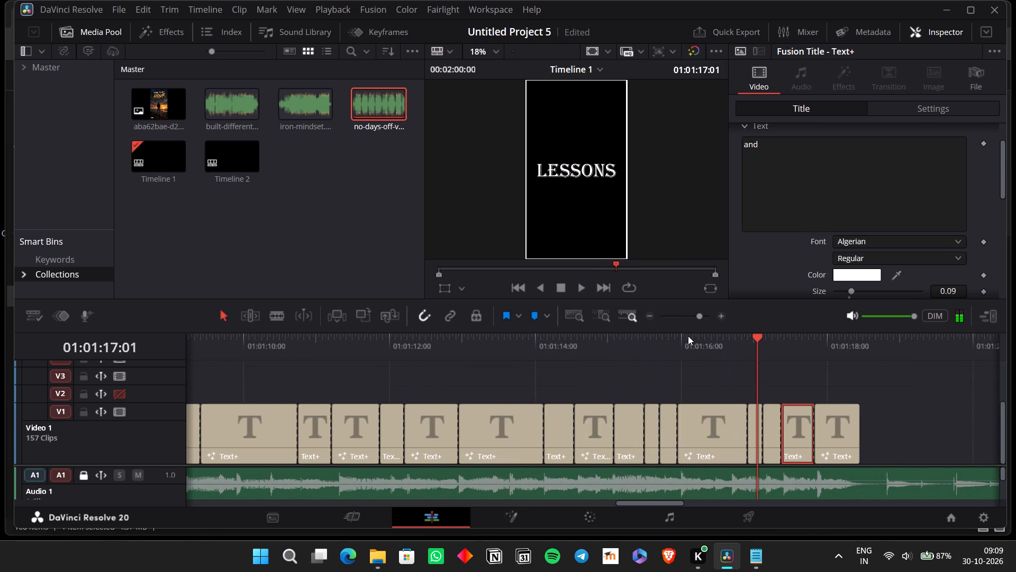
Replay the passage around "earned" and "Lessons" to check the timing, and park the playhead at 01:01:16:11 within the "earned" title.
click(700, 349)
key(space)
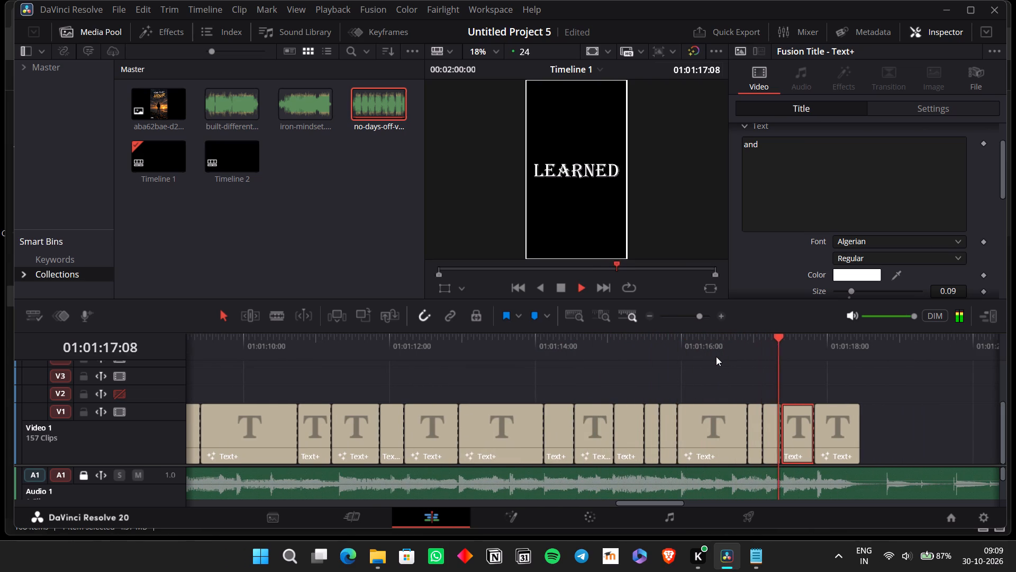
key(space)
click(716, 357)
click(704, 361)
key(space)
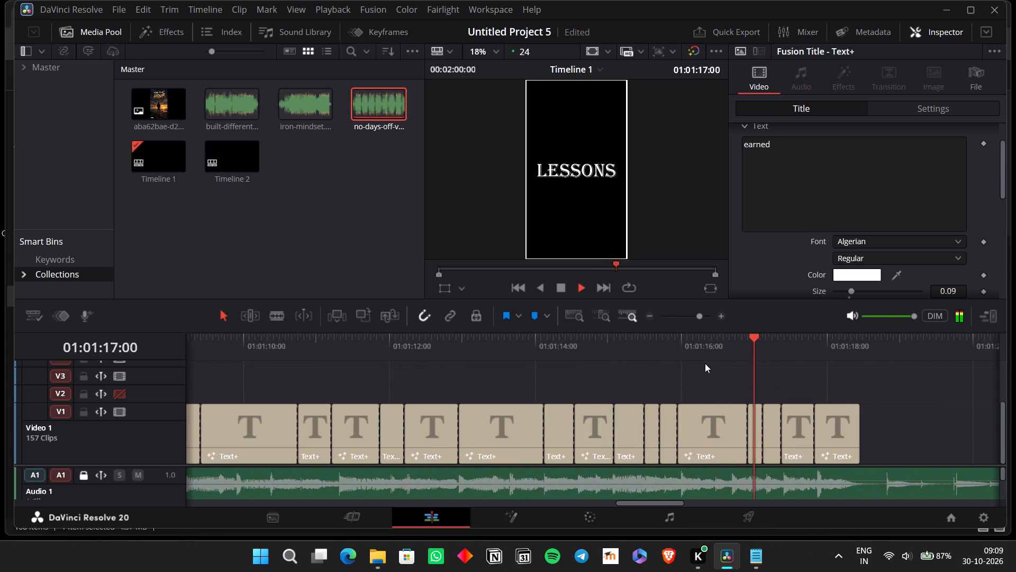
key(space)
click(692, 364)
click(683, 350)
key(space)
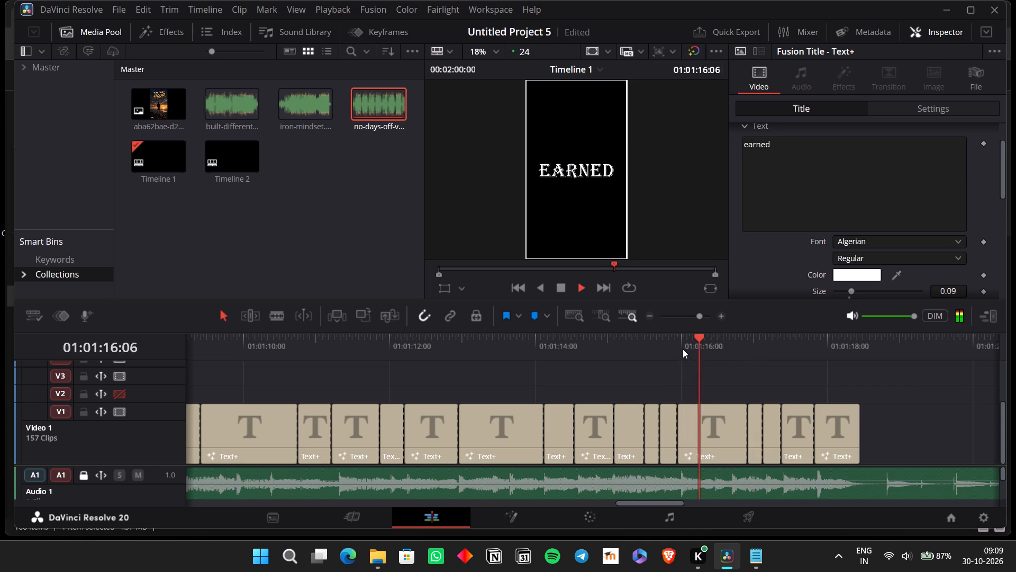
key(space)
click(694, 352)
key(space)
key(space)
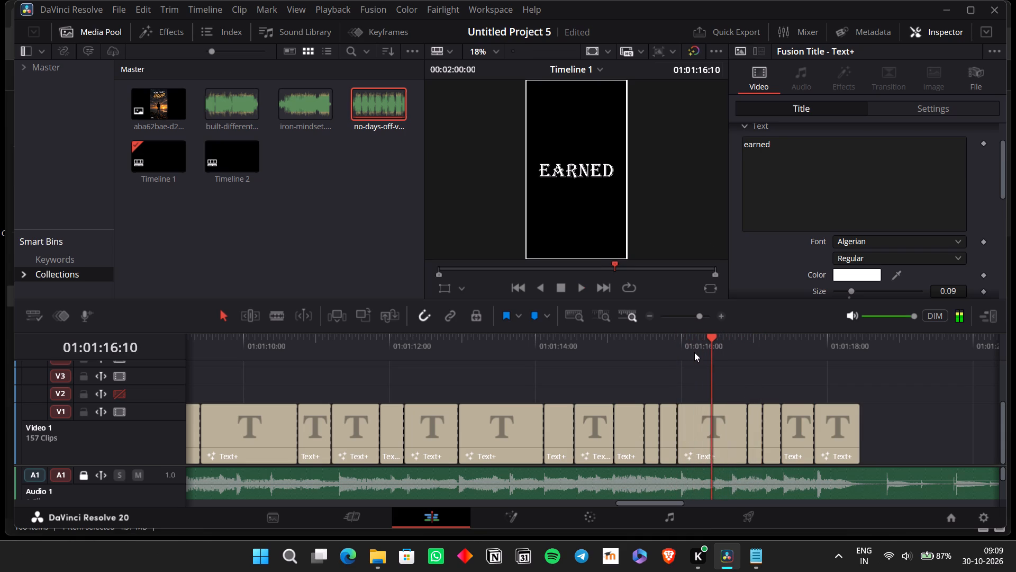
key(Right)
Move the last four bridge titles, "Lessons" through "bridges burned", earlier to start at 01:01:16:11 over "earned", and play them.
drag(732, 383, 736, 383)
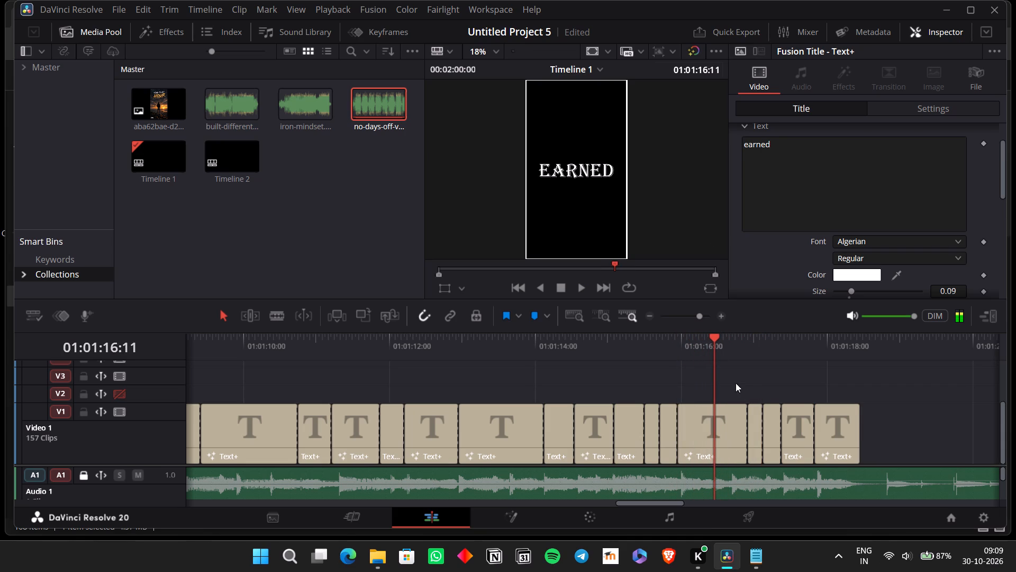
drag(736, 383, 778, 407)
drag(759, 379, 852, 441)
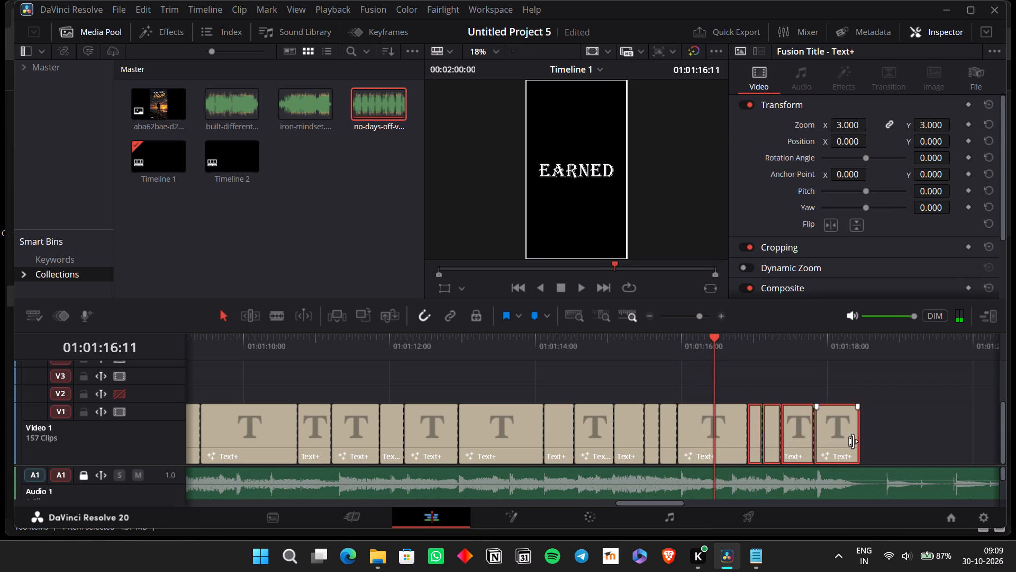
drag(851, 441, 828, 445)
key(ctrl+z)
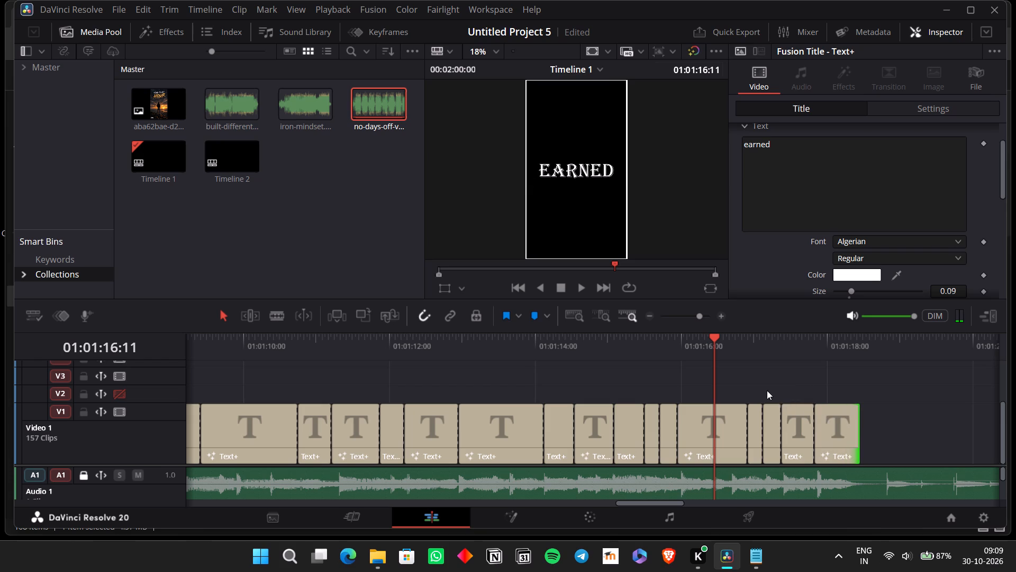
drag(756, 390, 827, 427)
drag(827, 427, 784, 426)
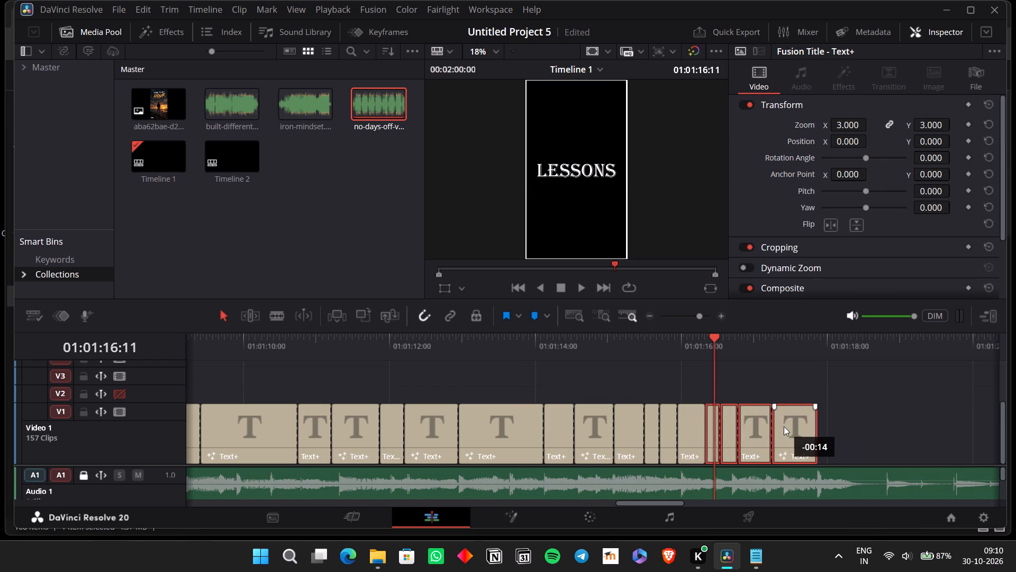
drag(784, 426, 788, 429)
click(673, 338)
key(space)
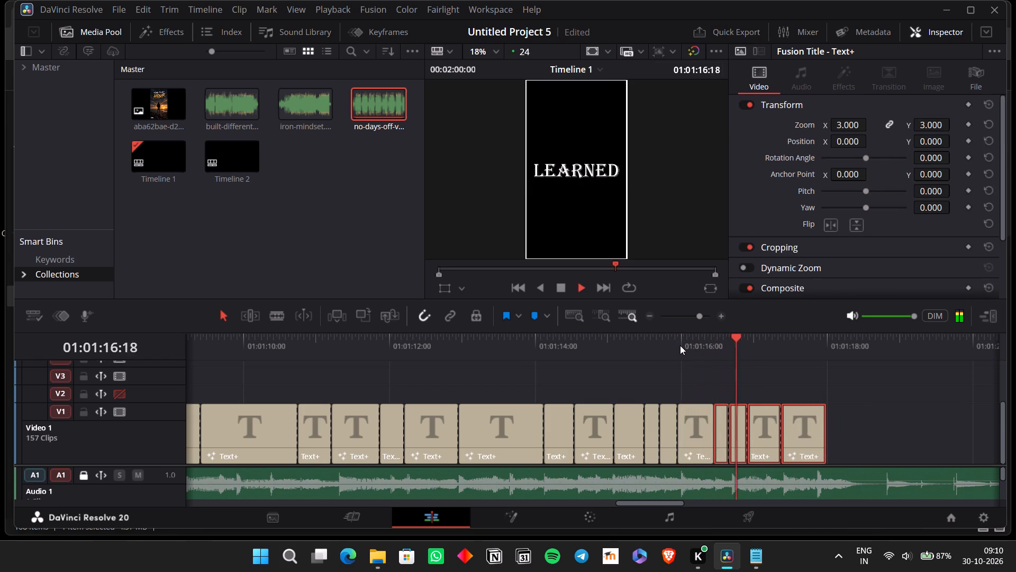
key(space)
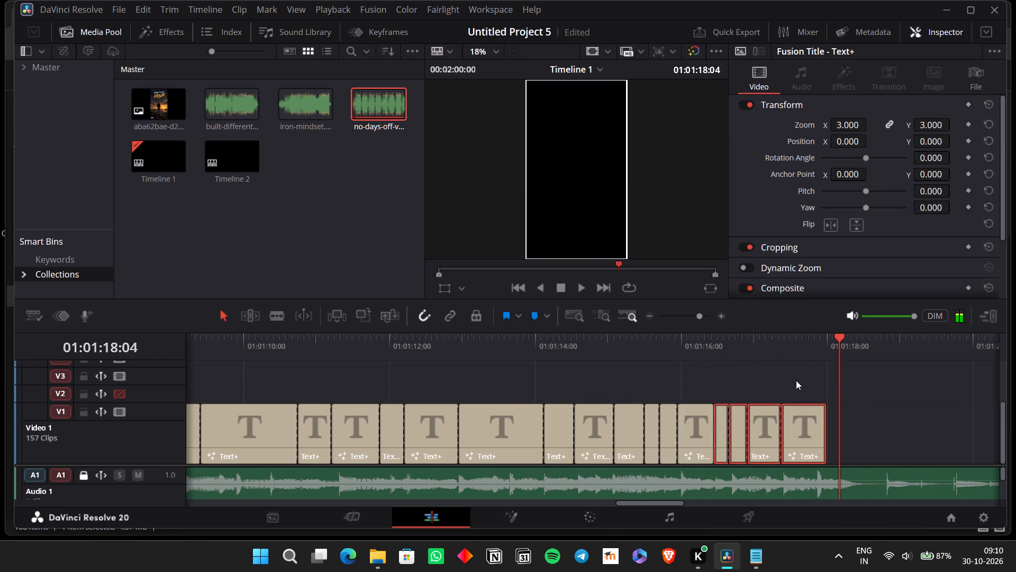
Split the "bridges burned" title at 01:01:17:19 and extend the second piece to about 21 frames.
click(777, 355)
click(722, 317)
click(894, 406)
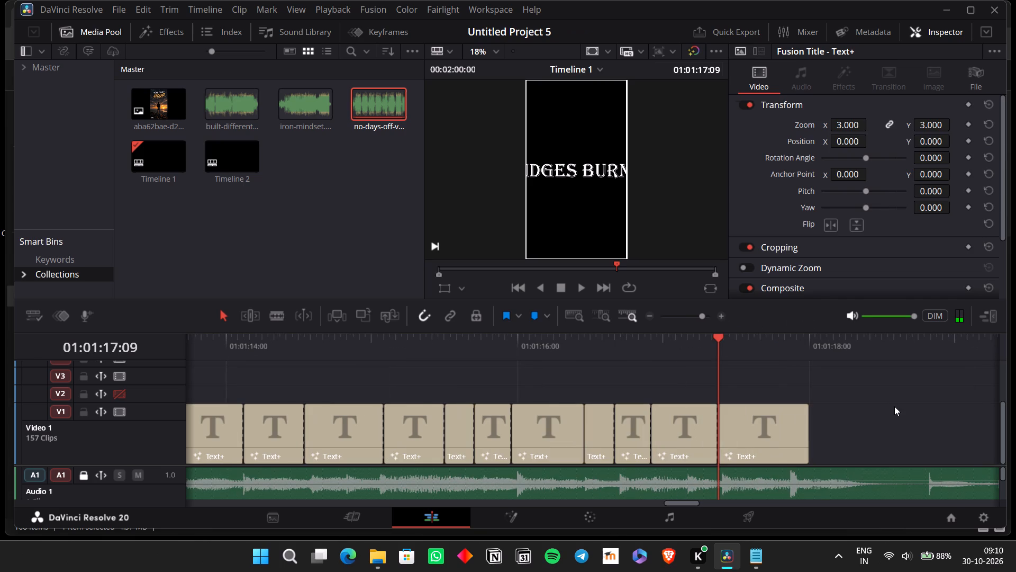
key(space)
key(space)
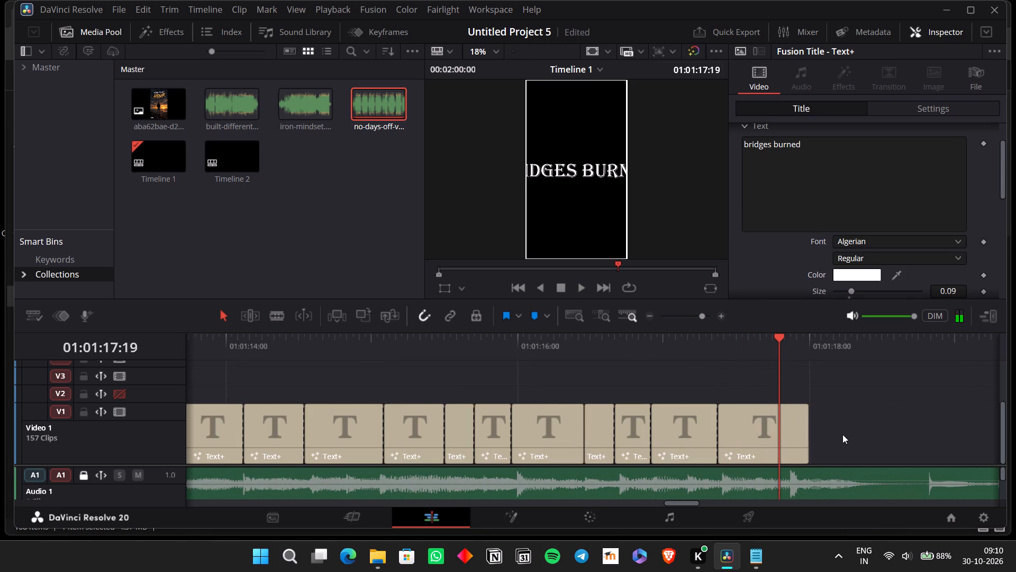
key(ctrl+b)
drag(805, 436, 902, 434)
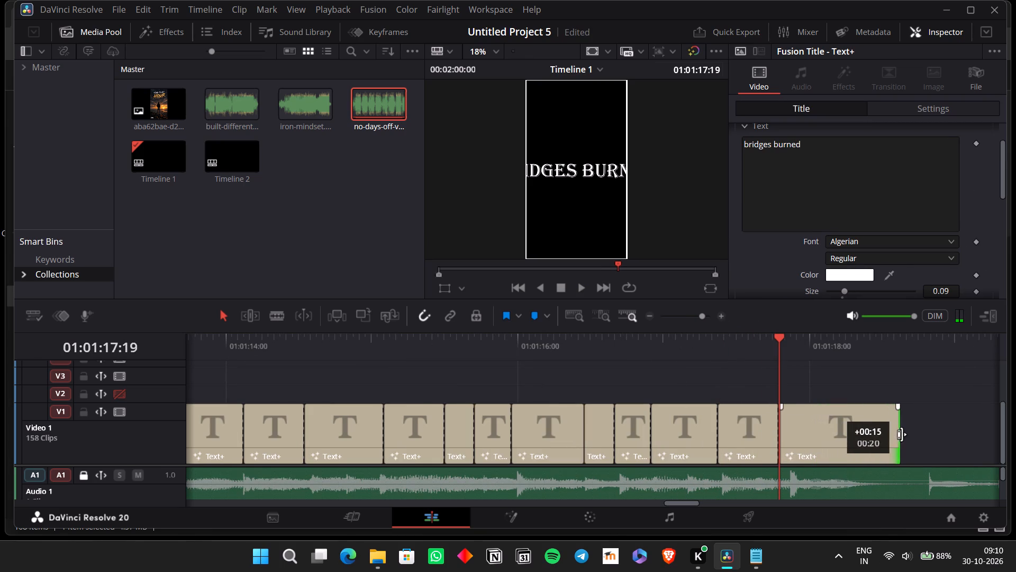
drag(902, 434, 904, 433)
Keep only "burned" in the text of the second piece and only "bridges" in the first.
click(873, 432)
double_click(769, 144)
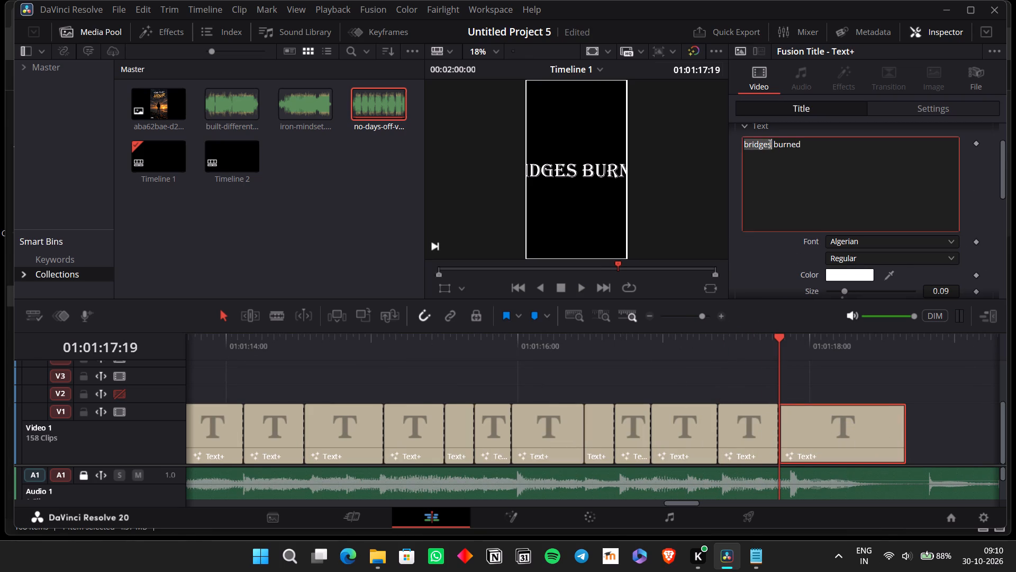
key(BackSpace)
key(Delete)
click(732, 425)
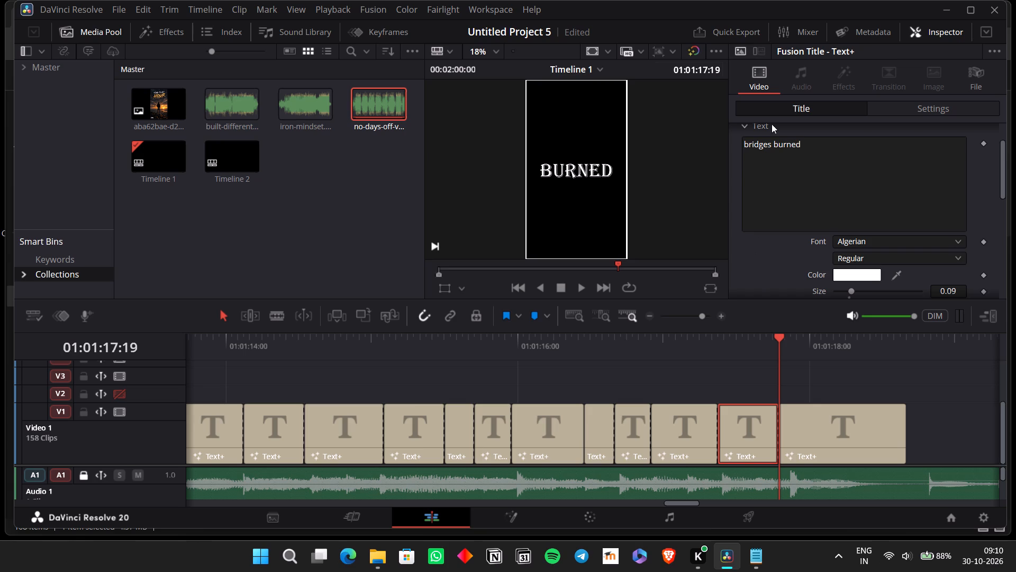
double_click(794, 141)
key(BackSpace)
key(BackSpace)
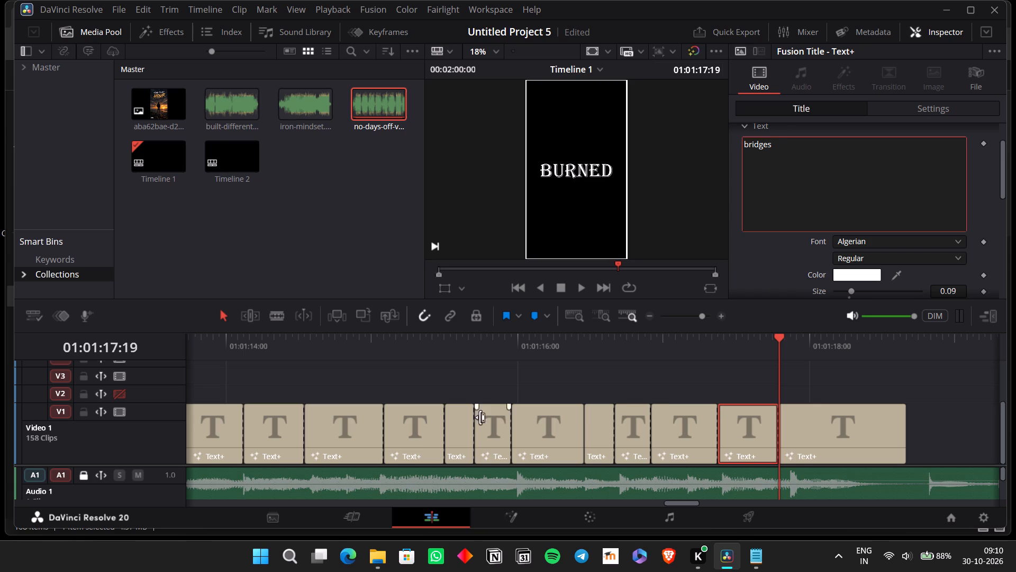
Replay the last bridge words and roll the cut between "learned" and "and" to about 01:01:17:04.
click(412, 358)
click(458, 363)
key(space)
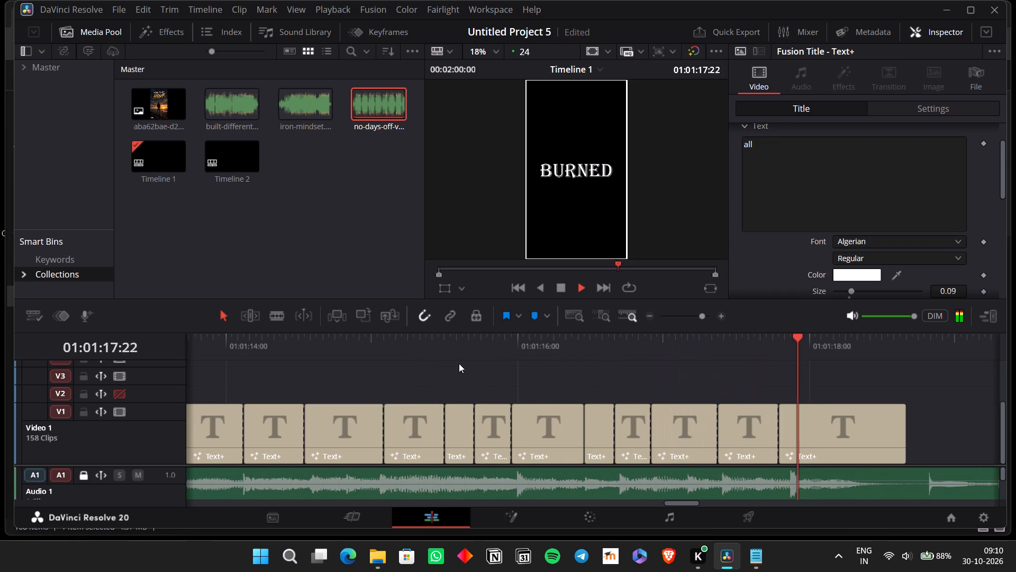
key(space)
click(536, 354)
key(space)
key(space)
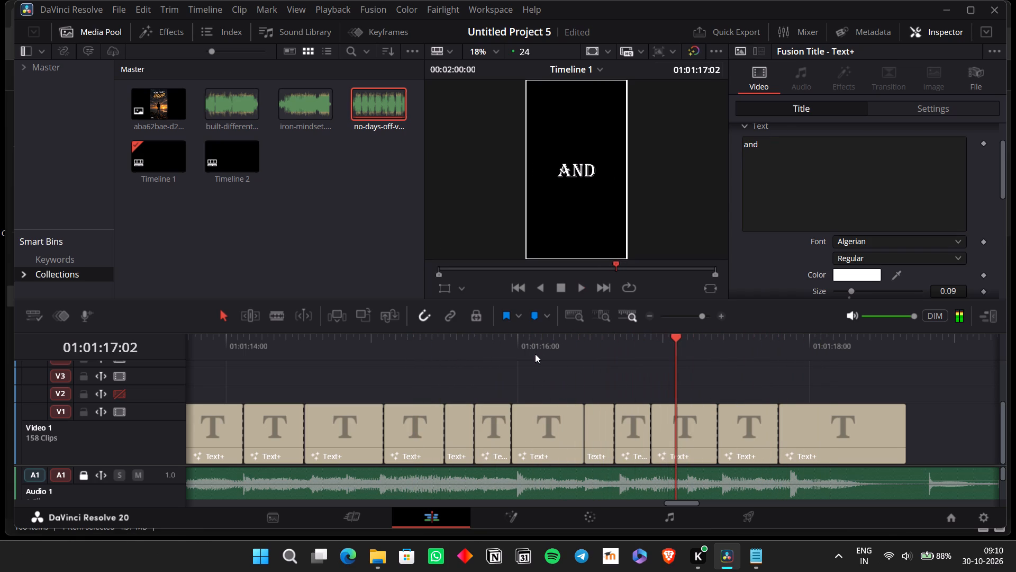
click(602, 350)
key(space)
key(space)
key(space)
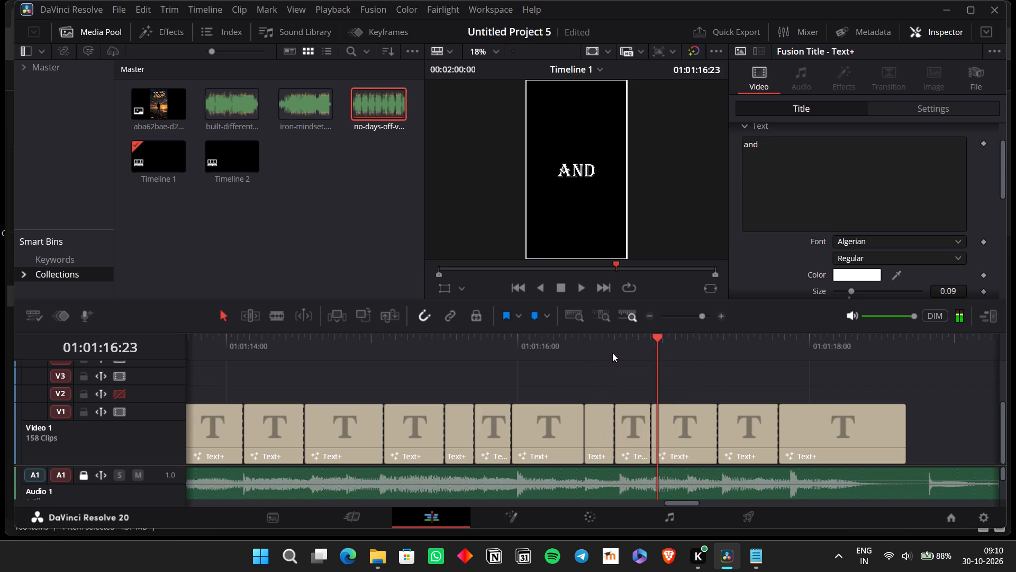
key(space)
drag(652, 428, 686, 428)
Roll the cut between "Lessons" and "learned" to 01:01:16:18 and the cut between "earned" and "Lessons" to about 01:01:16:09.
click(537, 352)
key(space)
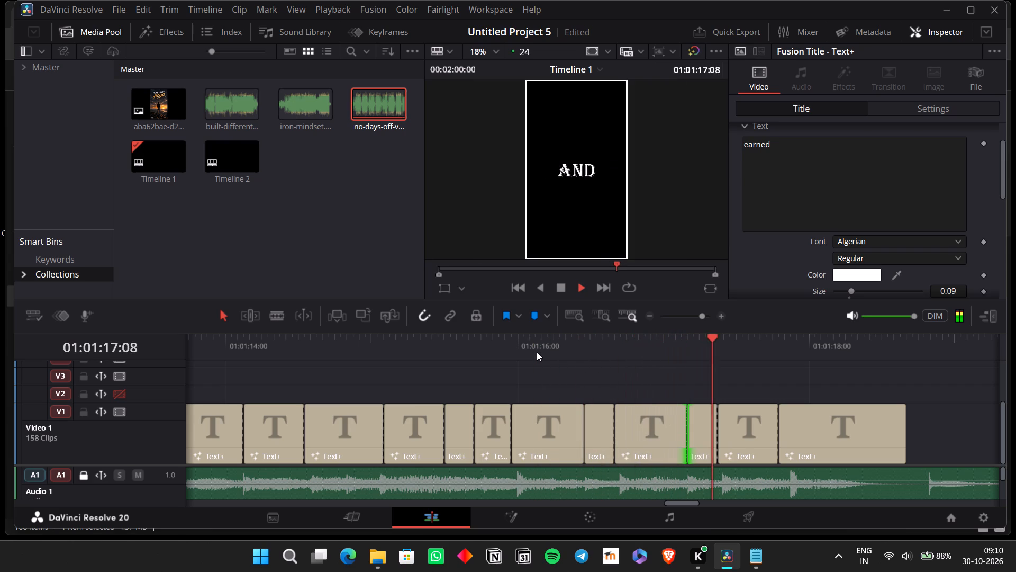
key(space)
click(545, 356)
key(space)
key(space)
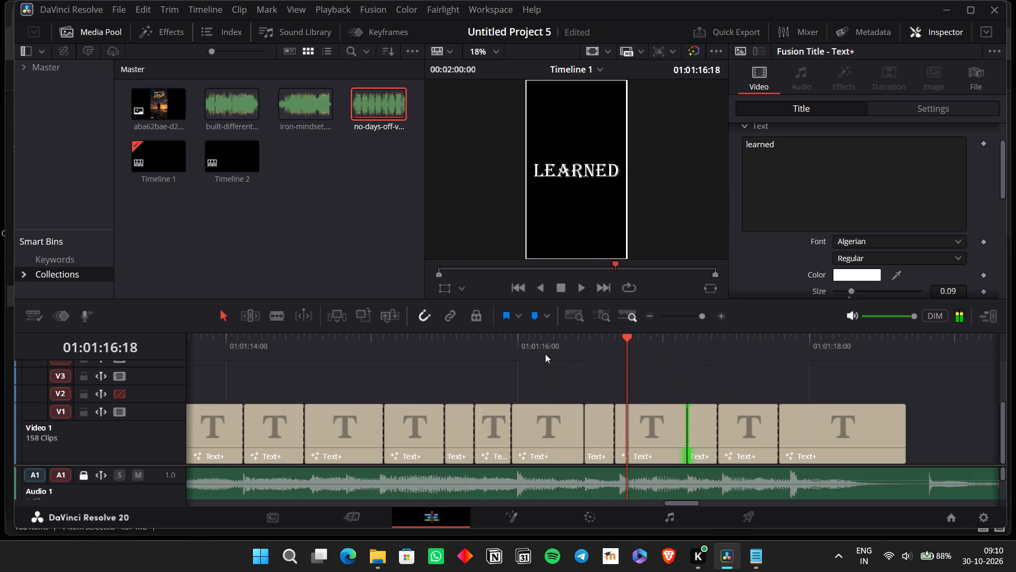
drag(615, 442, 632, 443)
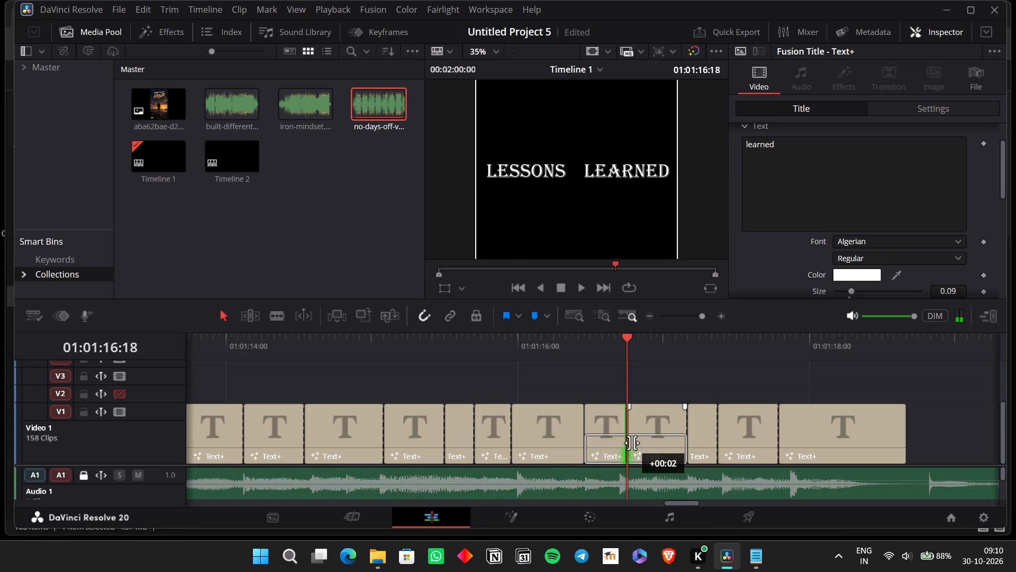
drag(632, 443, 633, 443)
drag(586, 434, 573, 436)
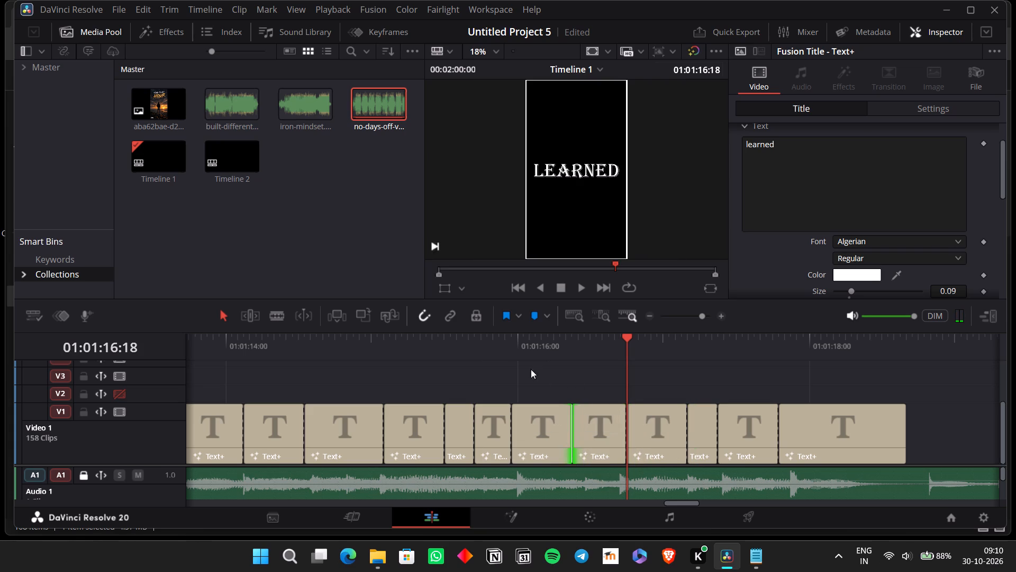
Play the bridge ending, extend the "burned" title to end at 01:01:18:19, and save the project.
click(464, 353)
key(space)
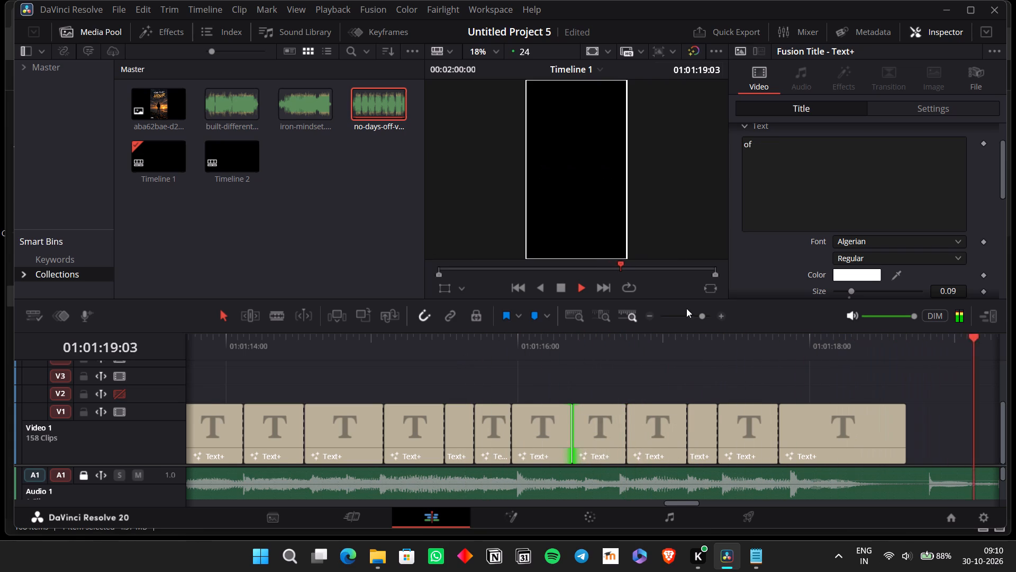
click(651, 317)
key(space)
drag(537, 448, 543, 445)
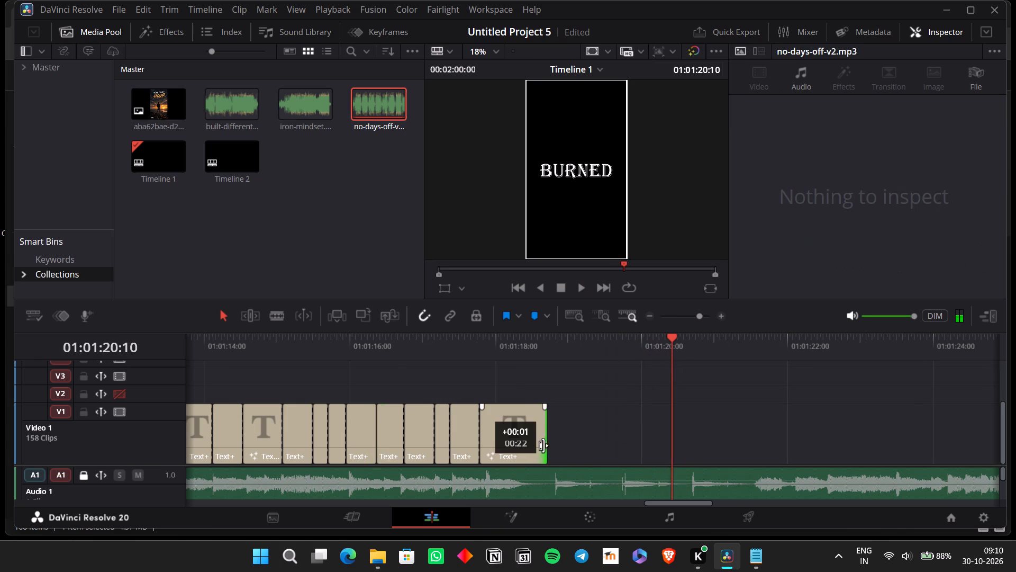
drag(543, 445, 549, 449)
click(503, 353)
key(space)
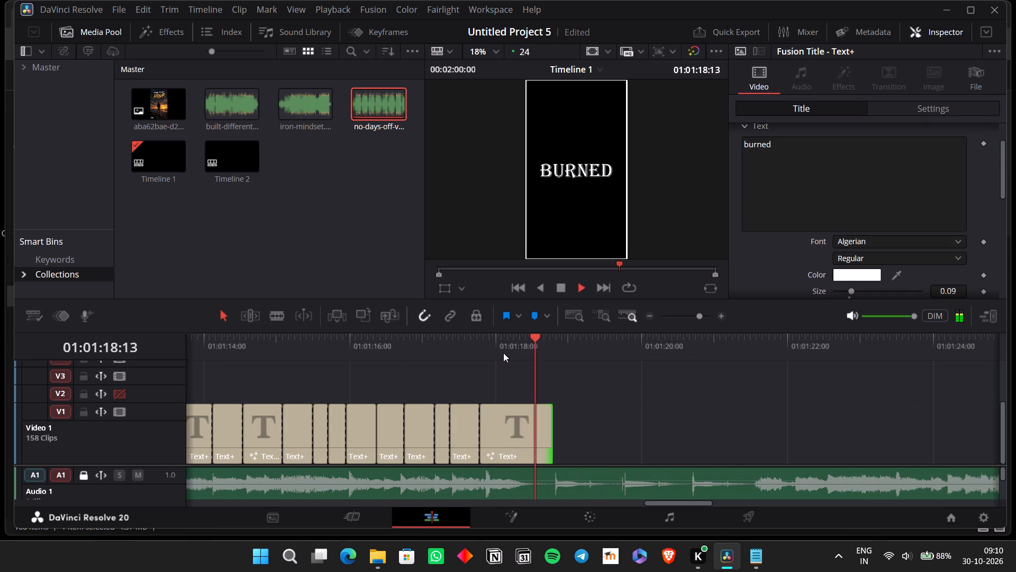
click(648, 320)
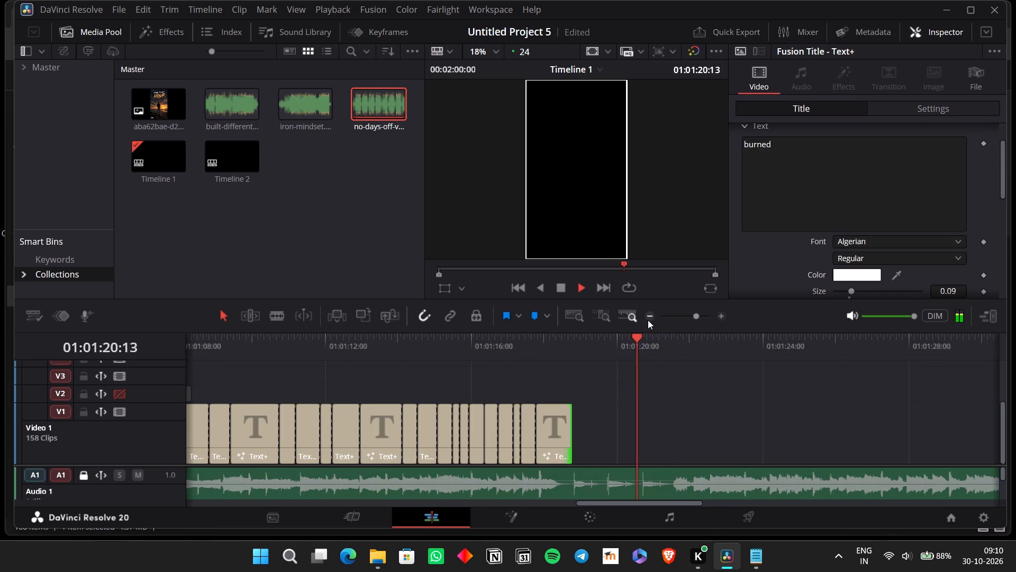
key(ctrl+s)
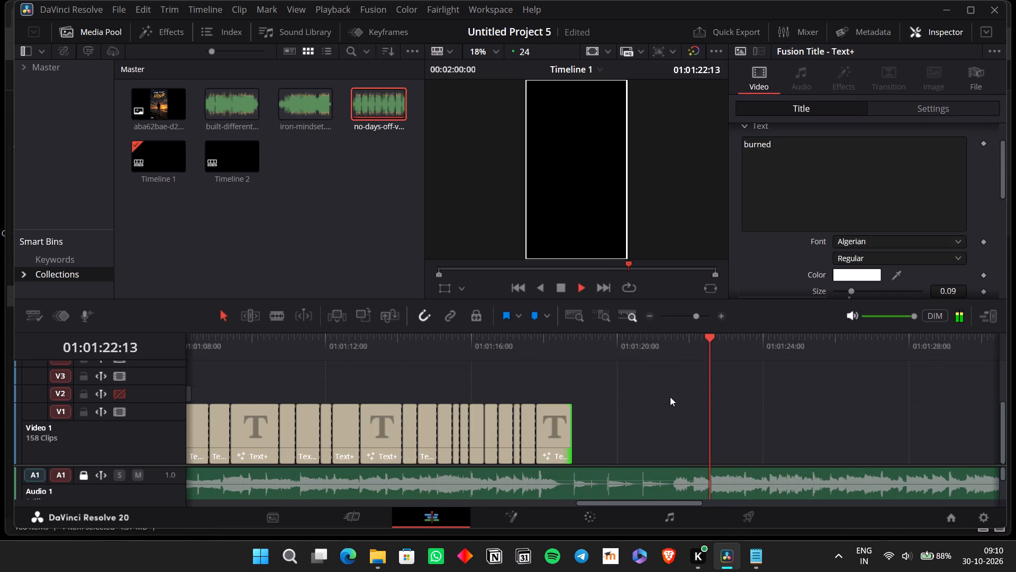
key(space)
Copy all the chorus titles in the group that starts with "No" at 01:00:51:14.
scroll(677, 388, right, 2)
click(559, 350)
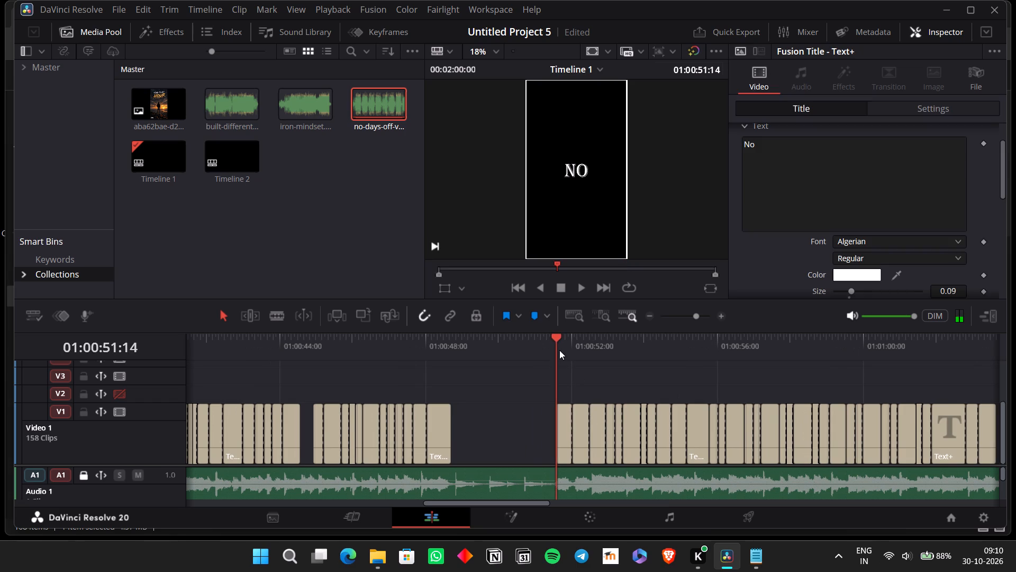
key(space)
key(space)
scroll(525, 430, left, 1)
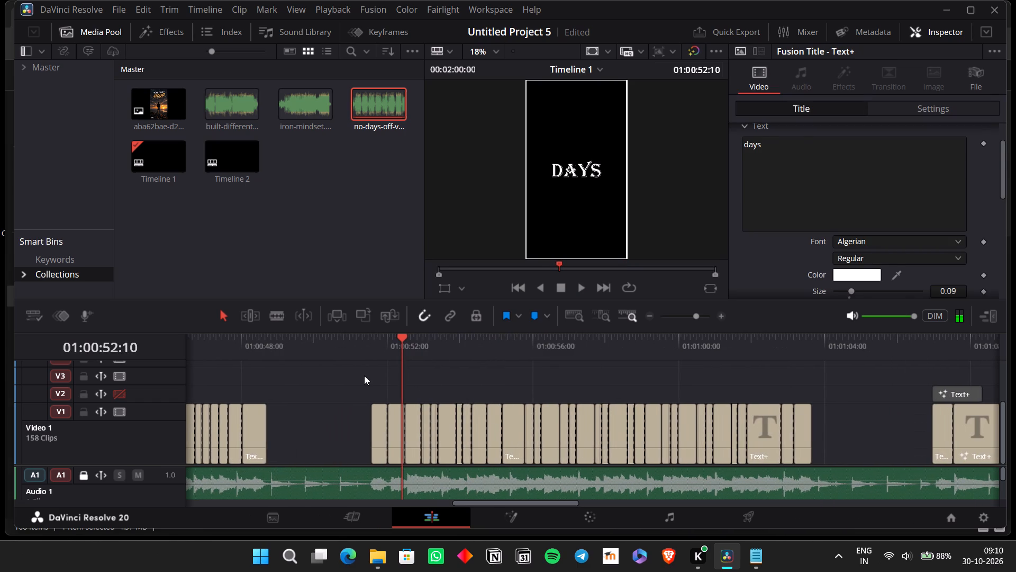
drag(363, 376, 843, 436)
key(ctrl+c)
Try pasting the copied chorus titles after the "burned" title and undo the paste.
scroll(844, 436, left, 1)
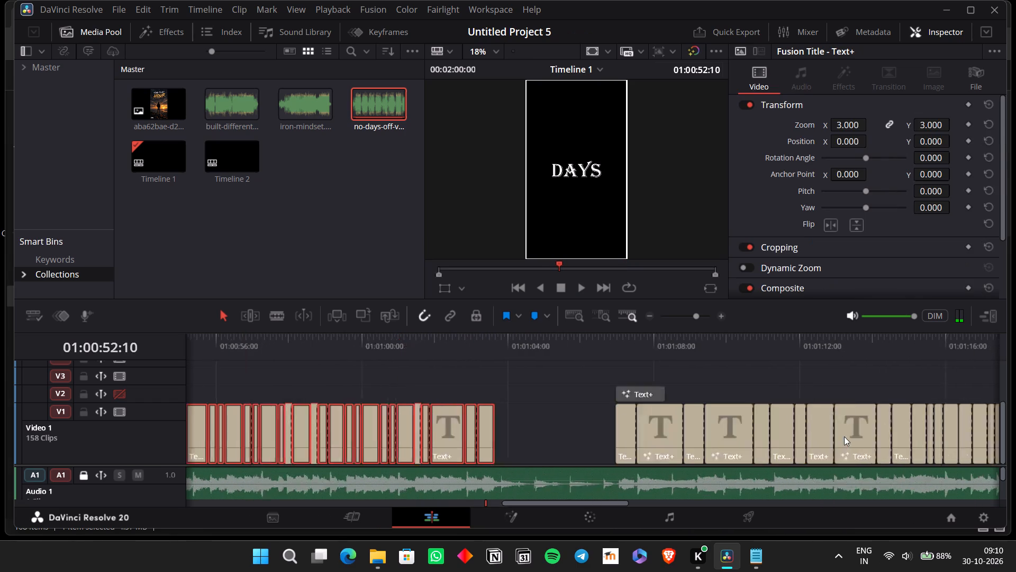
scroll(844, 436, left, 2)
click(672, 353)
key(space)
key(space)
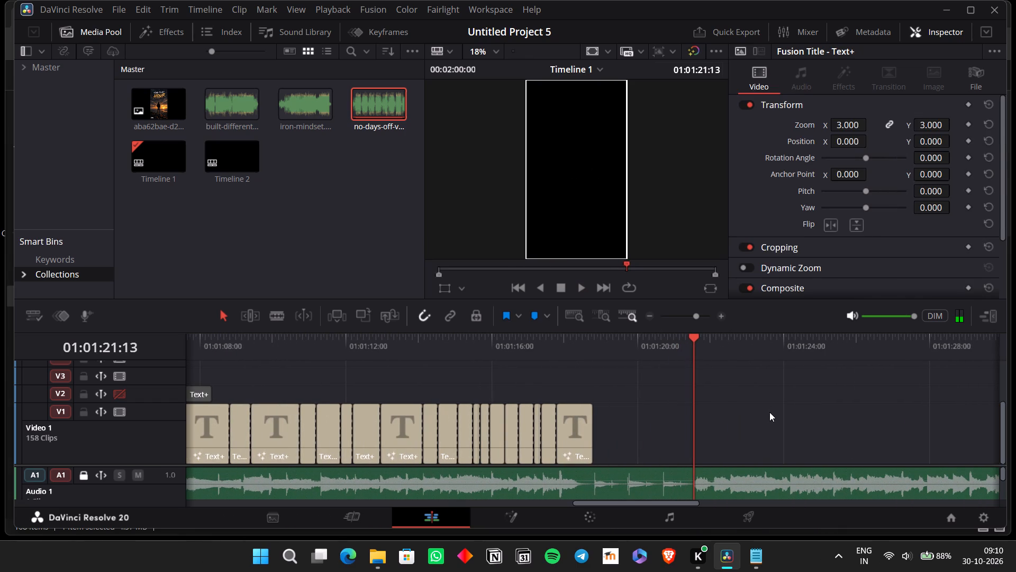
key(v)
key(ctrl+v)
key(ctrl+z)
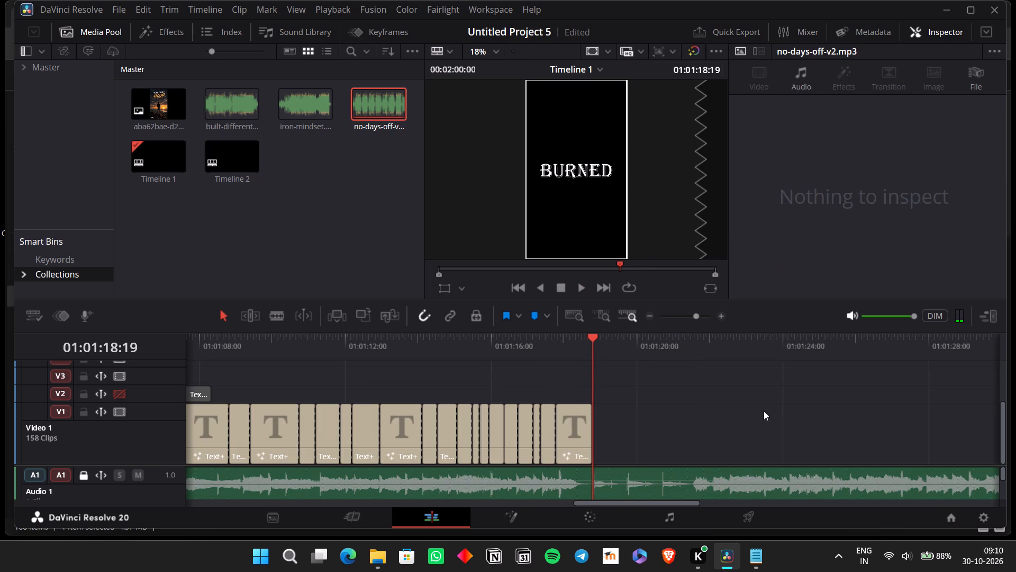
Paste the copied chorus titles on Video 1 where the next chorus vocals begin, at about 01:01:21:12.
click(687, 352)
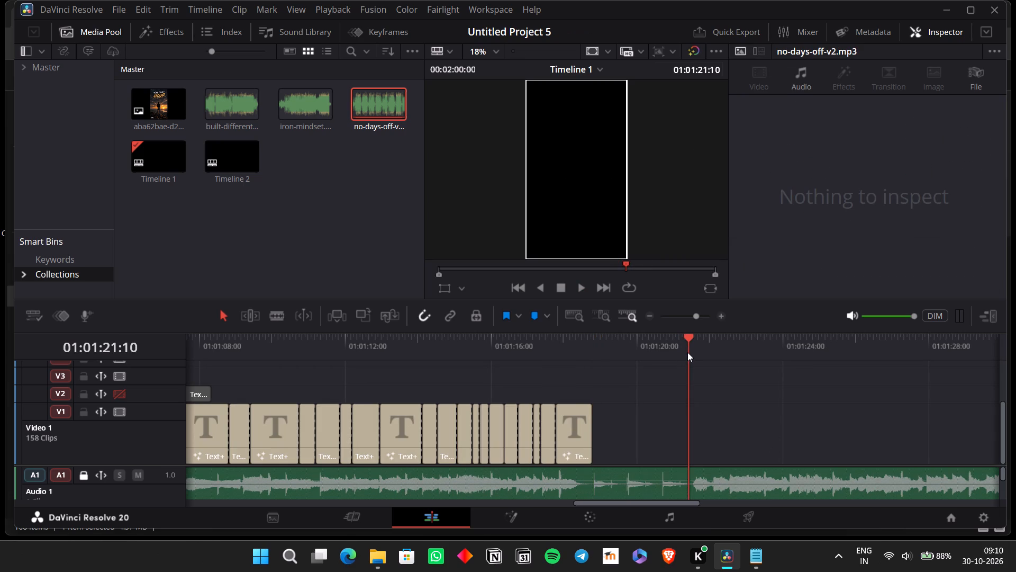
key(space)
key(space)
key(Left)
key(Left)
key(Left)
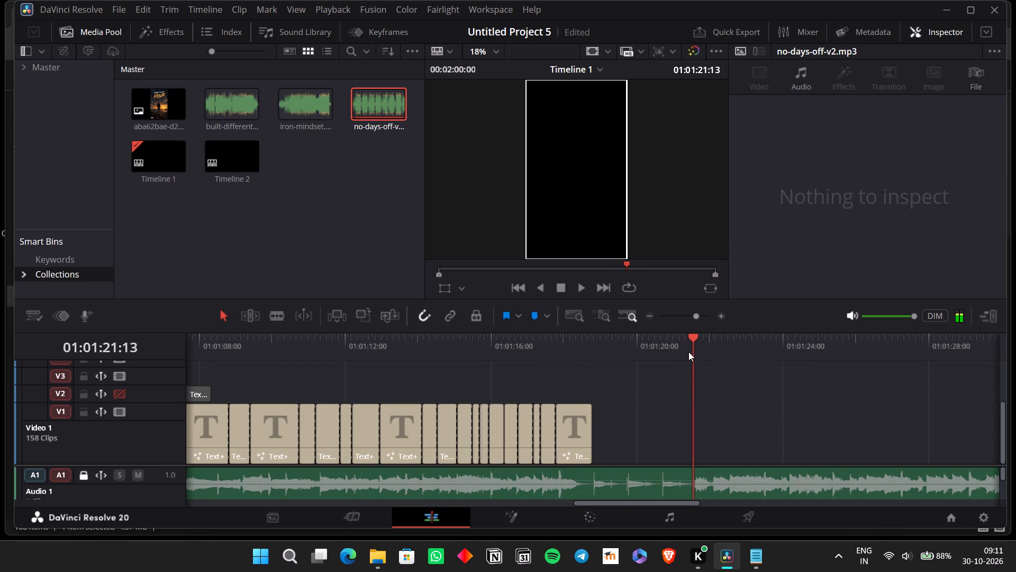
key(Left)
key(ctrl+v)
scroll(688, 352, right, 1)
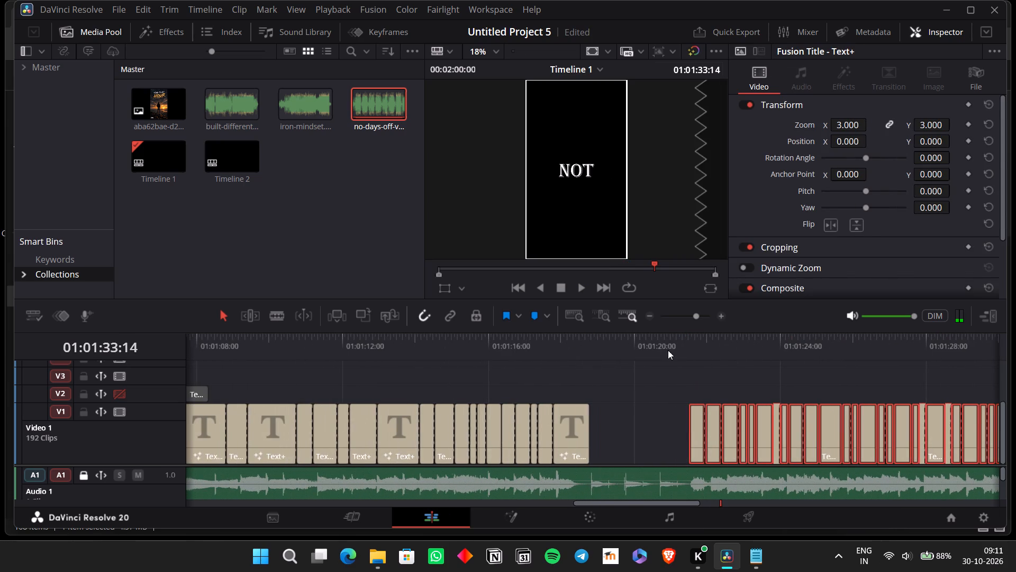
Play the pasted chorus titles through into the following section to check their sync with the vocals.
scroll(668, 350, right, 1)
click(656, 347)
key(space)
scroll(688, 423, left, 1)
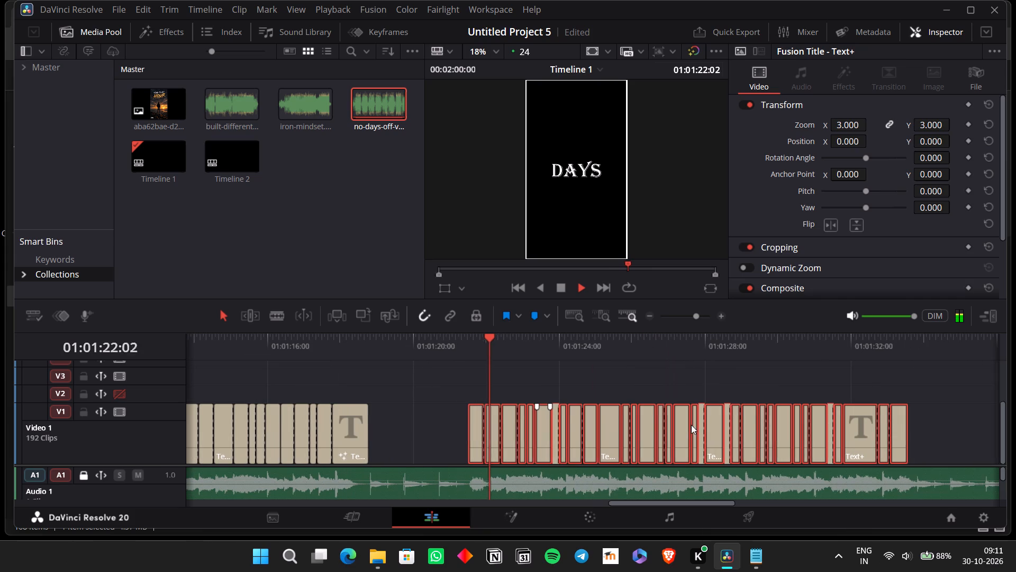
scroll(691, 425, left, 1)
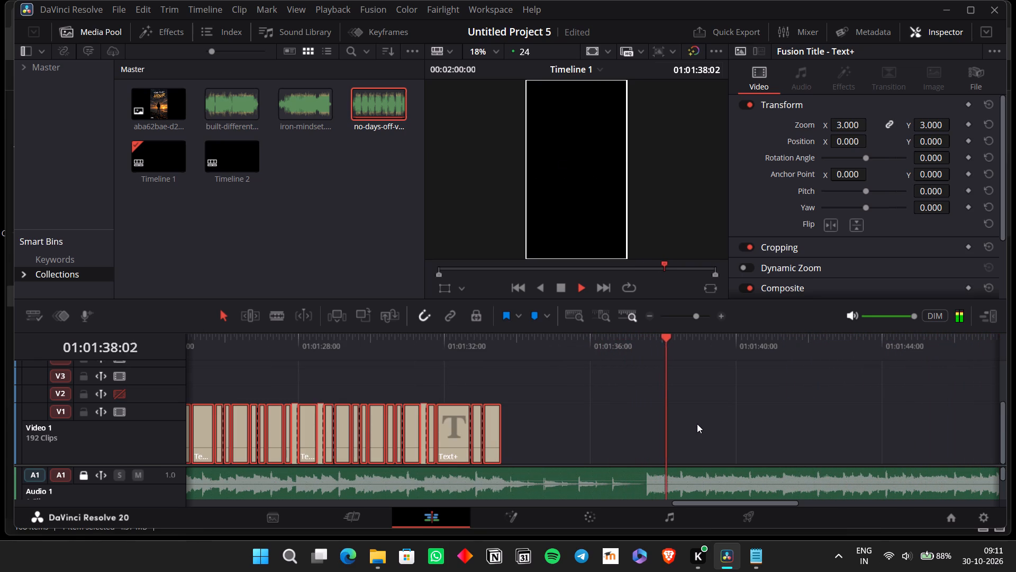
scroll(690, 427, left, 2)
click(691, 430)
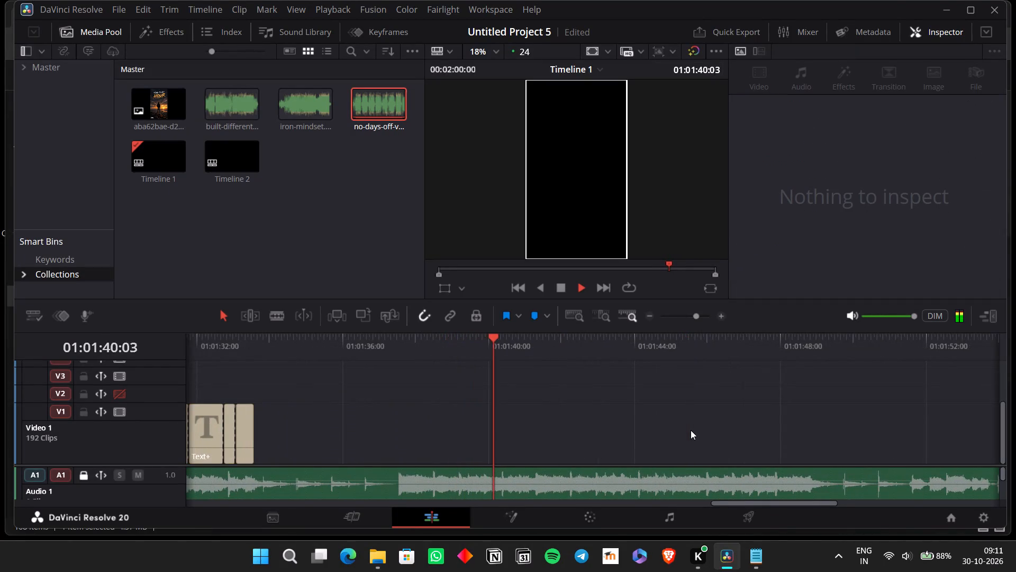
Play the rest of the song to its end to find where the closing vocals come in.
scroll(691, 430, left, 2)
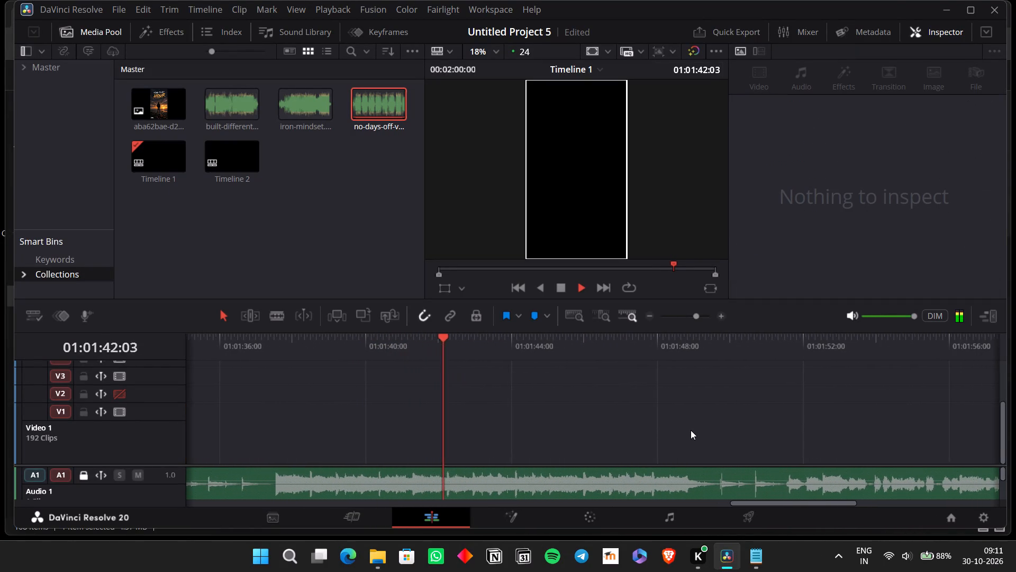
scroll(691, 430, left, 1)
click(646, 315)
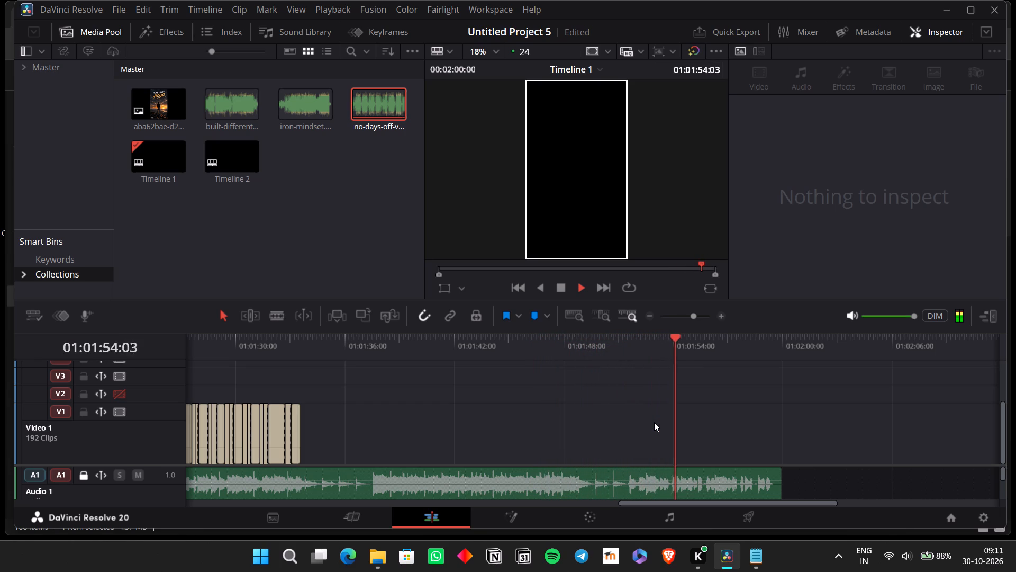
click(654, 422)
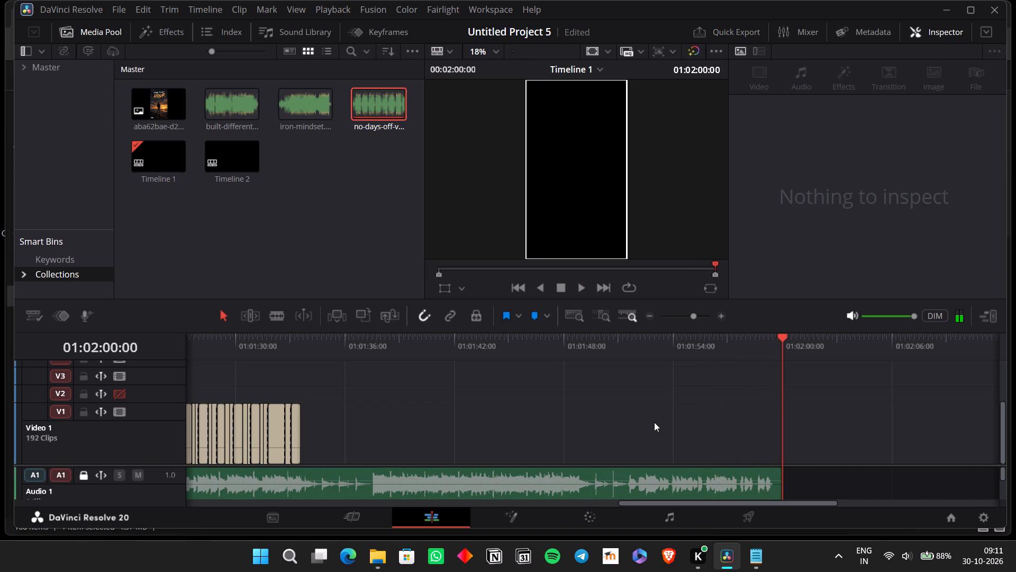
Play the chorus titles between about 01:01:21 and 01:01:27 to find the lines that match the closing vocals.
scroll(515, 408, right, 1)
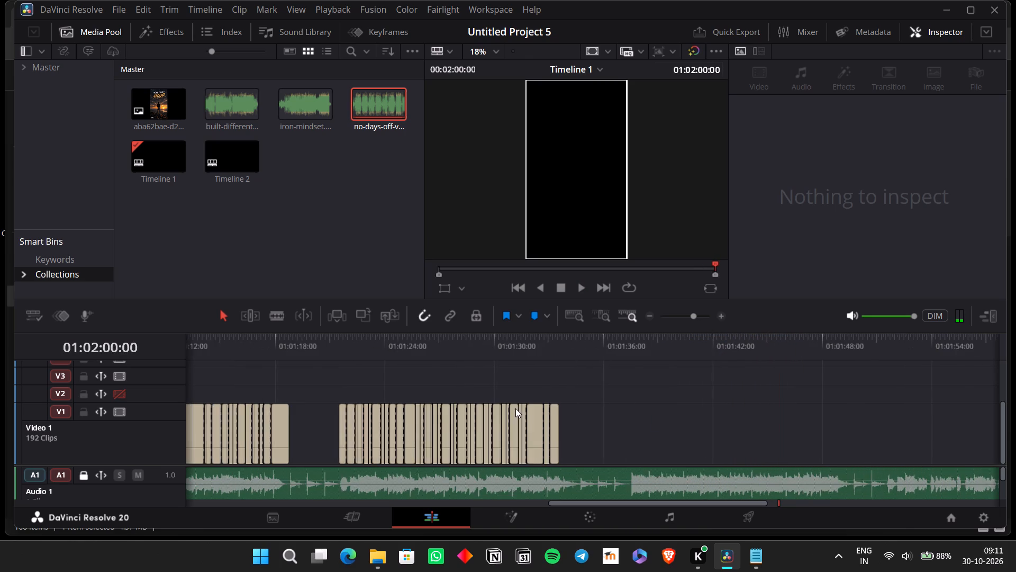
scroll(515, 408, right, 1)
click(359, 342)
key(space)
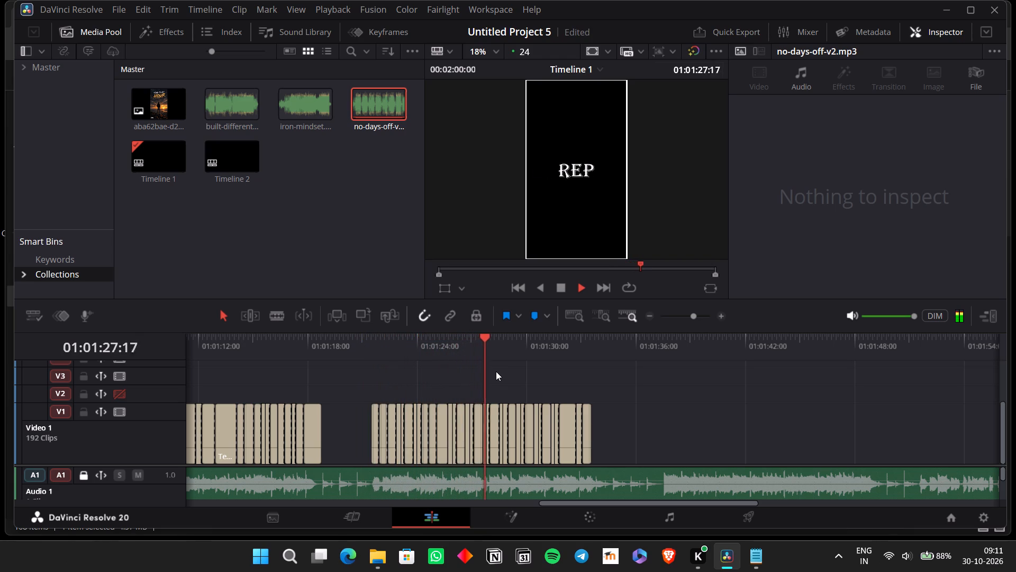
key(space)
click(441, 343)
click(714, 314)
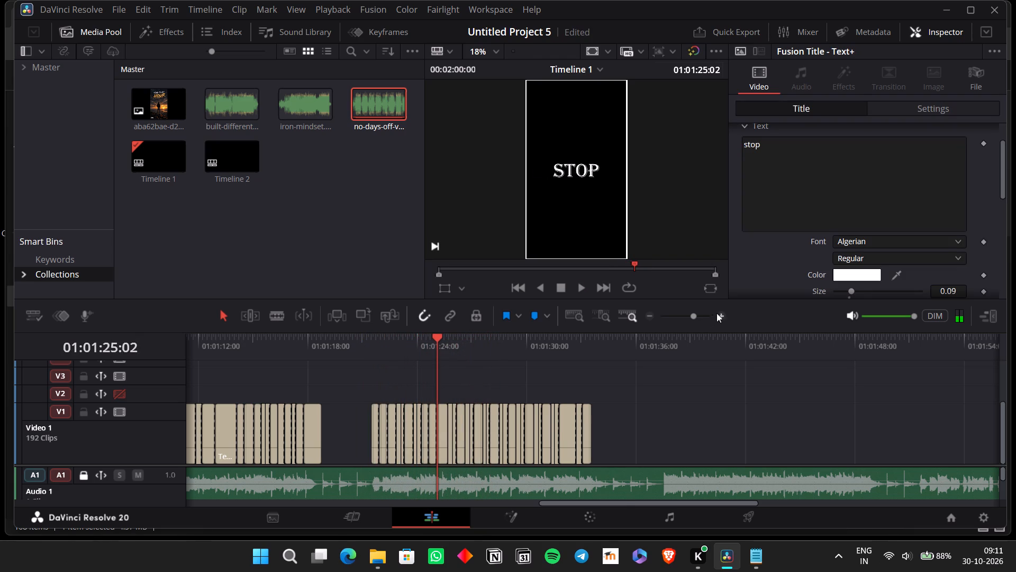
click(718, 313)
key(space)
key(space)
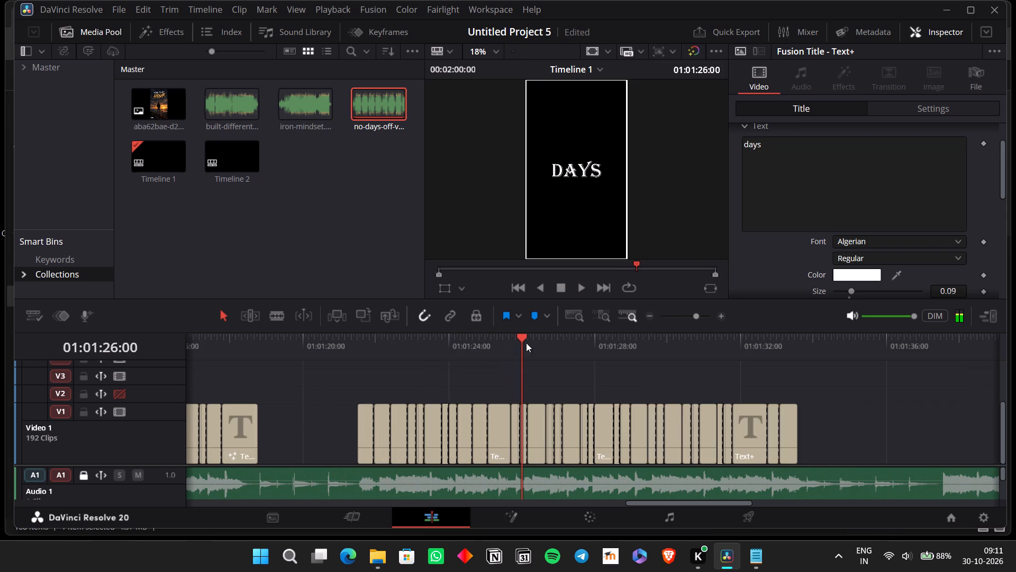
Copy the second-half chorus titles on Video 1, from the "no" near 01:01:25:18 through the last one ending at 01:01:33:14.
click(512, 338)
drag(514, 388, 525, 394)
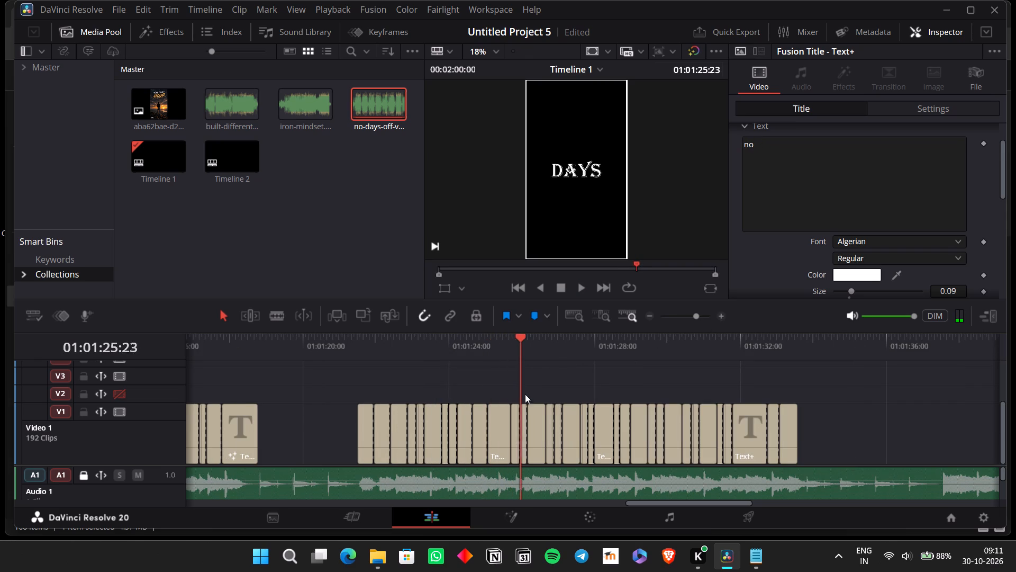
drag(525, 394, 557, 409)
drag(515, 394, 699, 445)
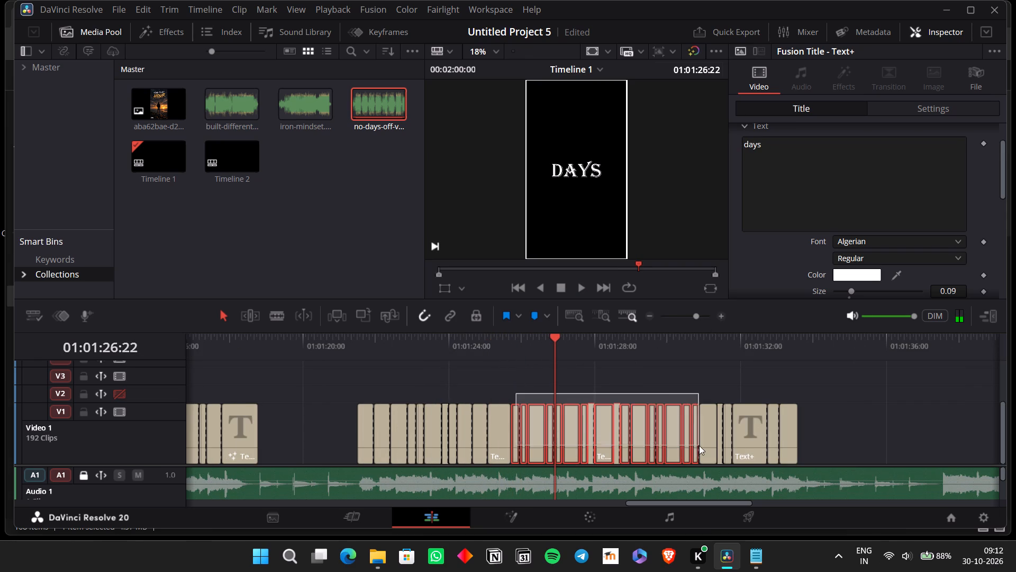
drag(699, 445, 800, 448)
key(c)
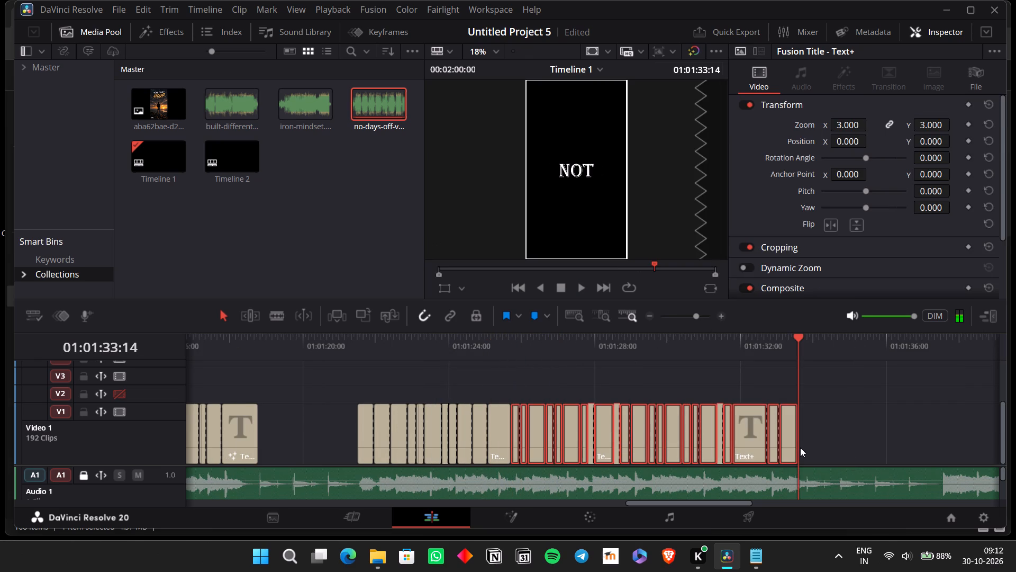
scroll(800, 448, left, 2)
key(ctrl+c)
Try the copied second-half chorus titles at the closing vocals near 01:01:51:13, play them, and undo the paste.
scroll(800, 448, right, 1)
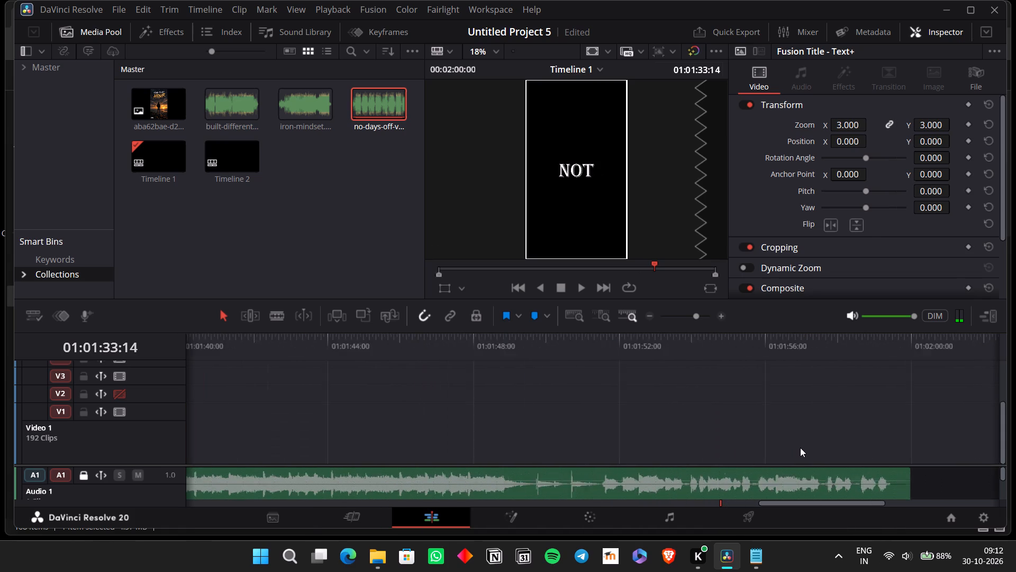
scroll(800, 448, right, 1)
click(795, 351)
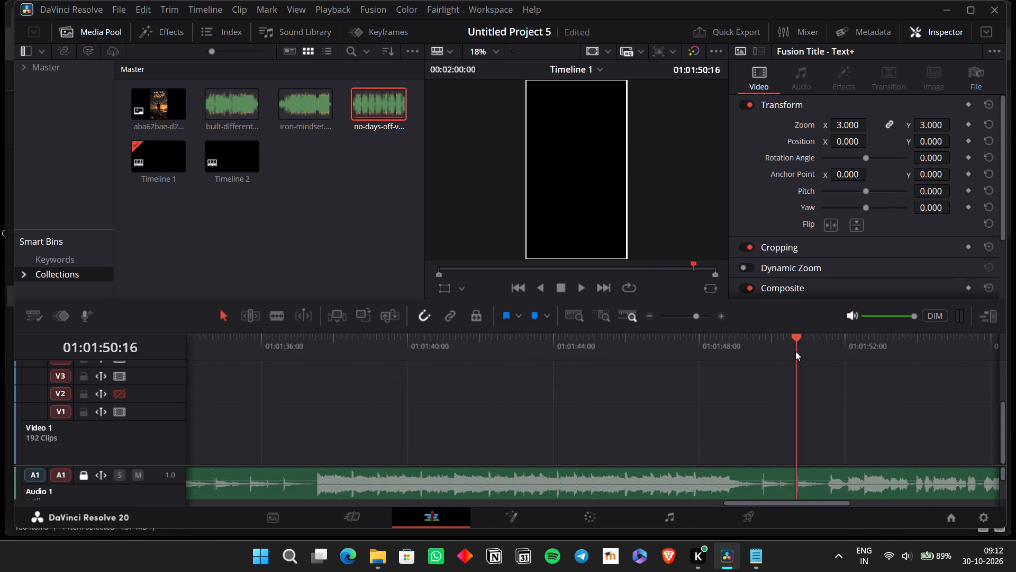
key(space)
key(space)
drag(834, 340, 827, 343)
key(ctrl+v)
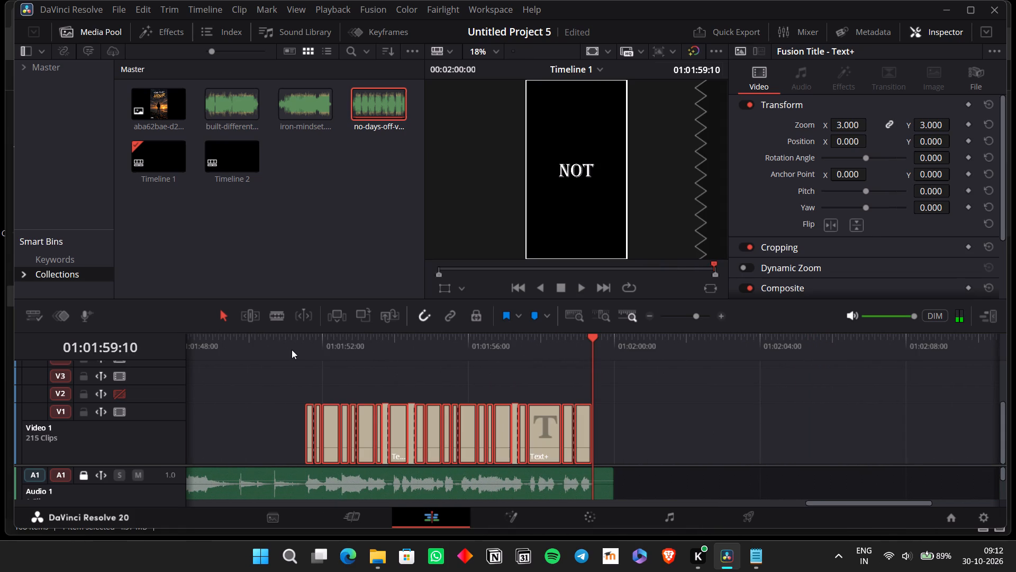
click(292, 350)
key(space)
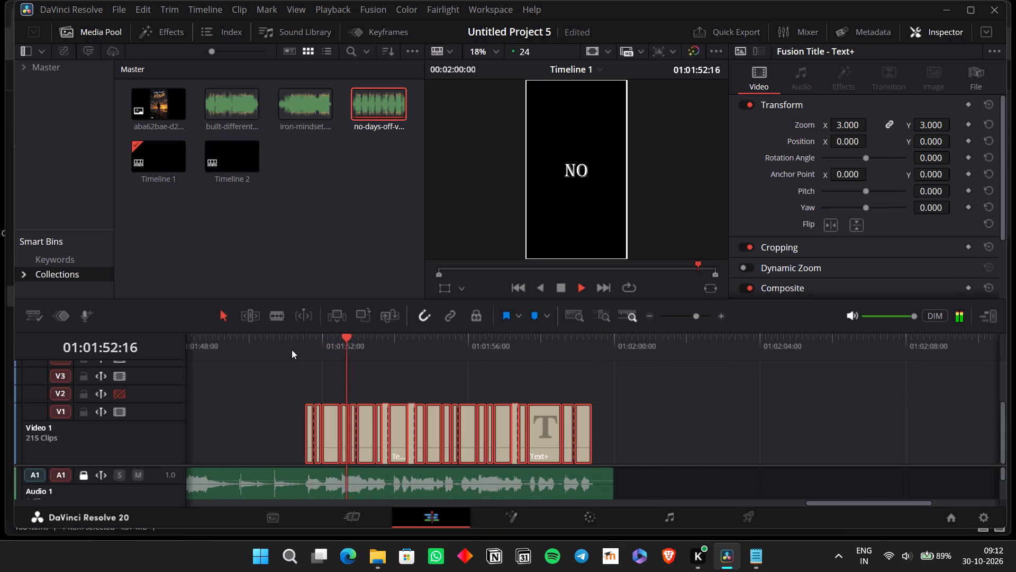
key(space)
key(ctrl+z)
Copy the first 23 titles of the chorus starting at 01:01:21:12 and paste them on Video 1 at 01:01:51:13.
scroll(384, 395, right, 2)
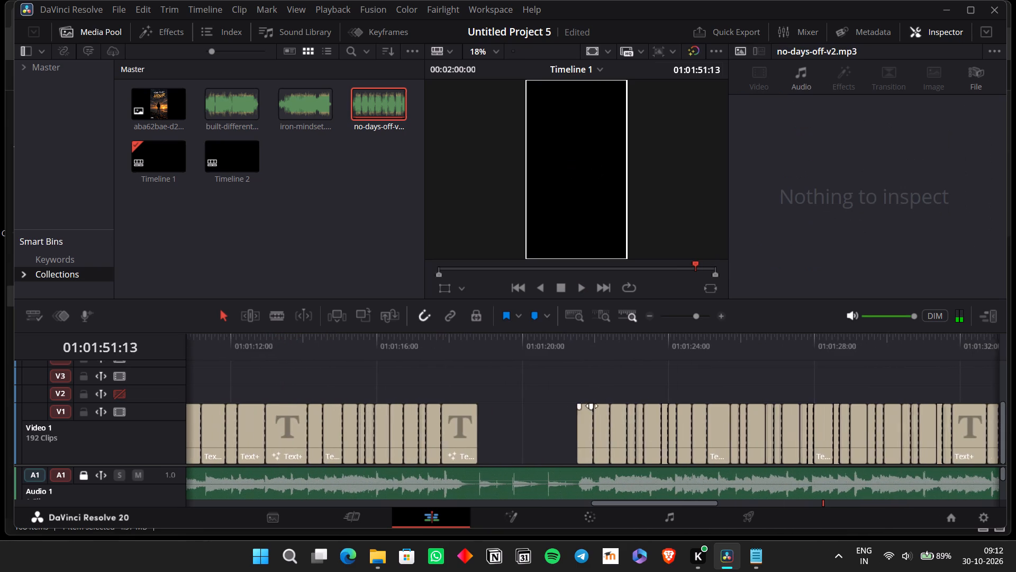
scroll(592, 406, right, 1)
drag(564, 387, 847, 458)
key(ctrl+c)
scroll(847, 458, left, 1)
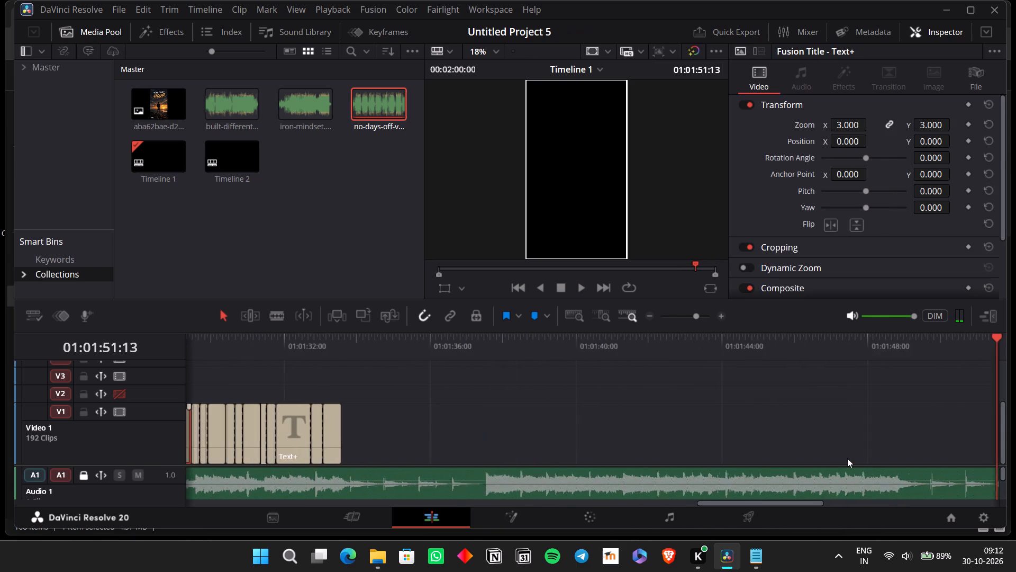
scroll(847, 458, left, 2)
click(838, 441)
key(ctrl+v)
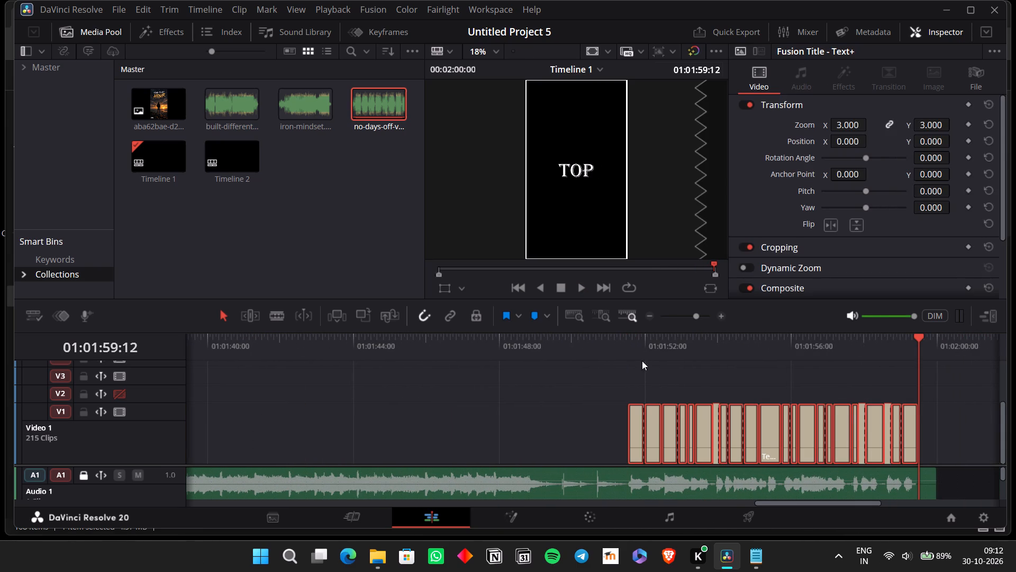
Play the newly pasted closing titles through to the end of the song to check their sync.
click(626, 343)
key(space)
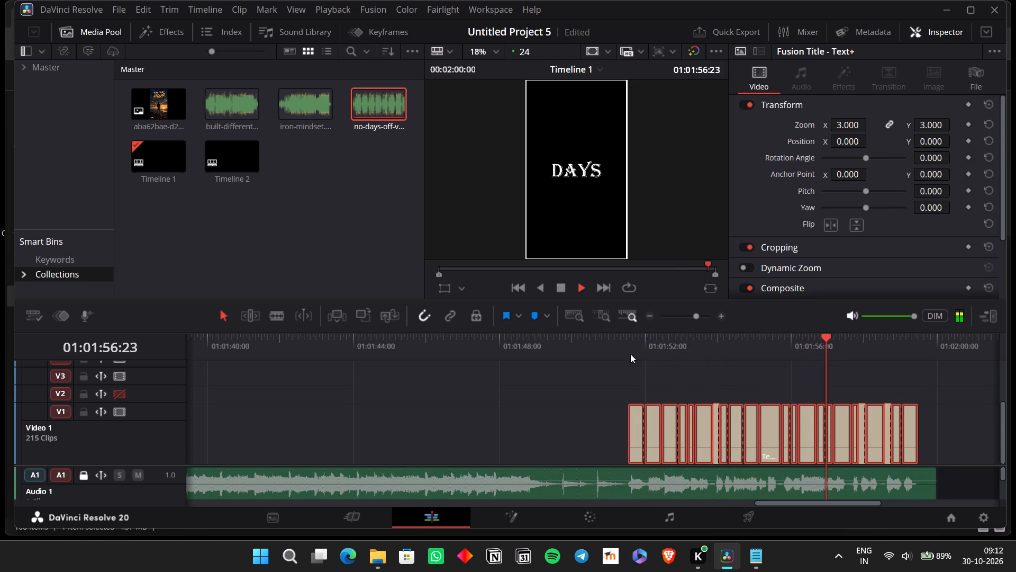
click(528, 417)
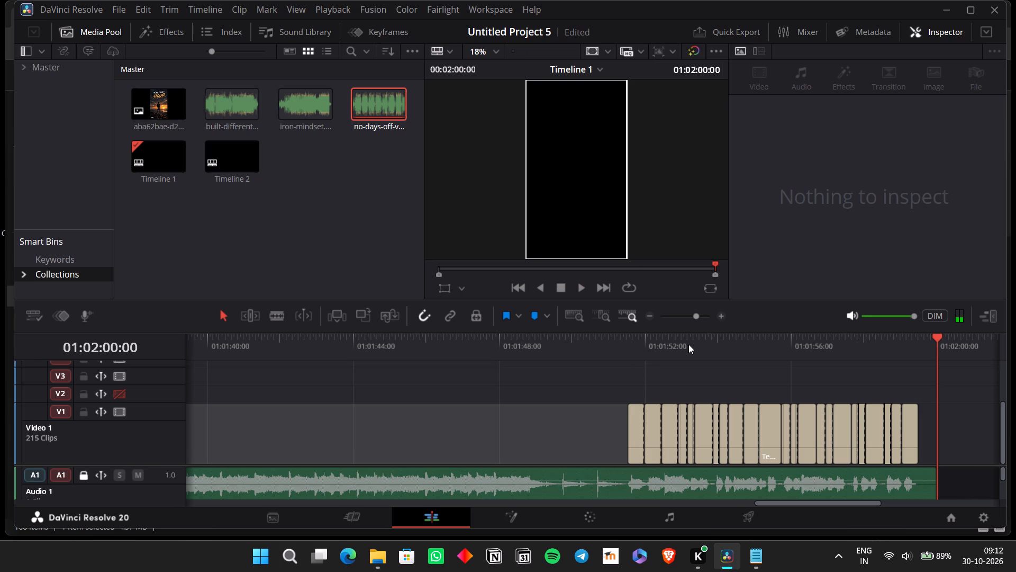
Save the project.
key(ctrl+s)
Play the lyric video from just before the first title at about 01:00:06 to review the word timing.
scroll(375, 402, right, 1)
click(648, 318)
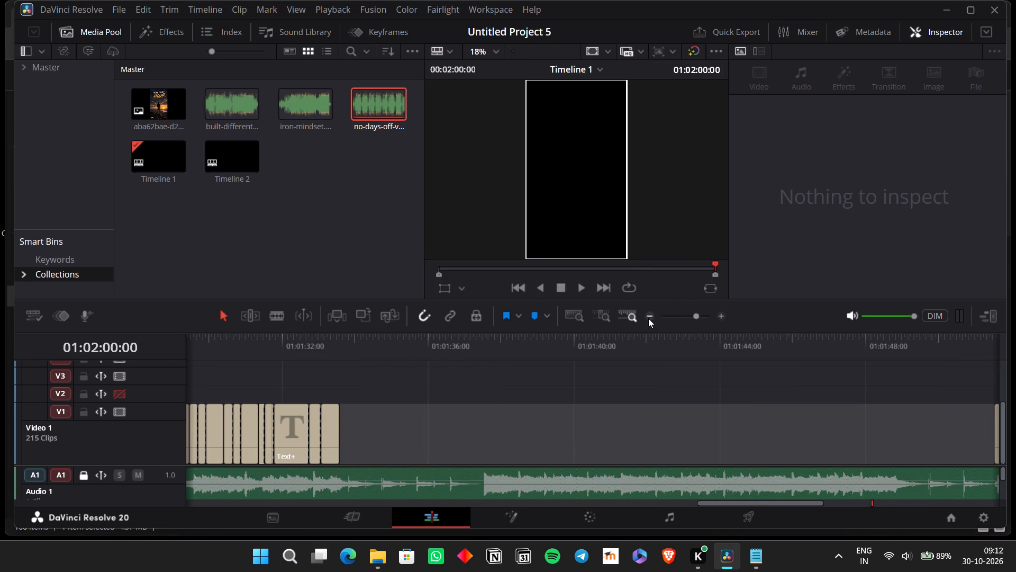
scroll(540, 451, right, 13)
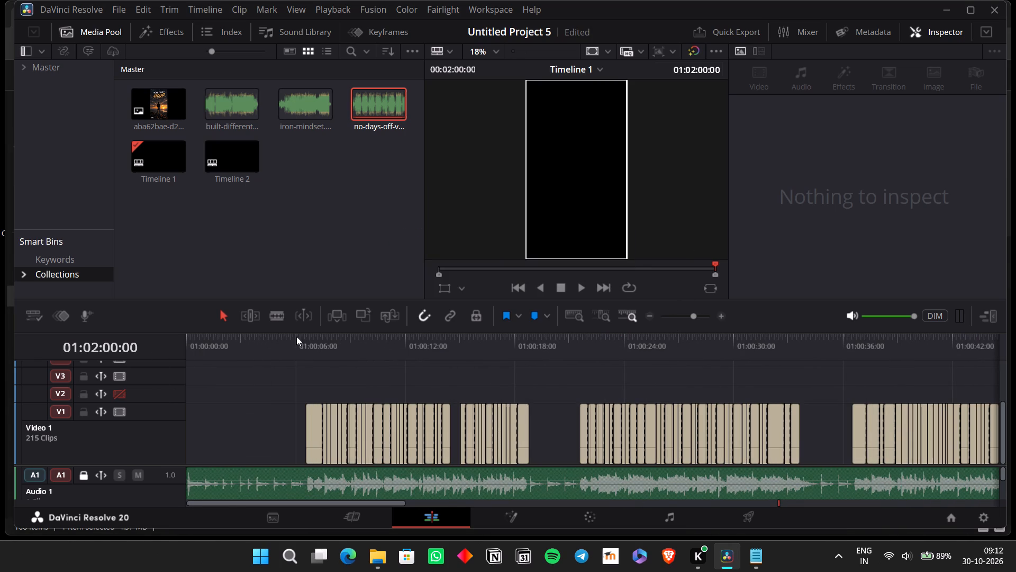
click(300, 342)
key(space)
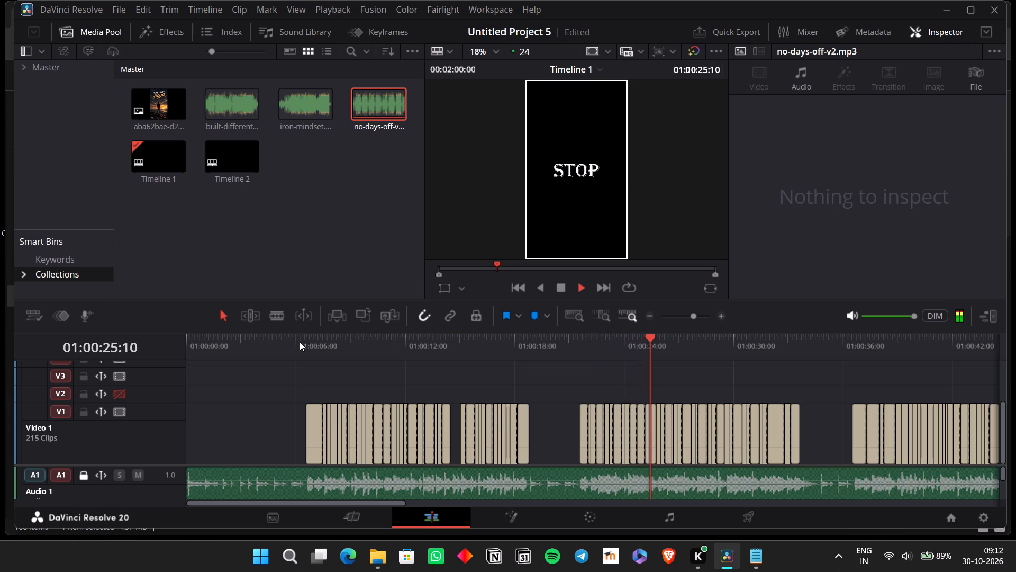
Unlock the Audio 1 track.
click(78, 477)
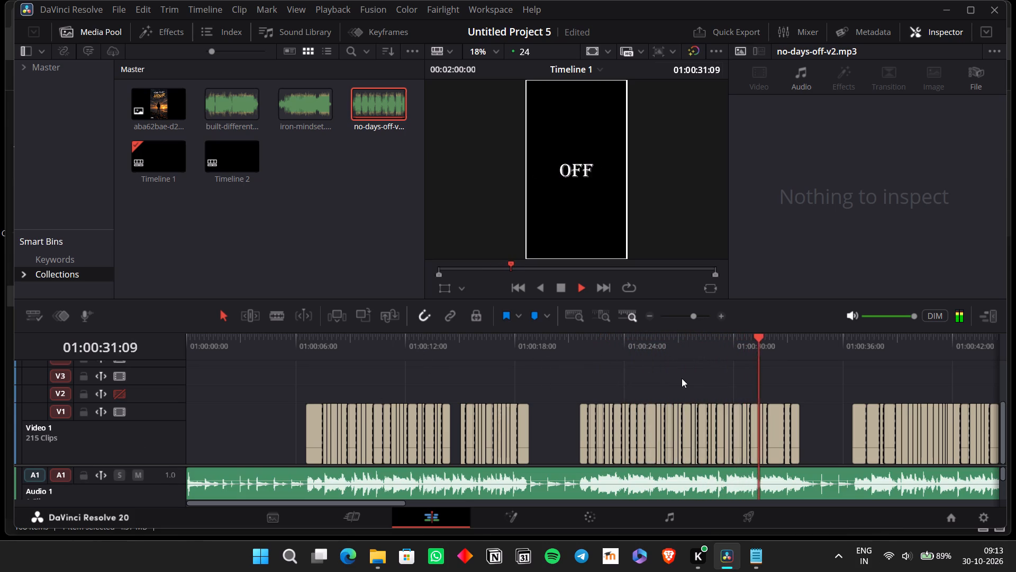
Replay the first chorus from about 01:00:27:23 to recheck its titles against the vocals.
scroll(682, 378, left, 1)
key(space)
click(626, 348)
key(space)
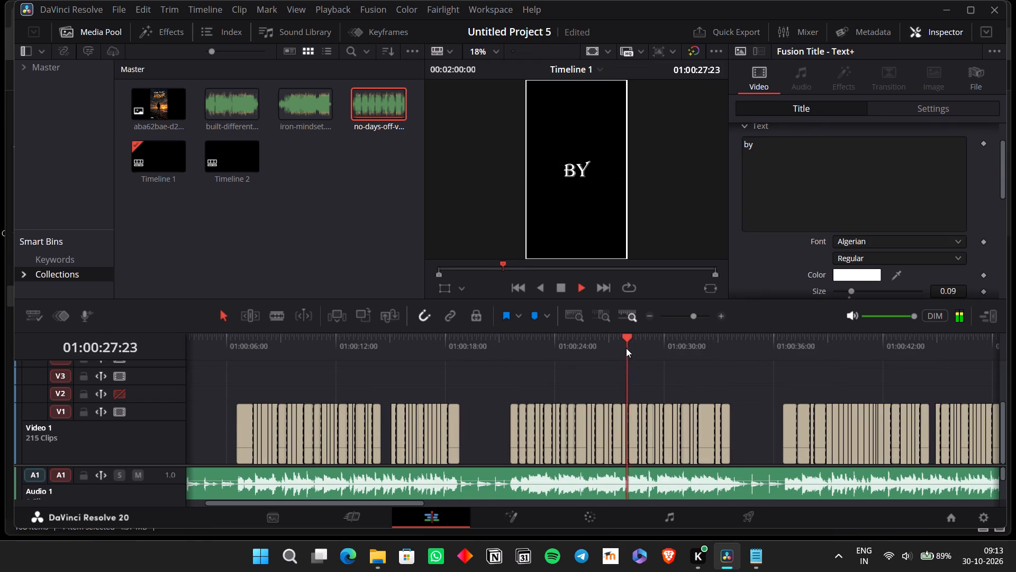
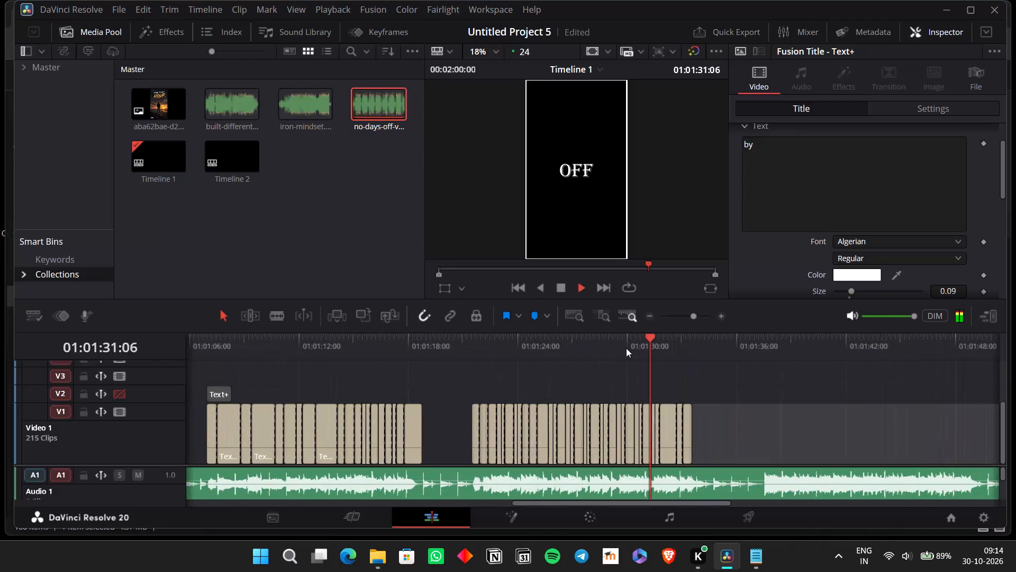
Follow the playback from about 01:01:31 through the last titles before the instrumental gap to check their timing.
scroll(626, 348, left, 1)
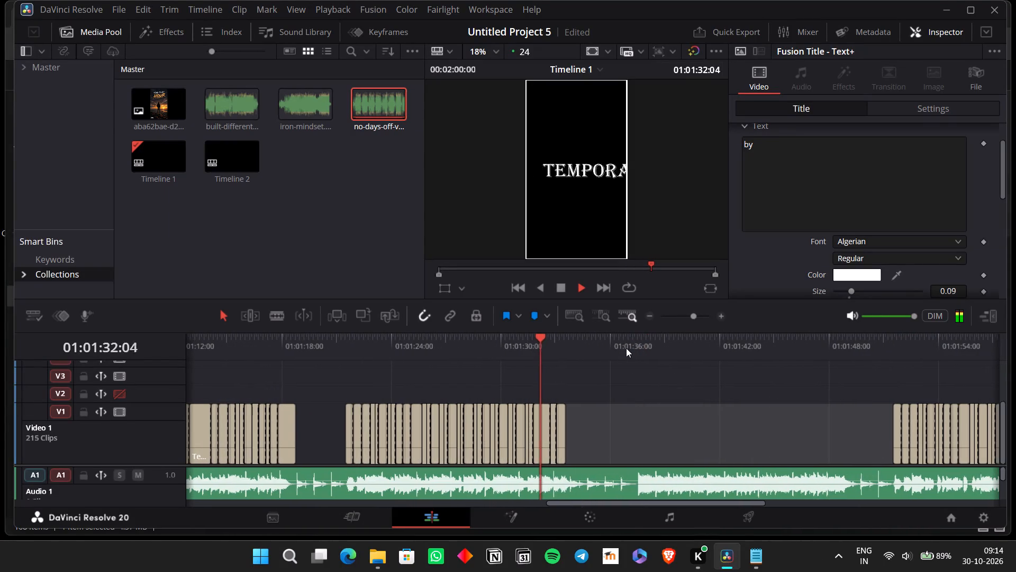
scroll(626, 348, left, 2)
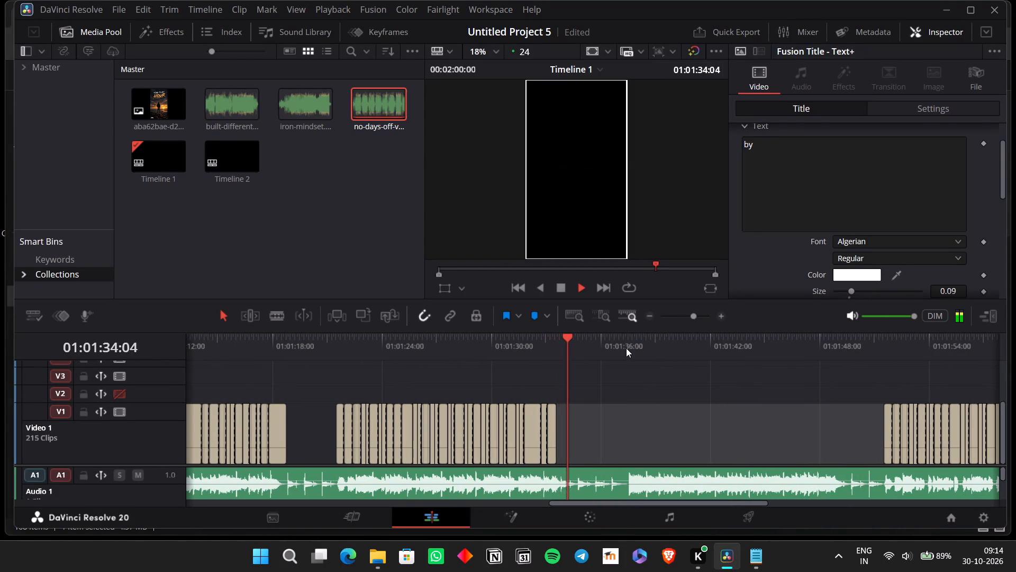
scroll(626, 348, left, 1)
Save the project.
key(ctrl+s)
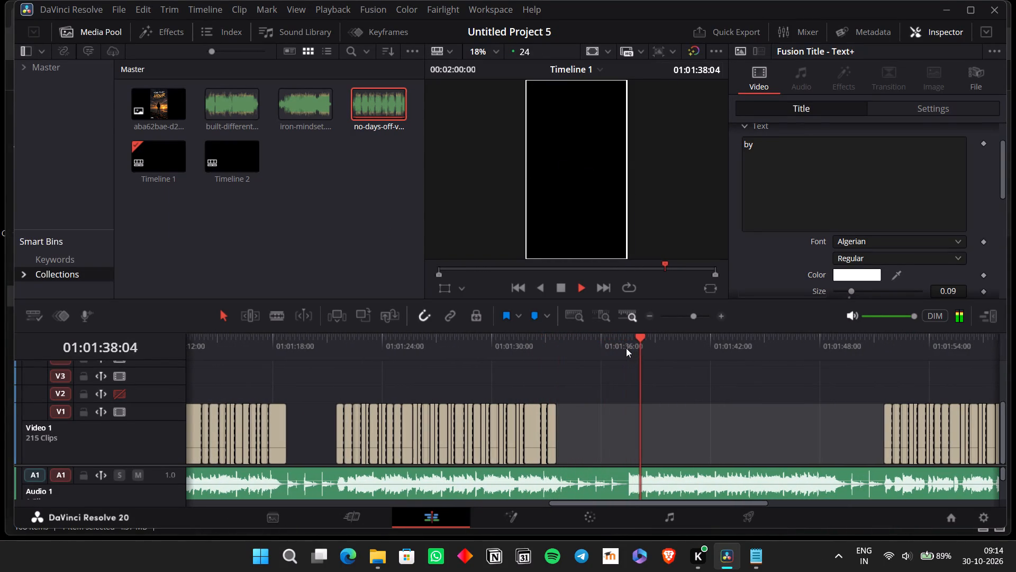
Play the remaining closing vocals to the timeline's end at 01:02:00:00, and look over the title clips across the whole timeline.
scroll(626, 348, left, 1)
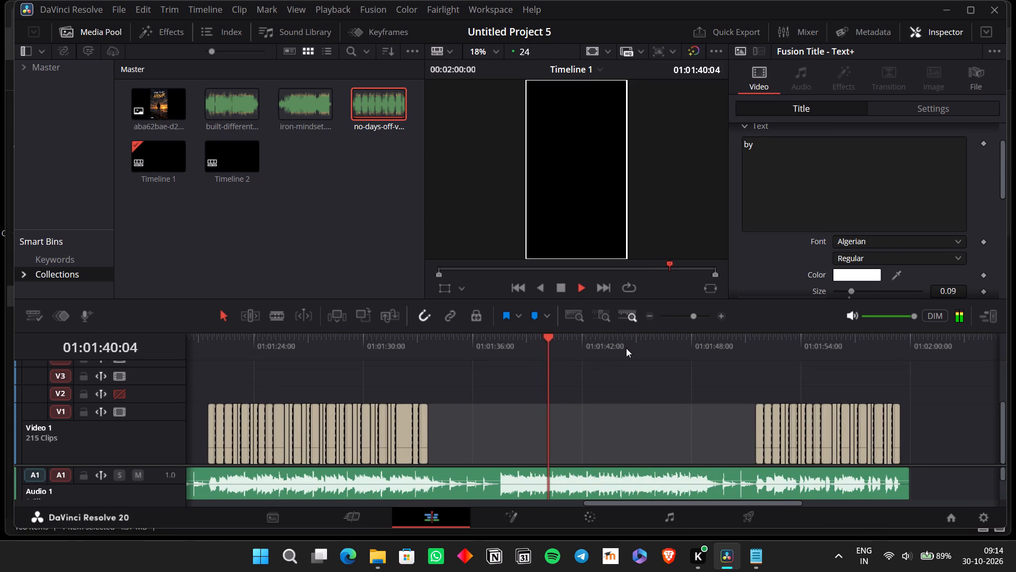
scroll(626, 348, left, 1)
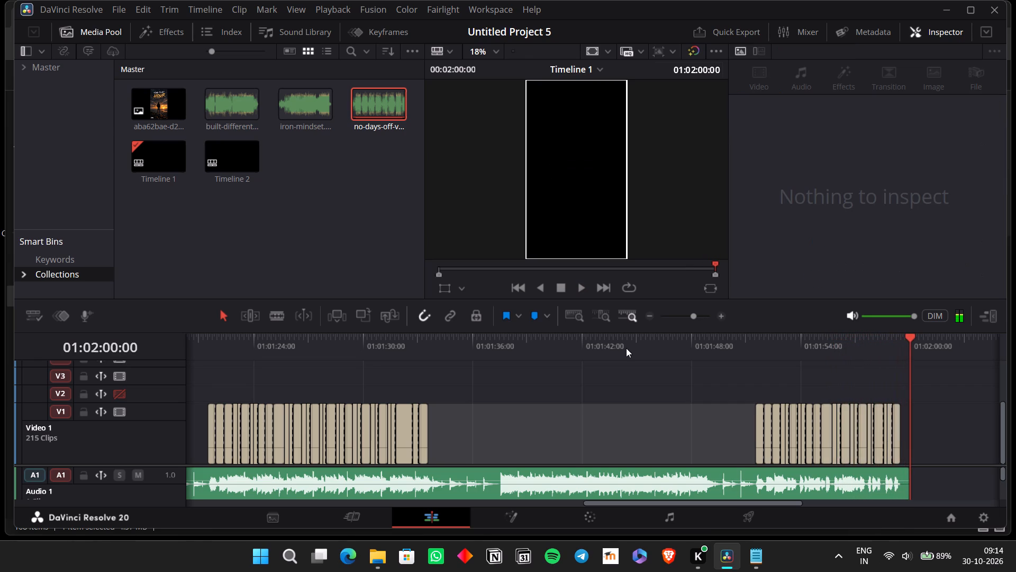
click(649, 310)
click(653, 317)
scroll(658, 381, right, 9)
Save the project again after the playback review.
key(ctrl+s)
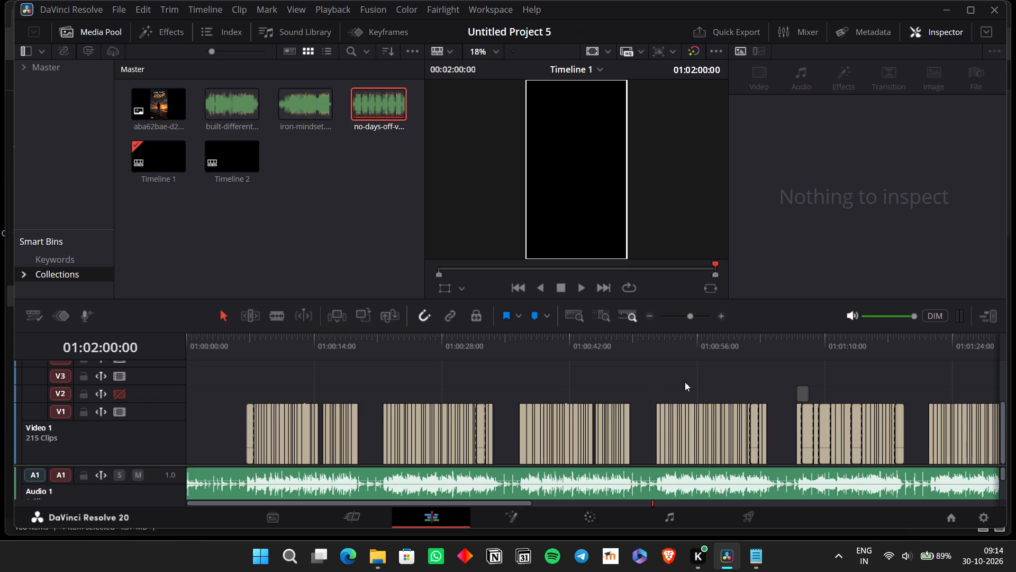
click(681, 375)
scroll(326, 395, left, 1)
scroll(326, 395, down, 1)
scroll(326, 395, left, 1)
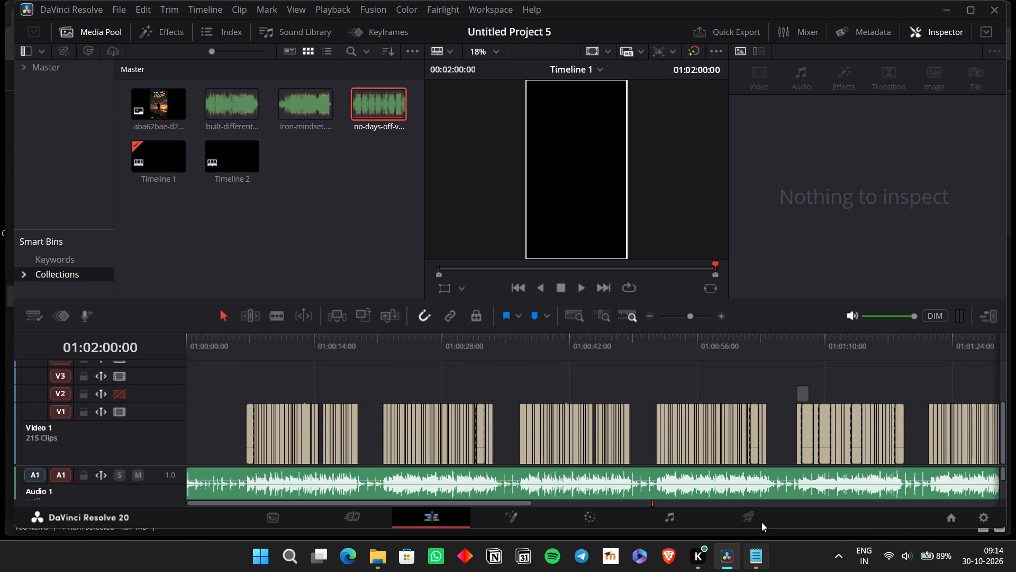
Set the render output on the Deliver page to Timeline 8.mp4 in the Pictures > Business > IG folder.
click(763, 519)
drag(205, 144, 192, 152)
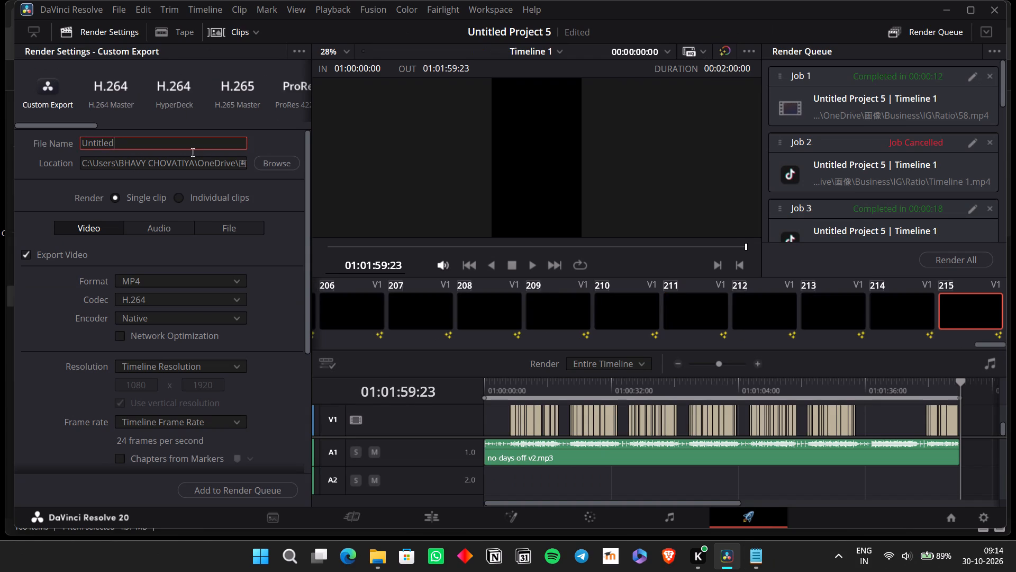
drag(192, 152, 138, 140)
click(138, 140)
click(280, 160)
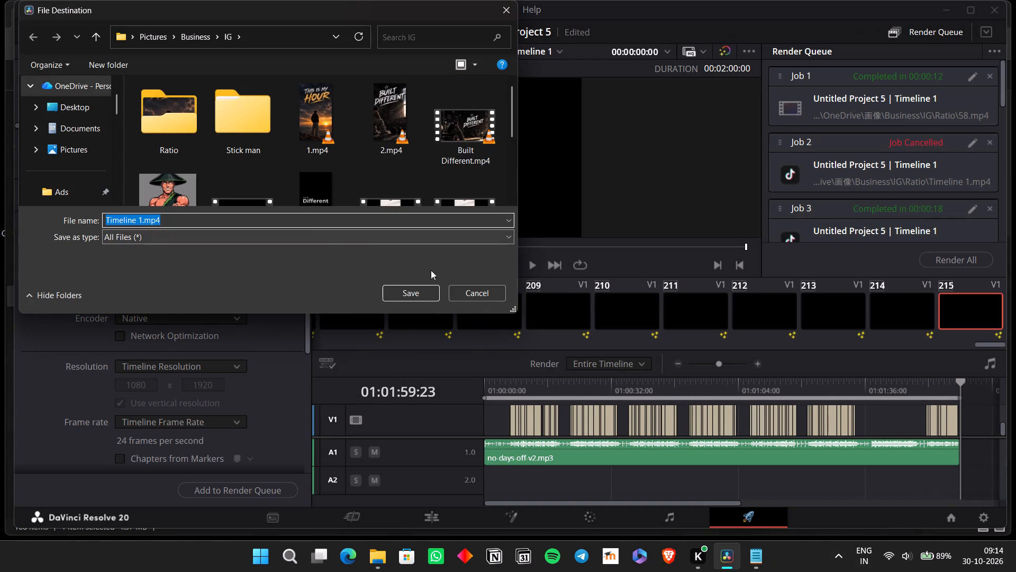
scroll(299, 198, down, 3)
click(180, 220)
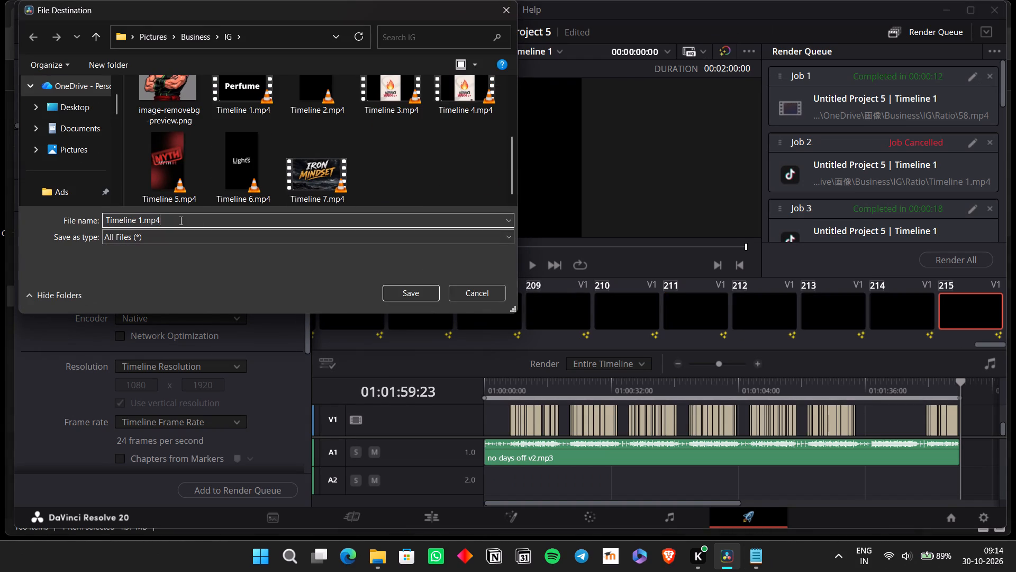
key(Left)
key(Left)
key(Left)
key(Left)
key(BackSpace)
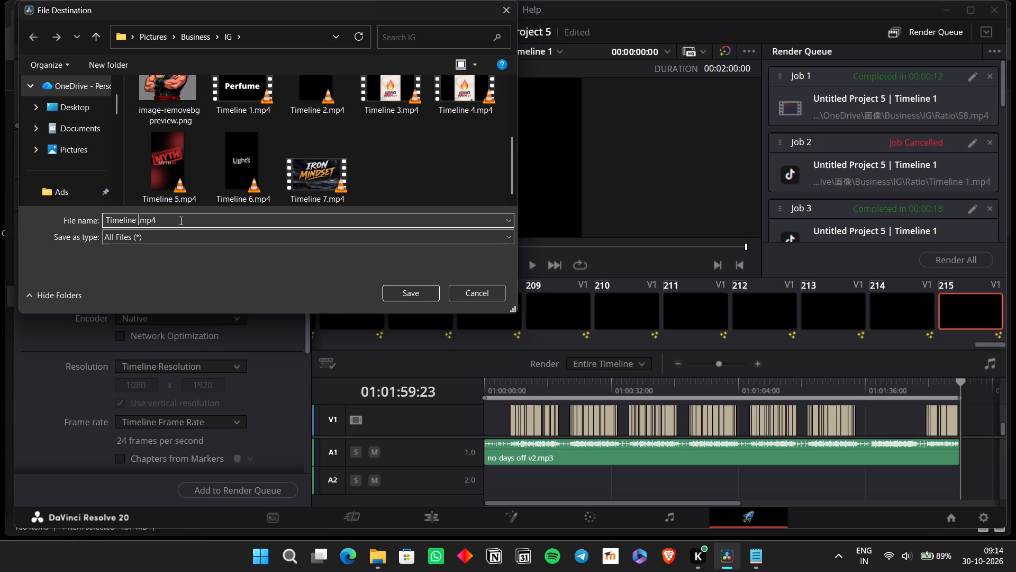
key(8)
key(Return)
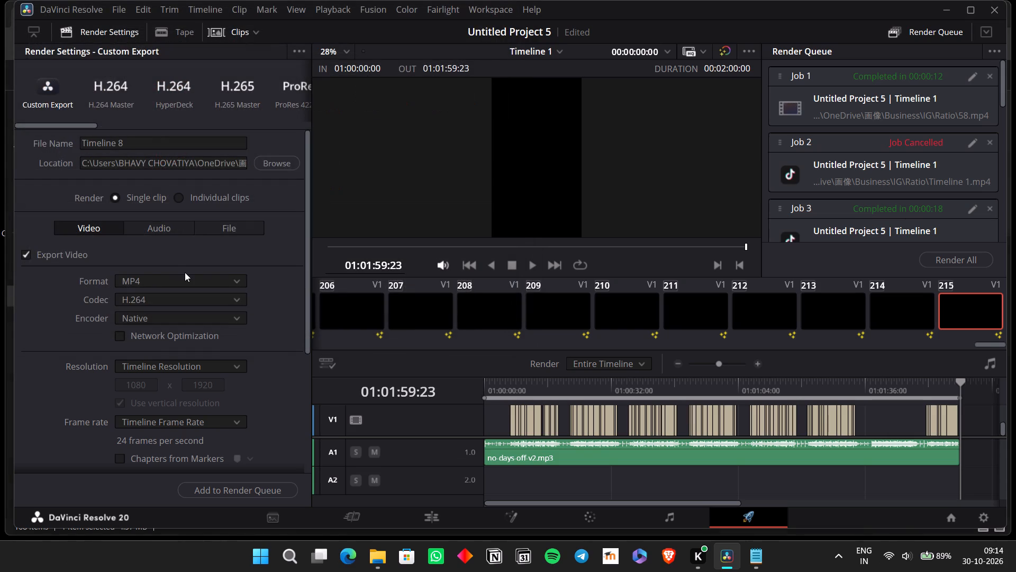
Add the Timeline 1 export to the render queue with the existing MP4 H.264 settings and start rendering that job.
scroll(189, 279, down, 3)
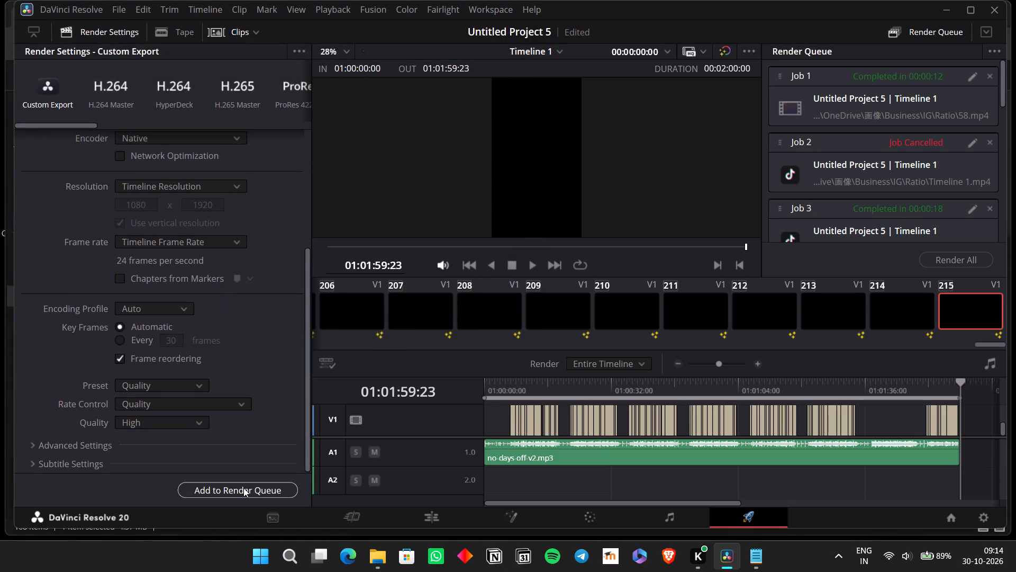
click(243, 488)
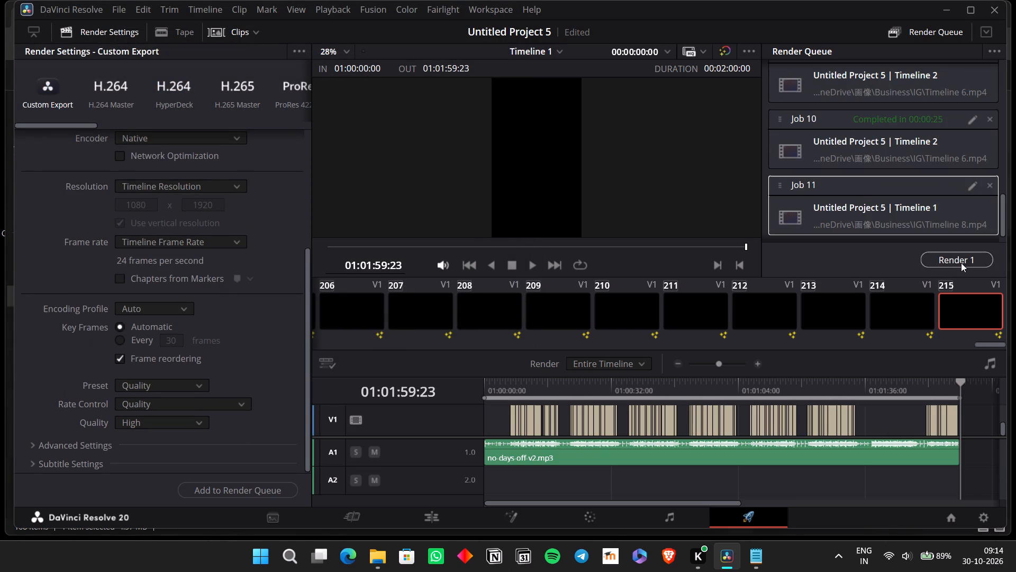
click(961, 263)
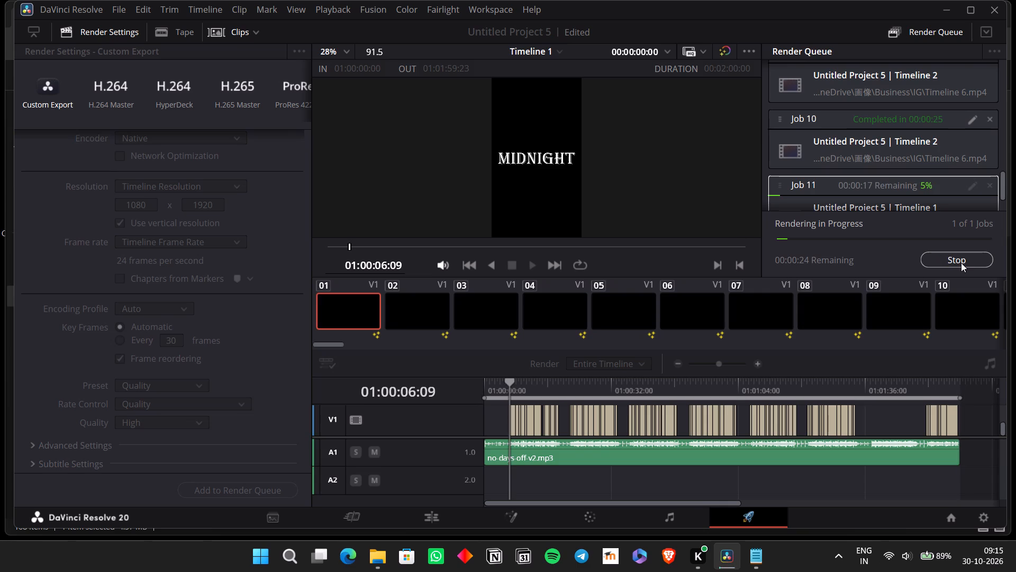